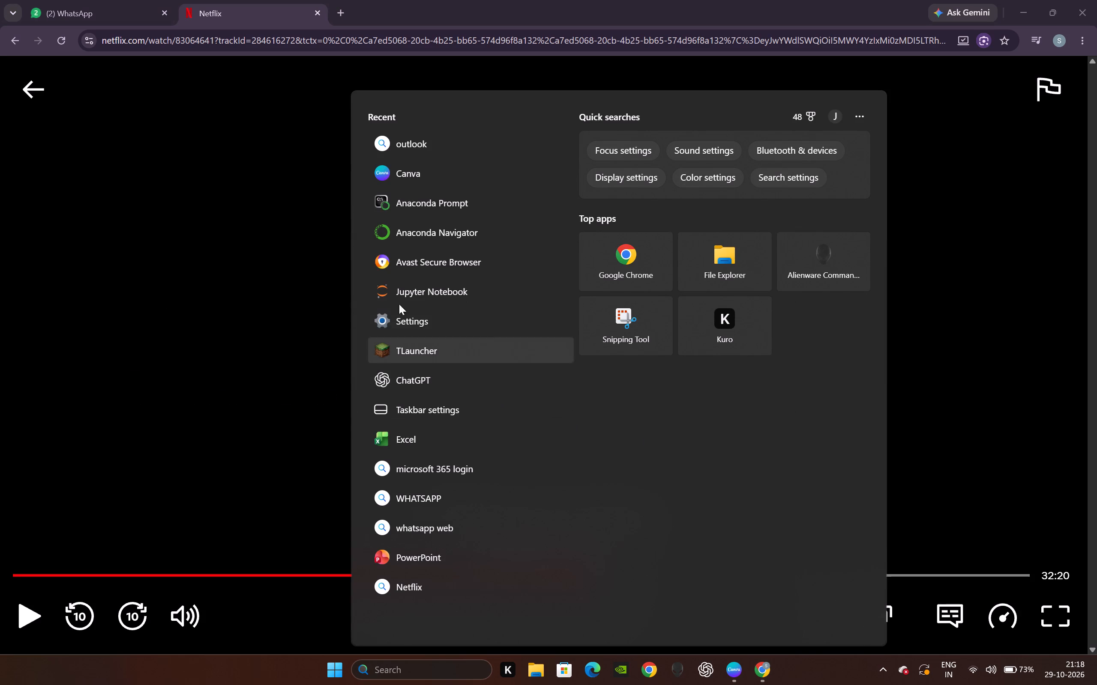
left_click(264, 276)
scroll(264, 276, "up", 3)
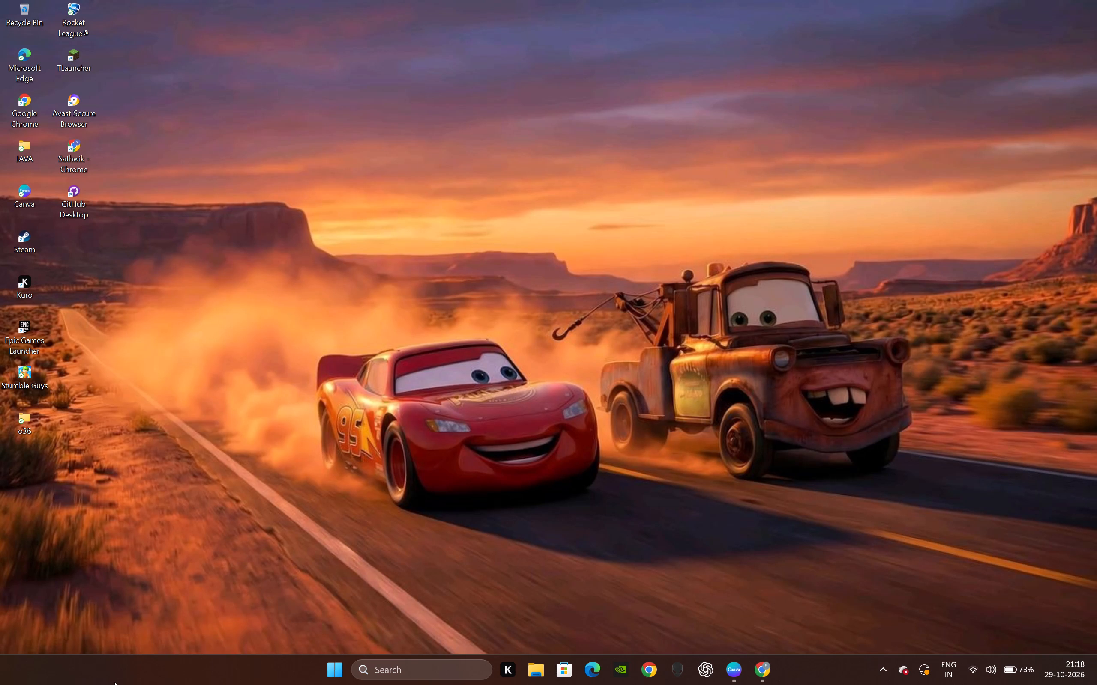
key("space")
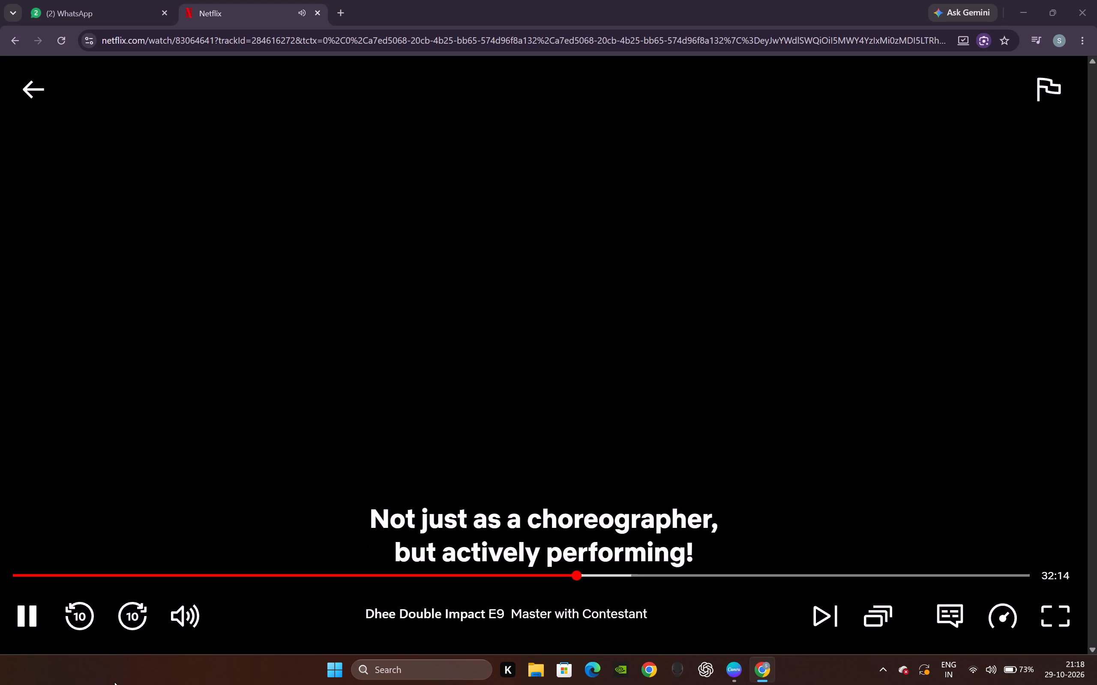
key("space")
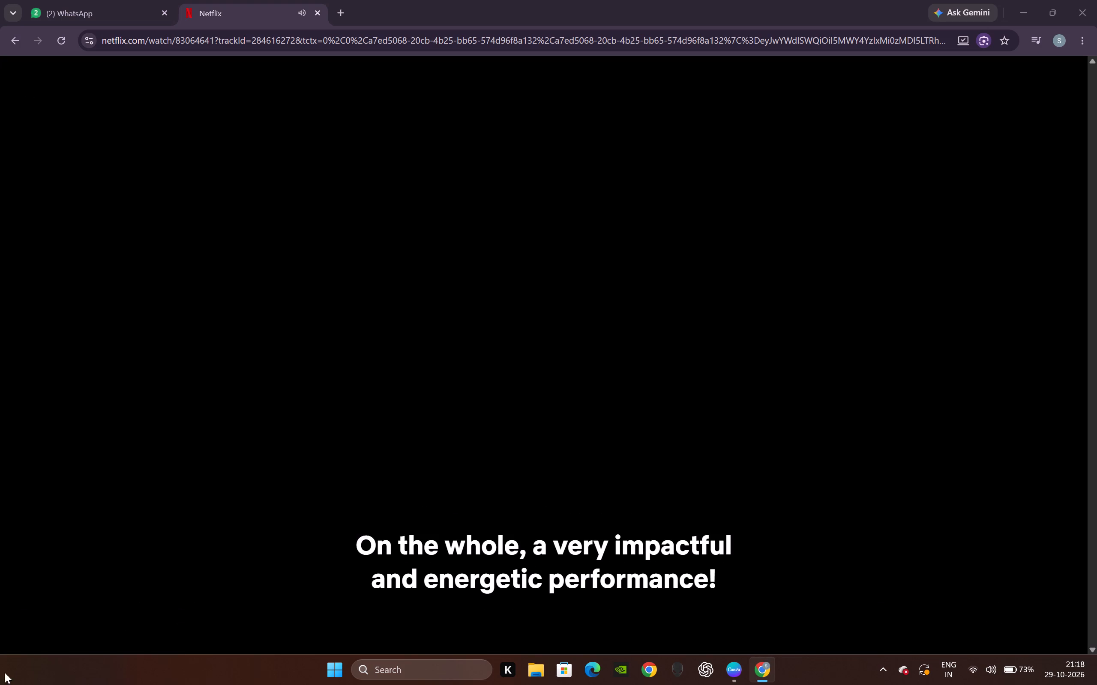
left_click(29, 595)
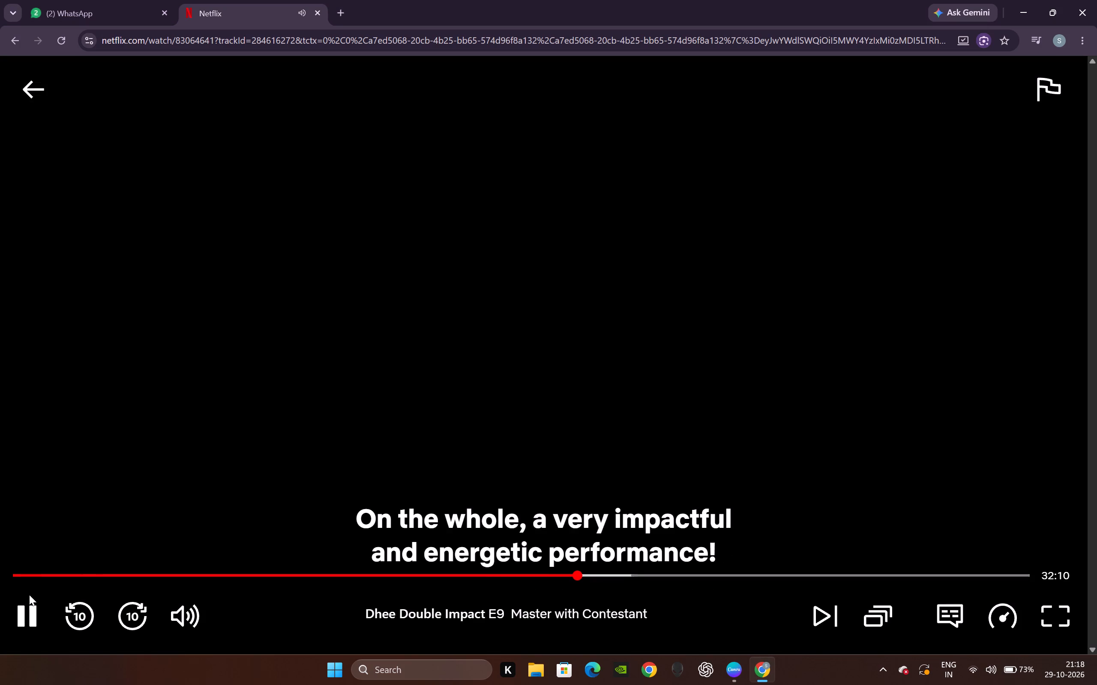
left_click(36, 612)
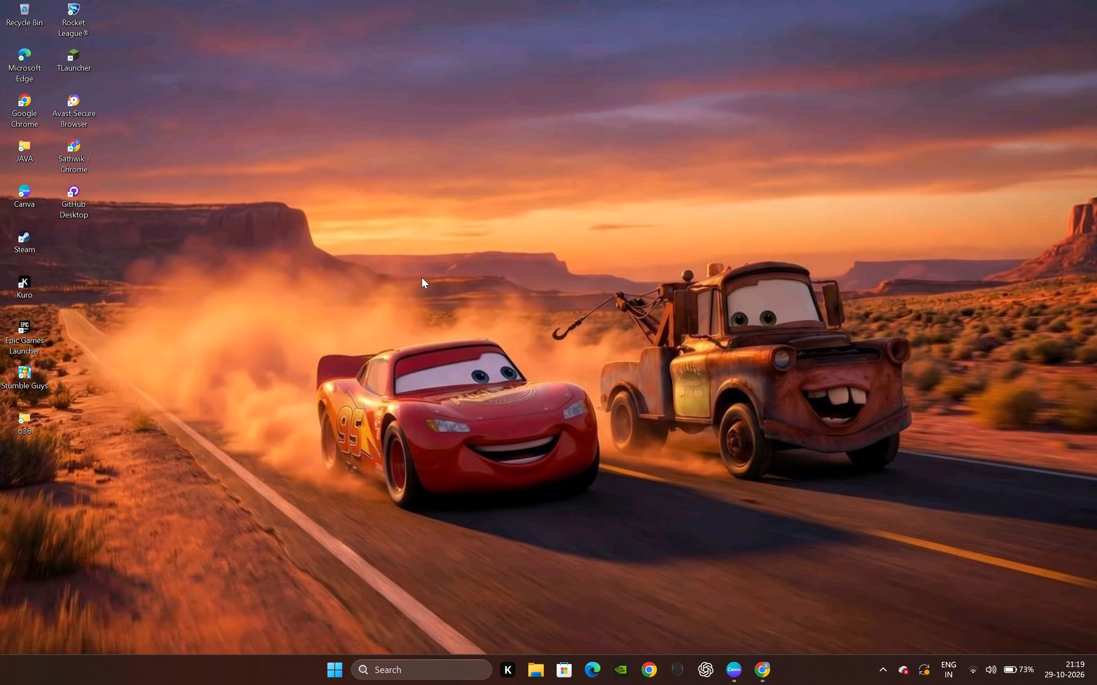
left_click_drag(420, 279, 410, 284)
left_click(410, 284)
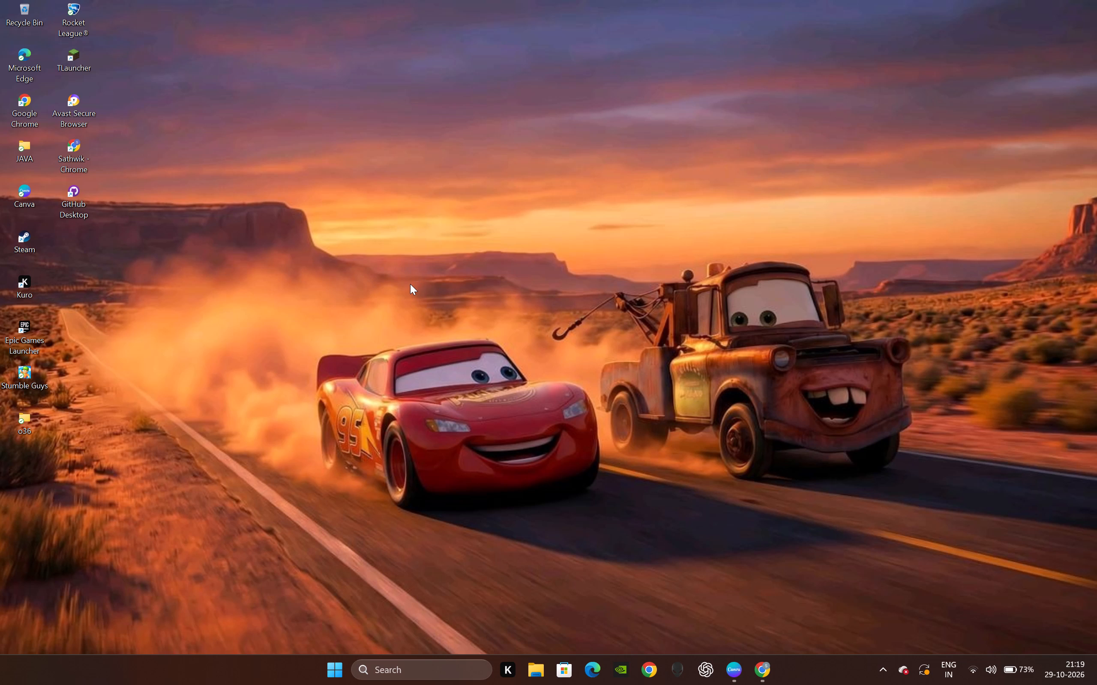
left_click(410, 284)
Switch to Canva and maximize the window showing the Griha Pravesh invitation.
left_click(740, 676)
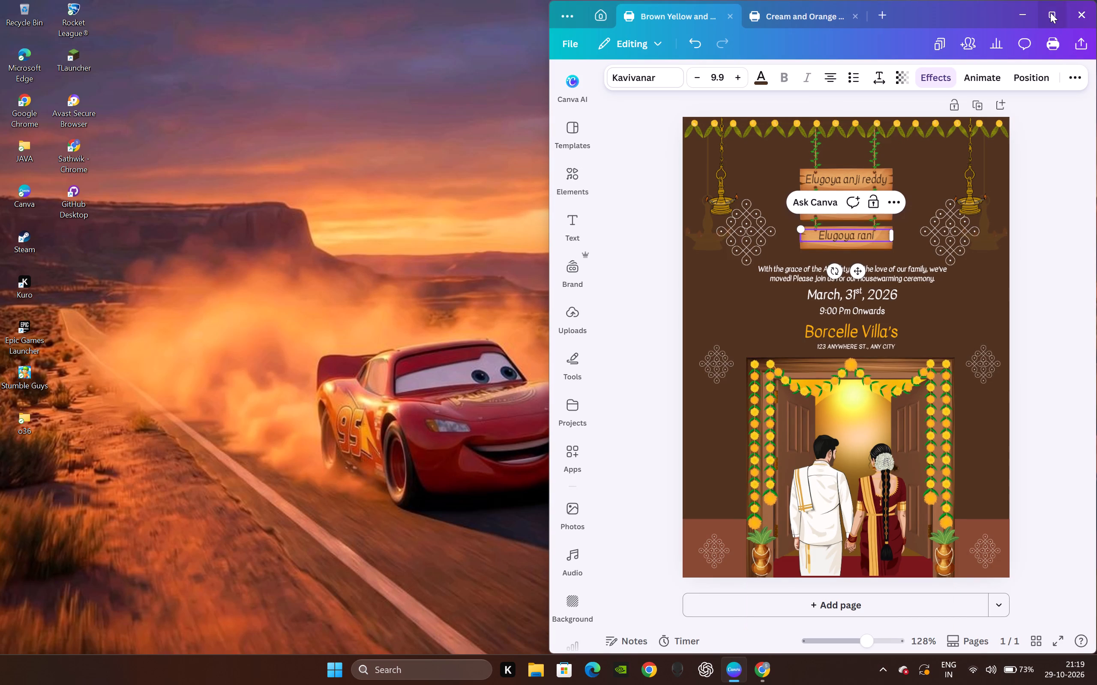
left_click(1050, 12)
left_click(961, 297)
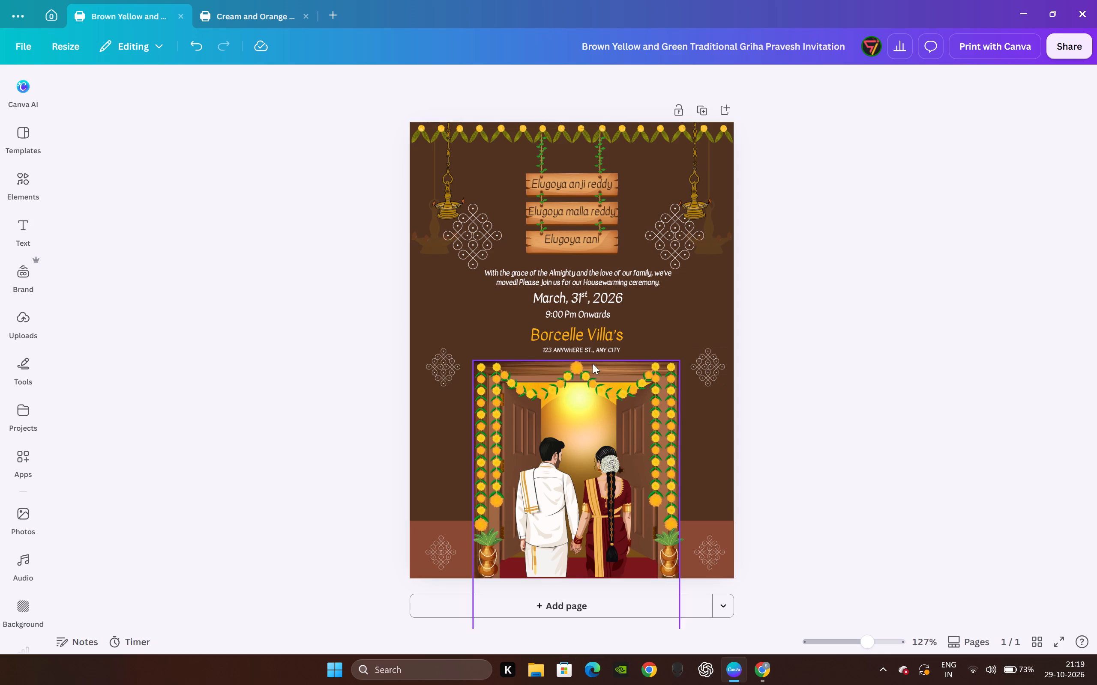
left_click(1068, 251)
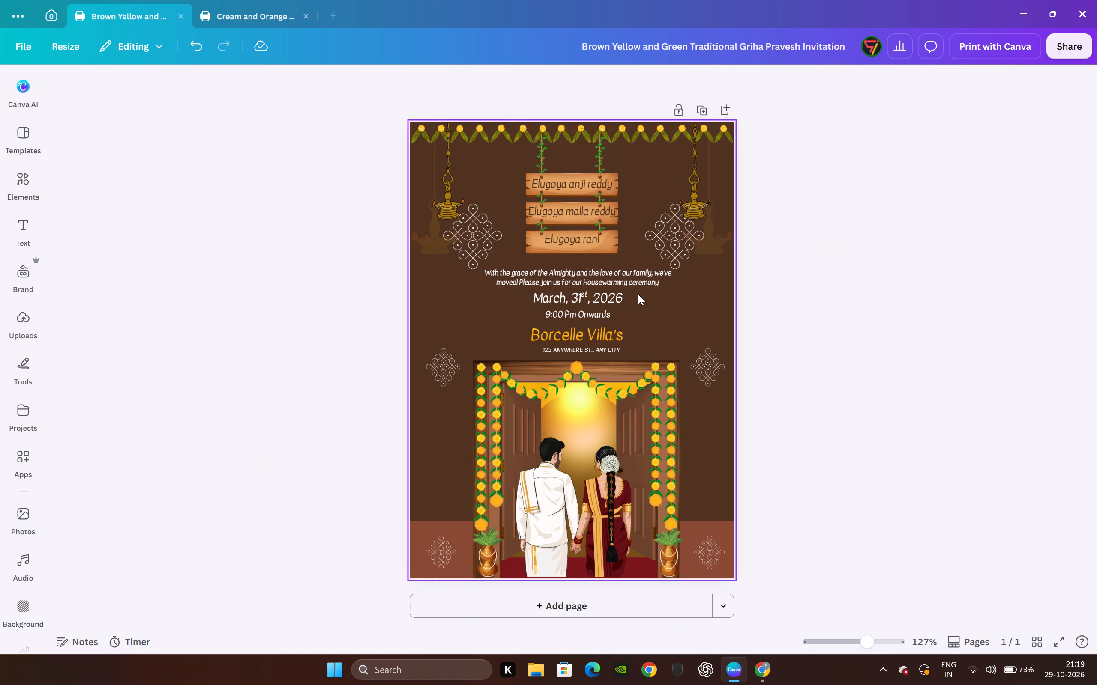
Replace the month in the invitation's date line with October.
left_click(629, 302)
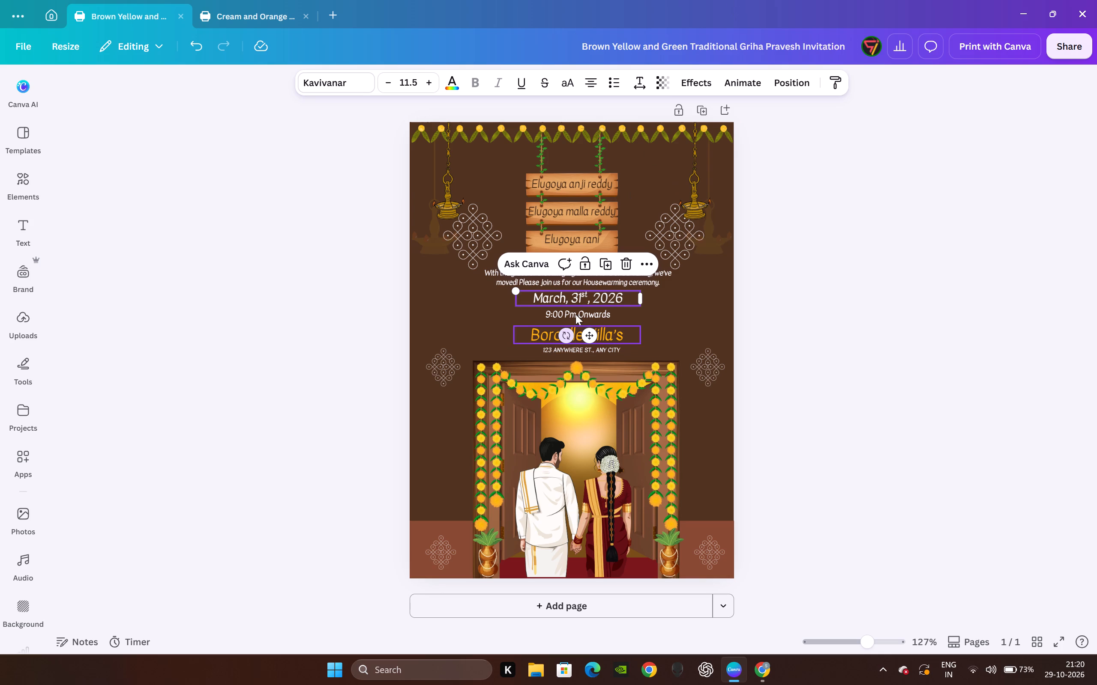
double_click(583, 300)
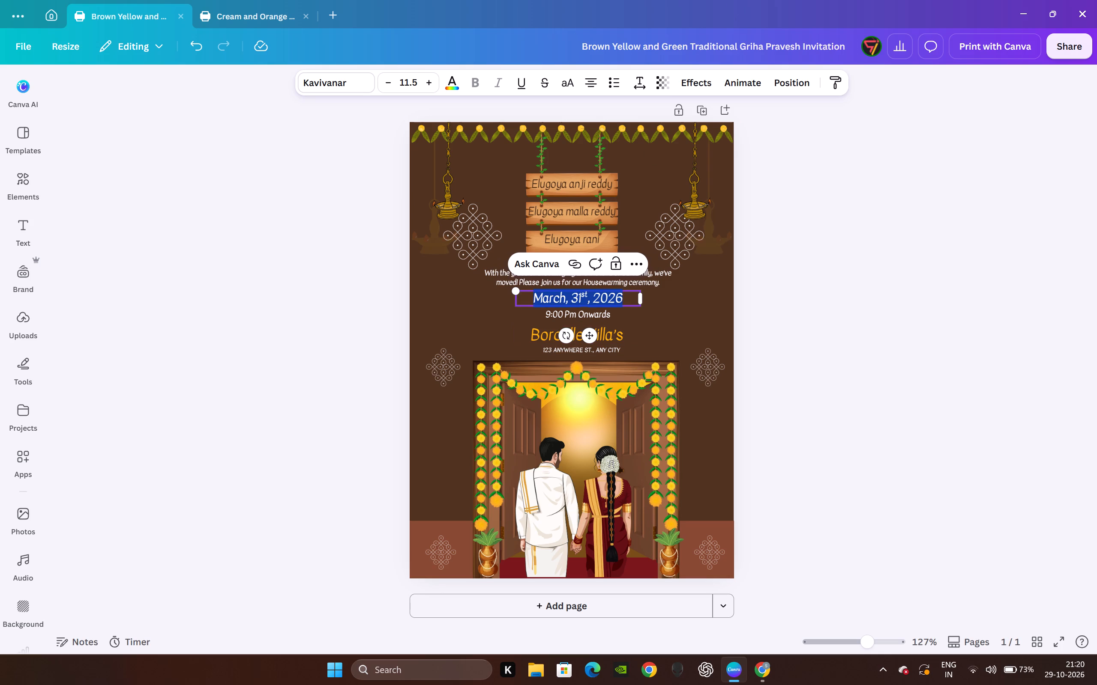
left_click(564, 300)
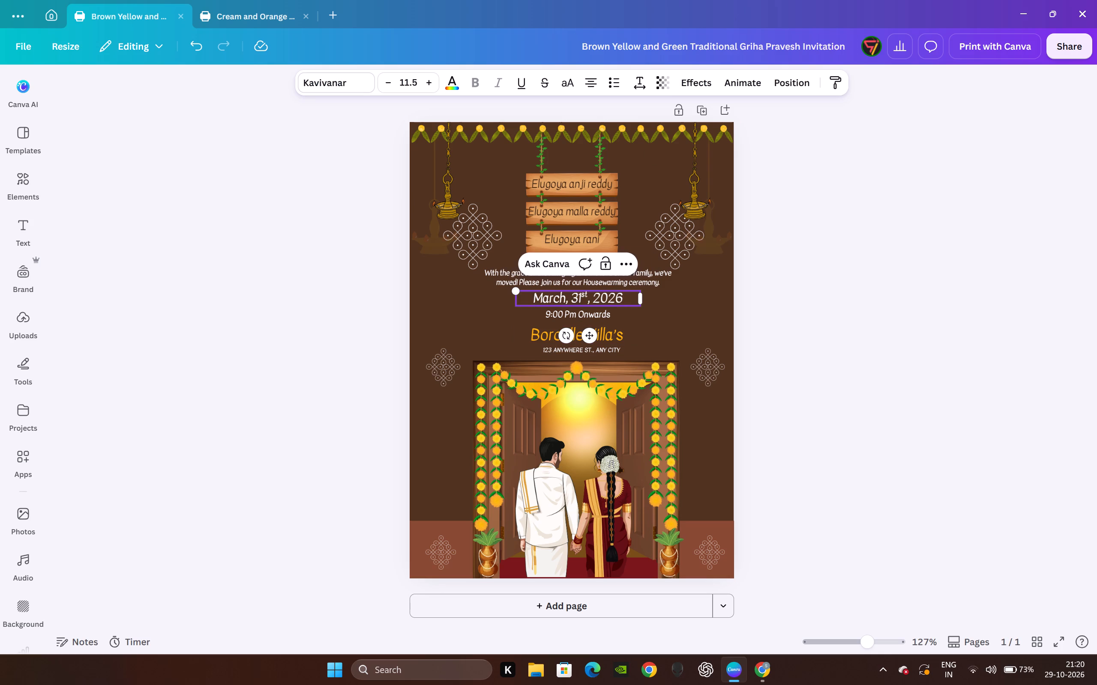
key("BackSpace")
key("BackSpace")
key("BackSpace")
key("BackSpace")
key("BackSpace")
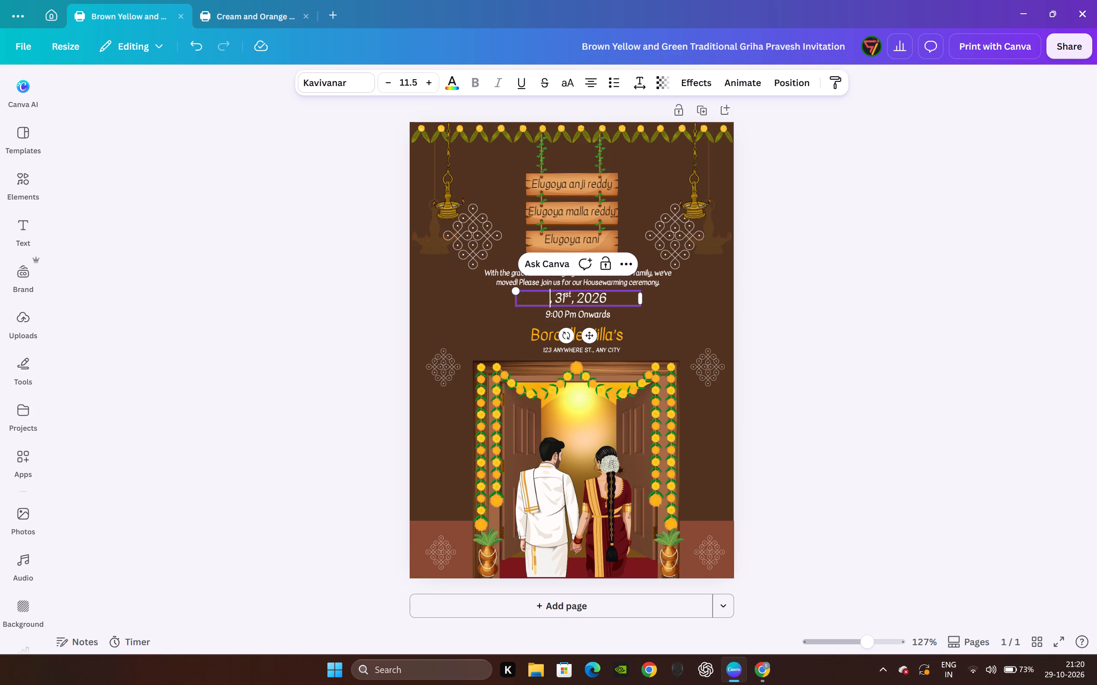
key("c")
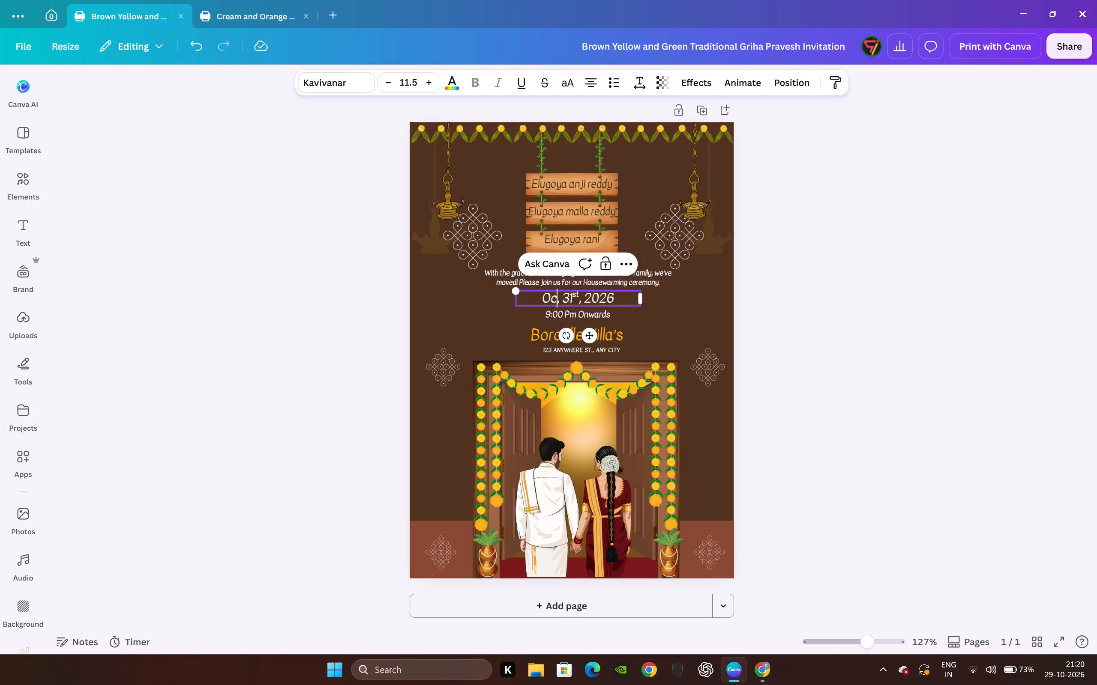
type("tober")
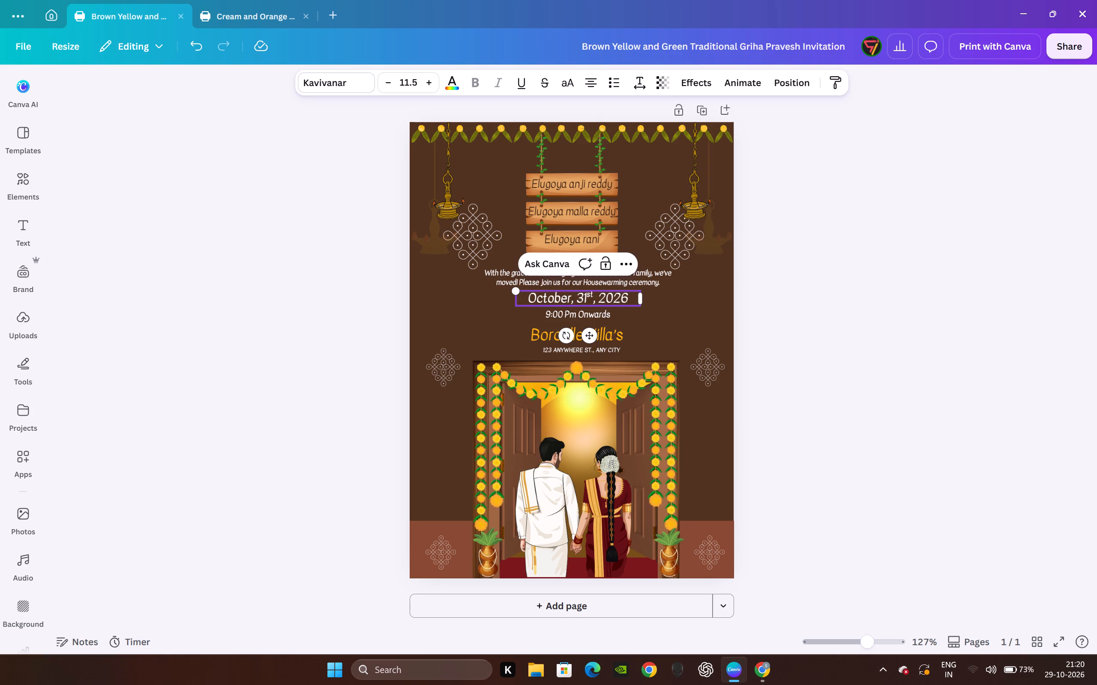
Set the day number in the invitation's date line to 4, keeping the superscript suffix.
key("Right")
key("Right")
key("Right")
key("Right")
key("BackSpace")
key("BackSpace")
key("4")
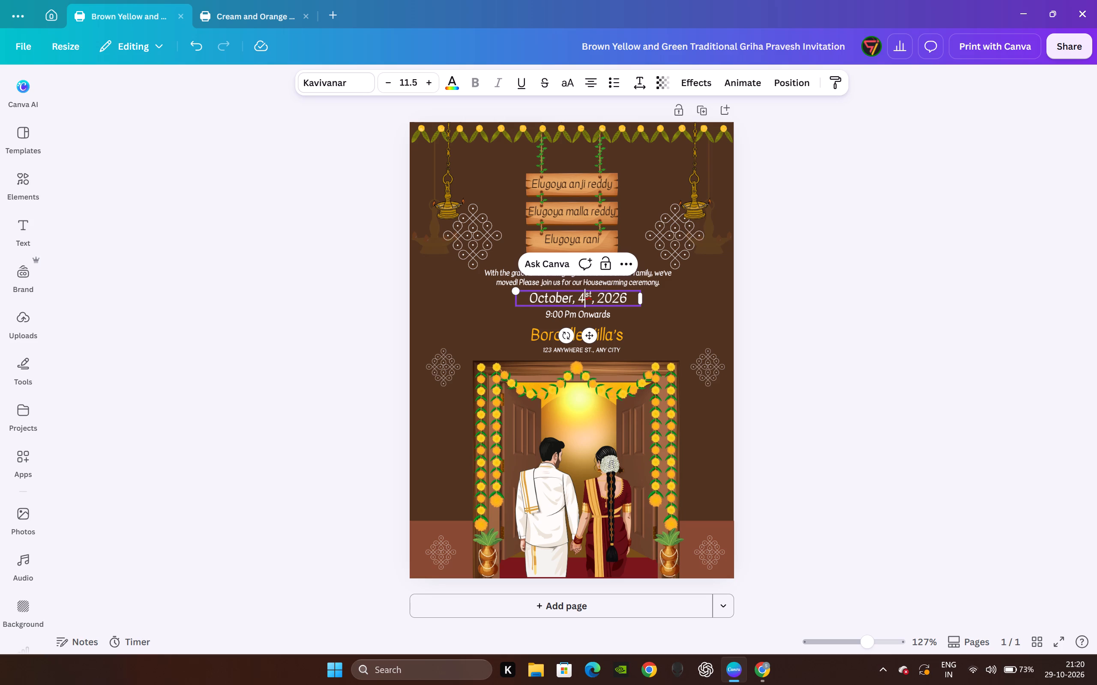
Replace the month in the invitation's date line with November and leave the text box.
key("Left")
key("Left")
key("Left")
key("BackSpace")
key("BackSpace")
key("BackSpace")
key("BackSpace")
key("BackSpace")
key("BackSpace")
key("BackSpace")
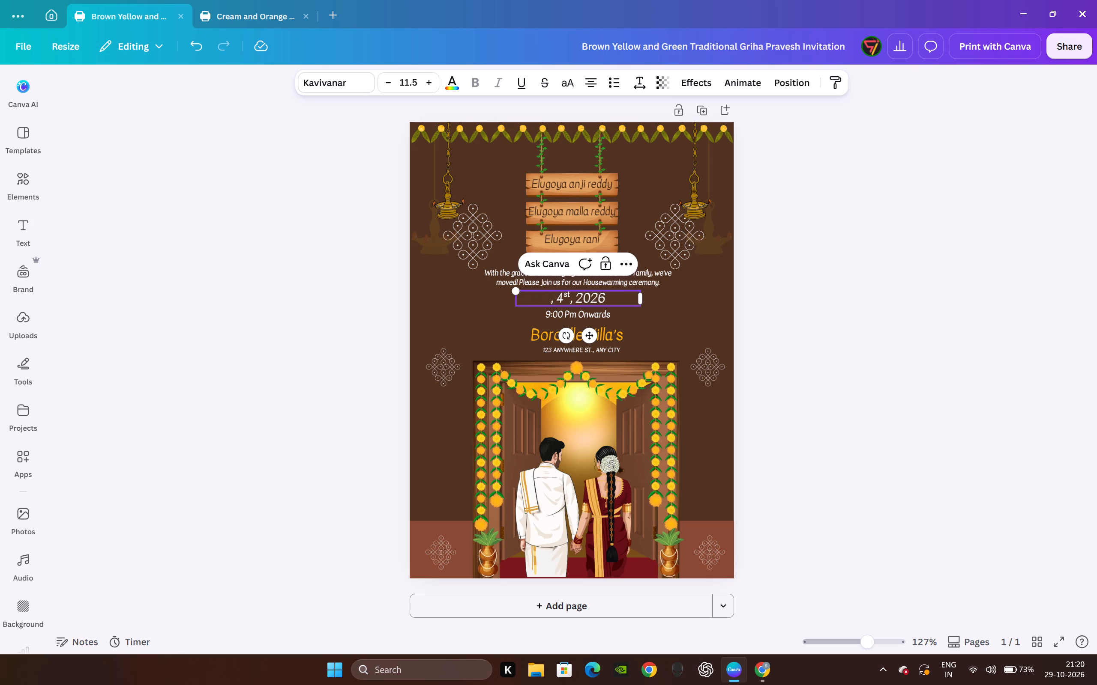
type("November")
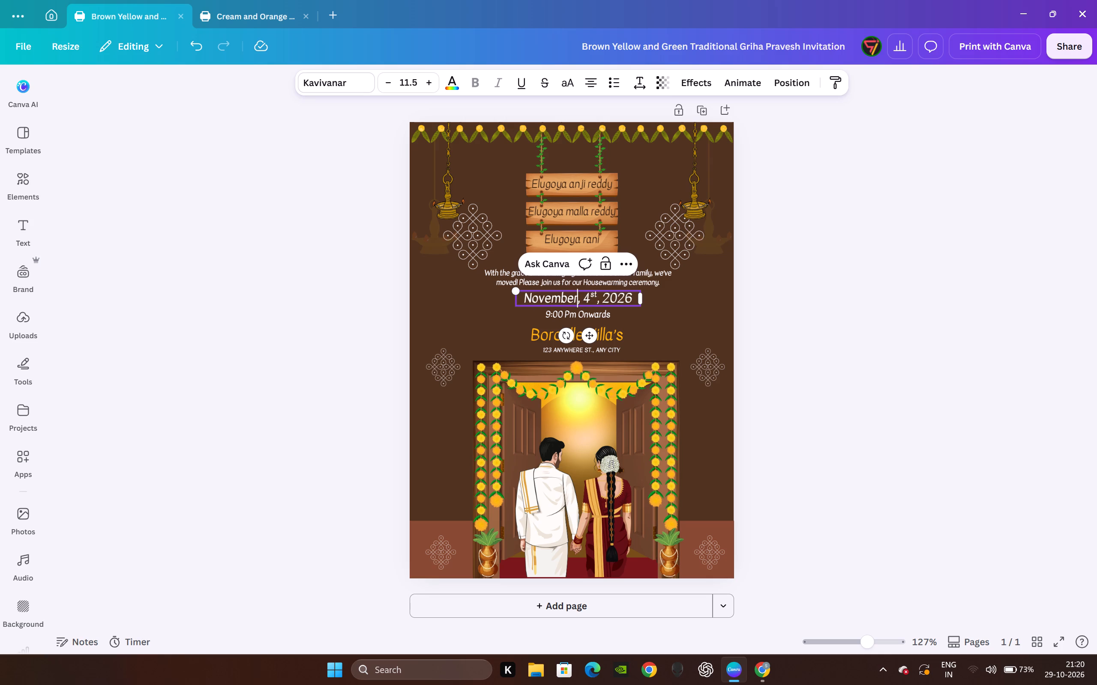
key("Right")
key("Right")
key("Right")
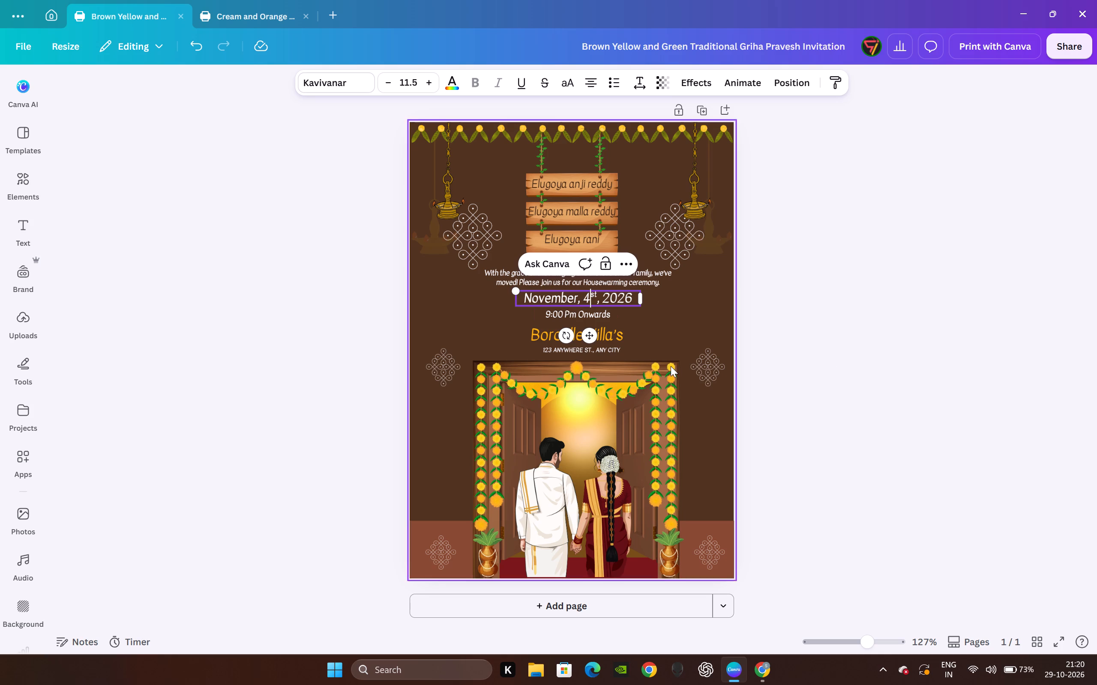
left_click(837, 355)
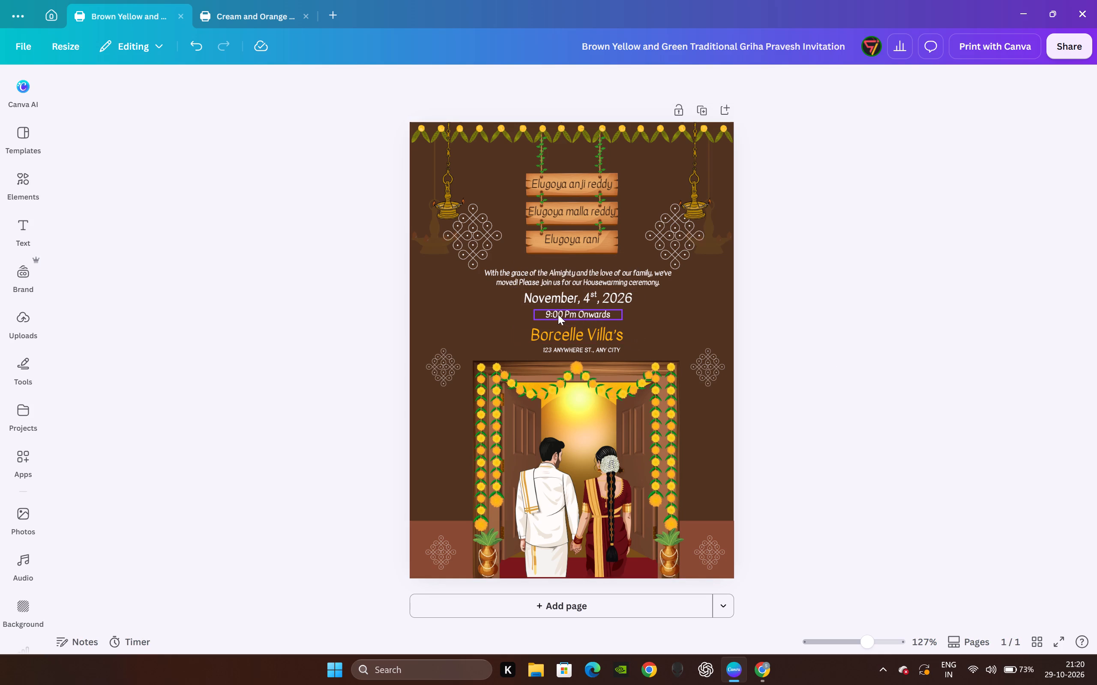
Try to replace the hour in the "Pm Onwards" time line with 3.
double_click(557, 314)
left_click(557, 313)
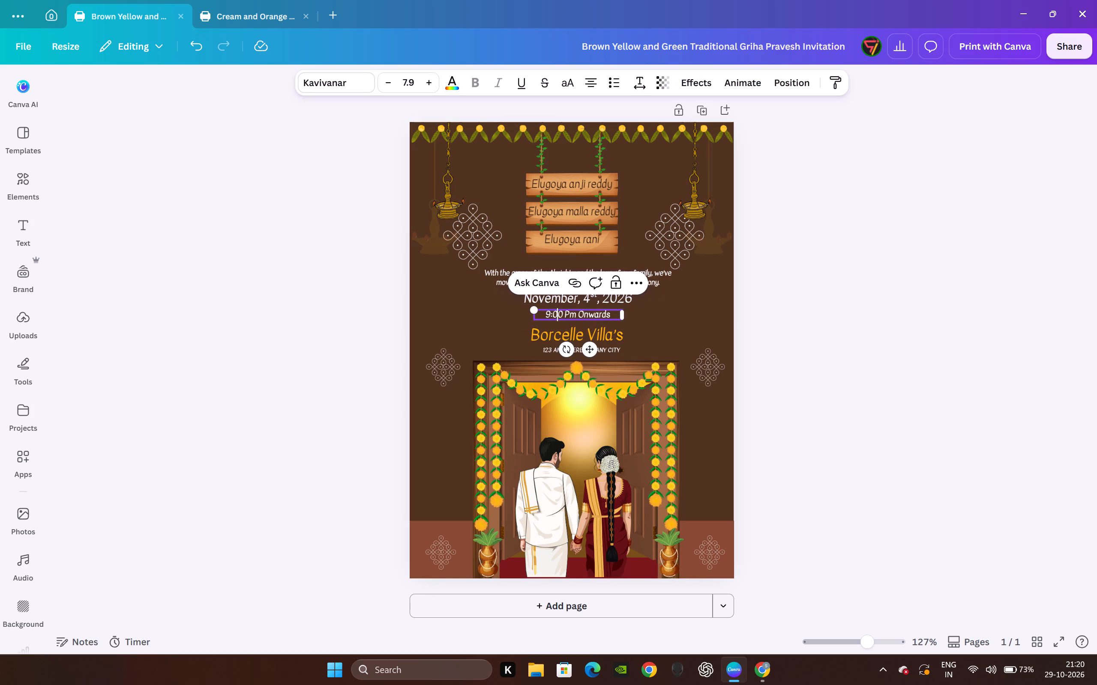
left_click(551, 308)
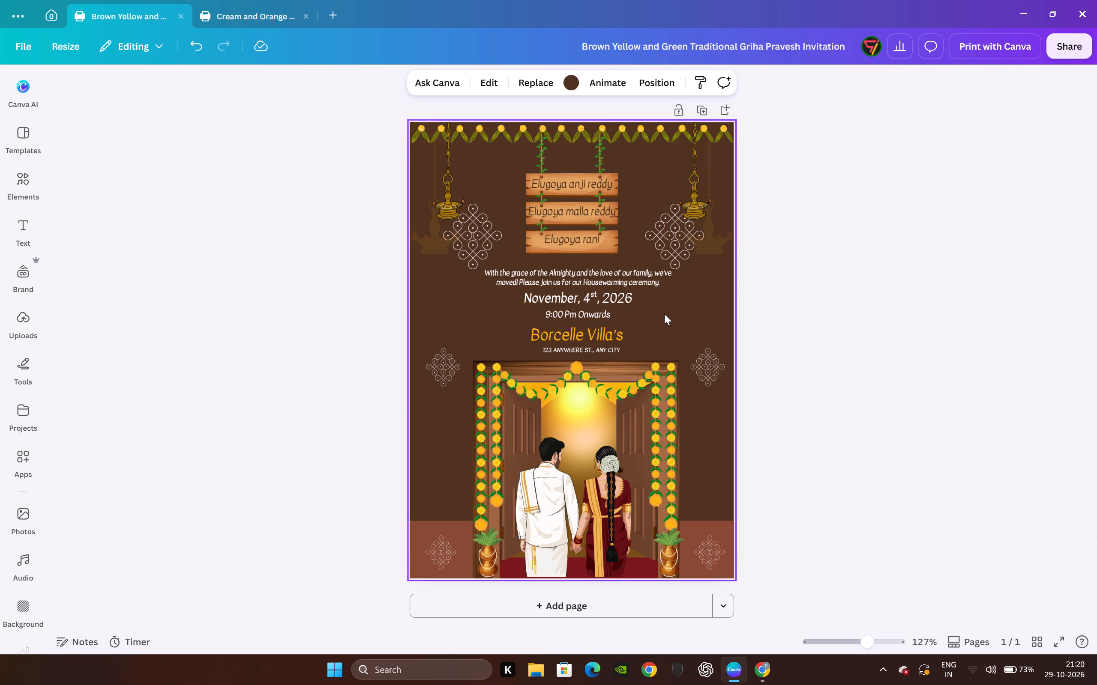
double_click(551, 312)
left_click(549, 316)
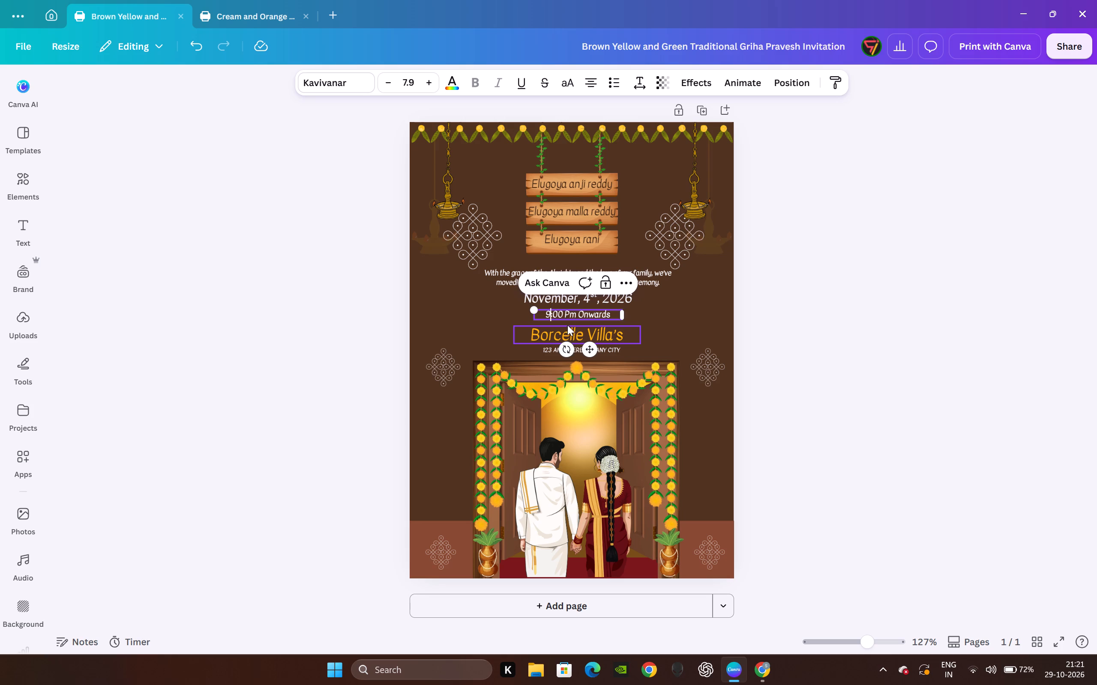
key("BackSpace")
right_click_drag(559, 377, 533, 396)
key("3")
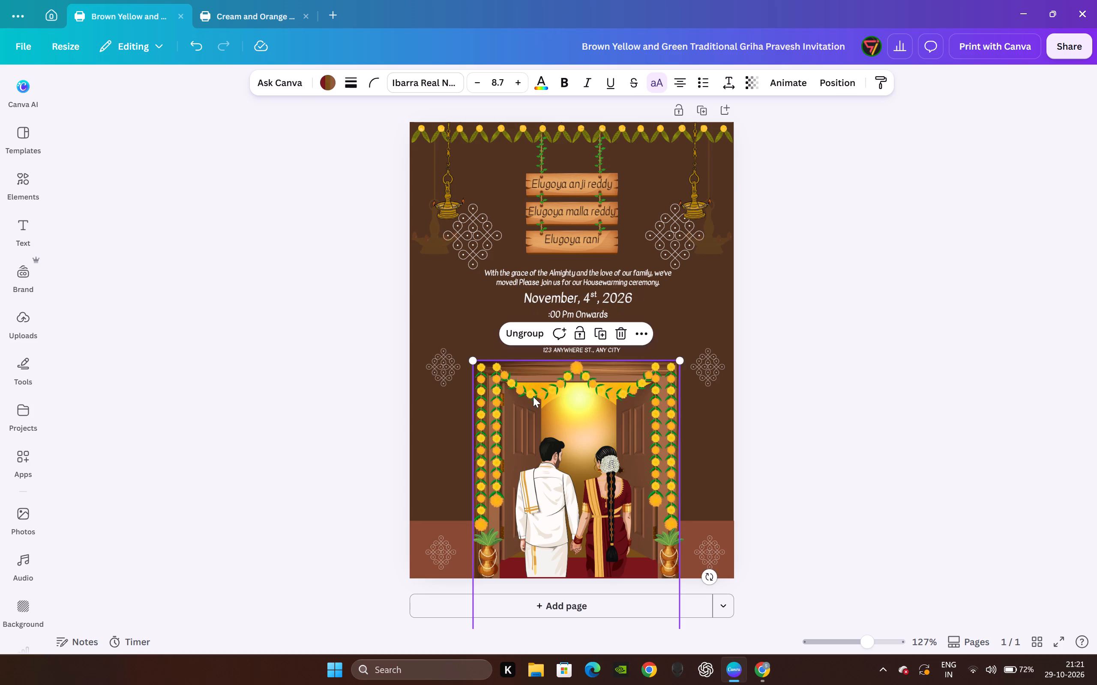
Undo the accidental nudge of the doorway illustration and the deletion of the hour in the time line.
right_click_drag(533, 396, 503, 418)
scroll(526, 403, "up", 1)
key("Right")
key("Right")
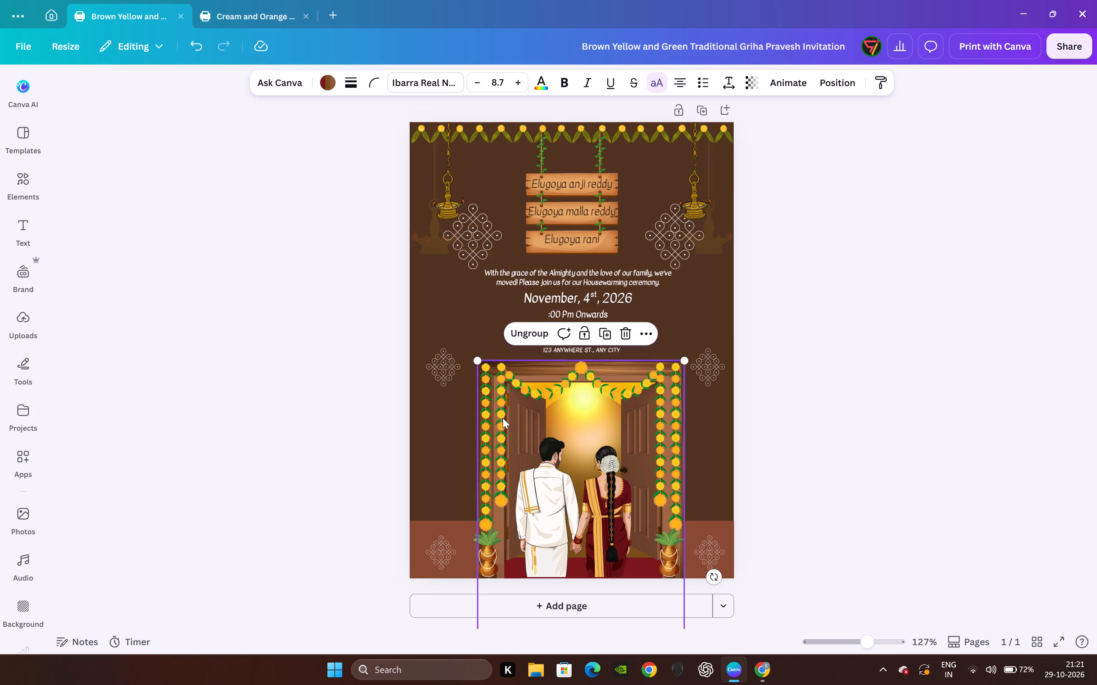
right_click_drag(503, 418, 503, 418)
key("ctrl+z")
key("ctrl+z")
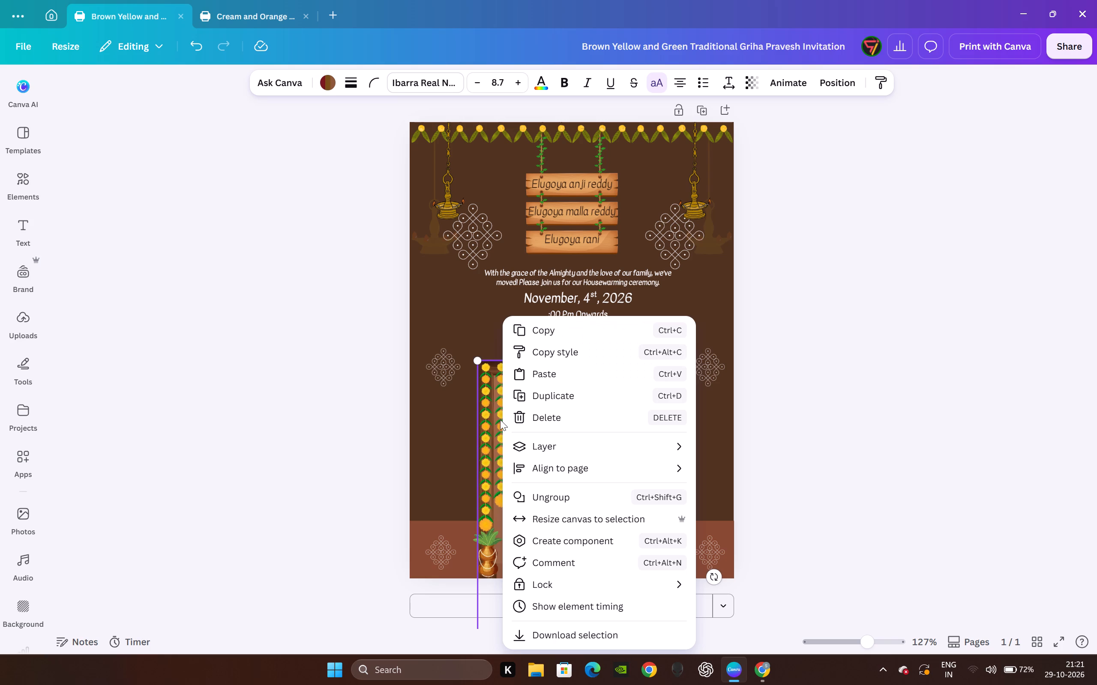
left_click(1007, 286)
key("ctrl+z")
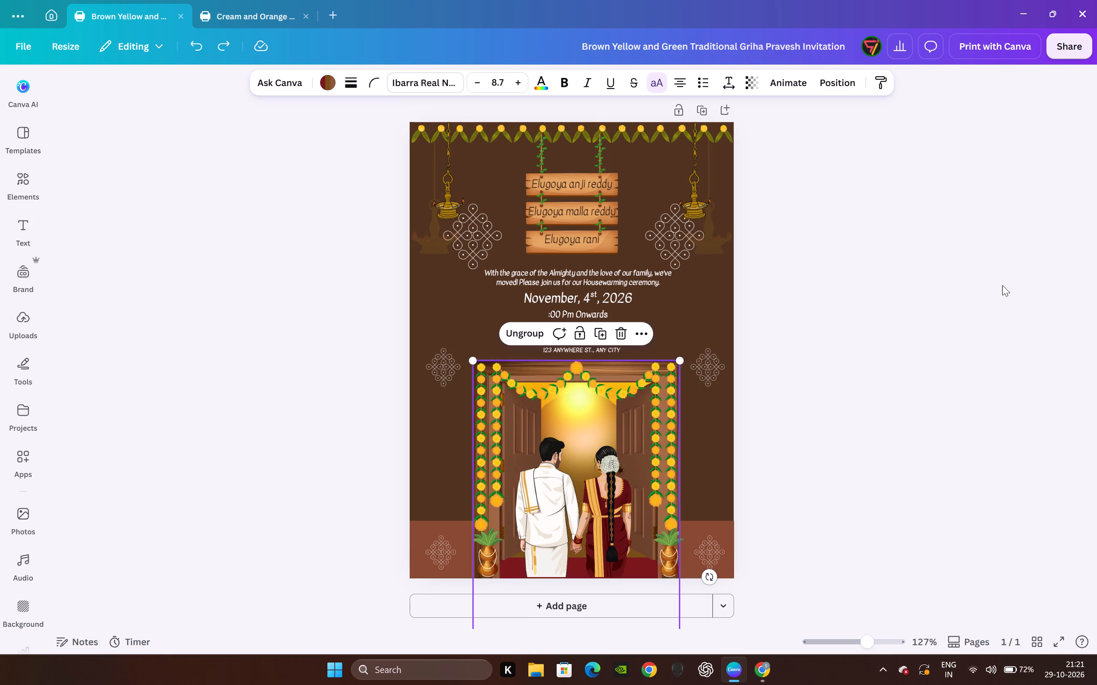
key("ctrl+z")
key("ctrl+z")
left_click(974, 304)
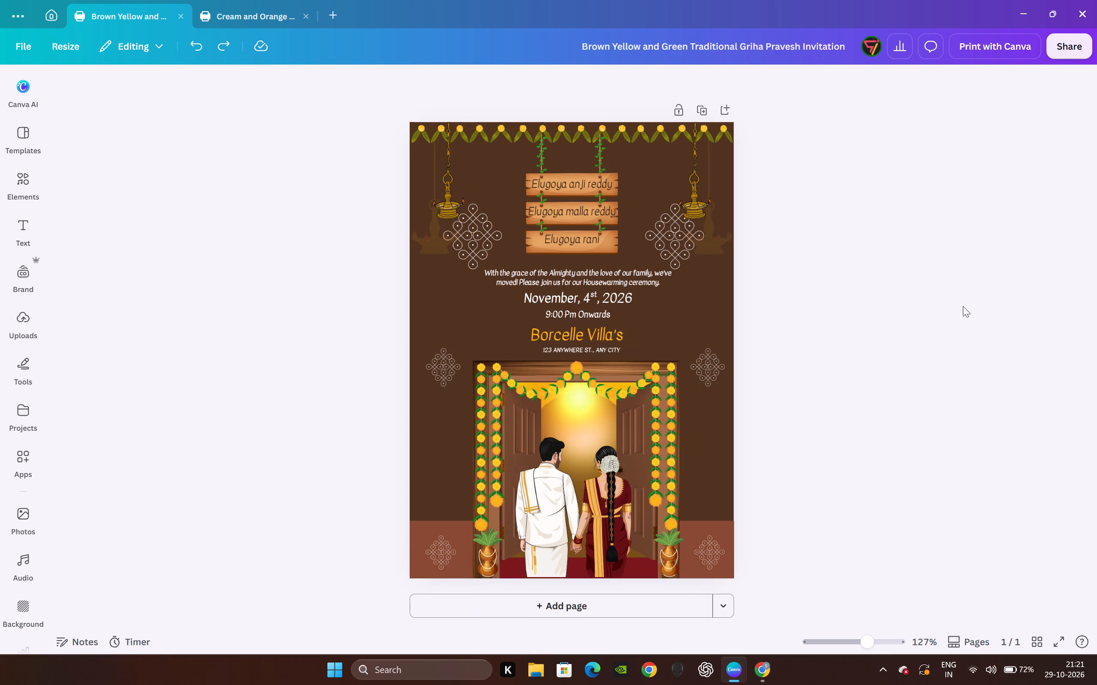
Replace the hour in the invitation's "Pm Onwards" time line with 3, keeping the rest of the line.
double_click(555, 314)
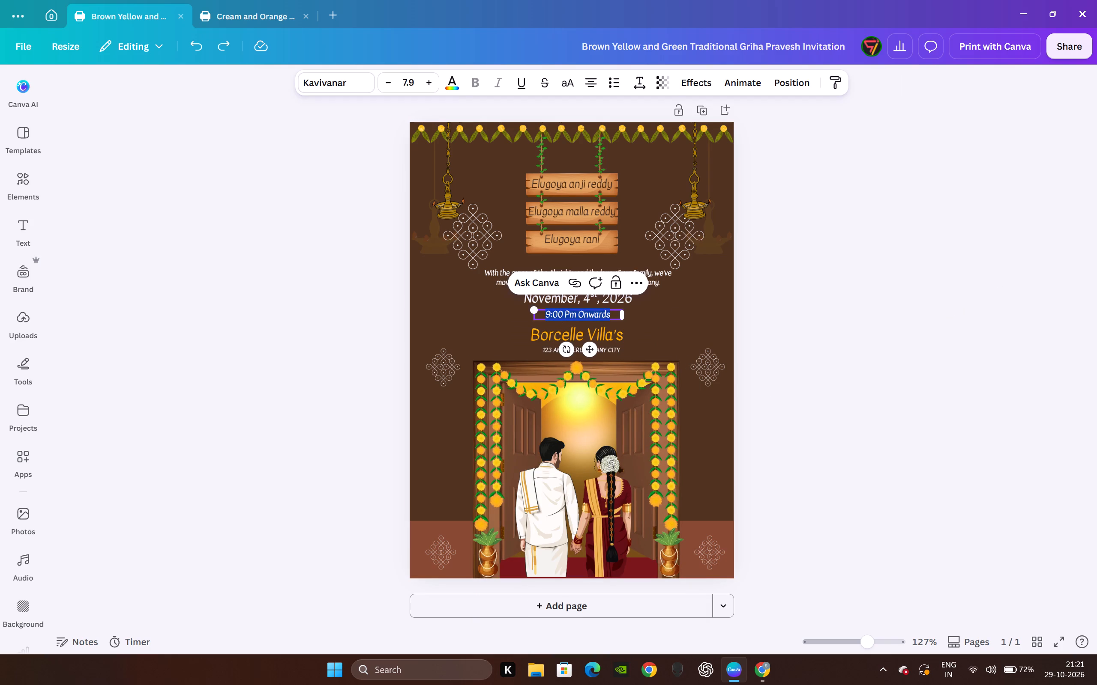
left_click(551, 314)
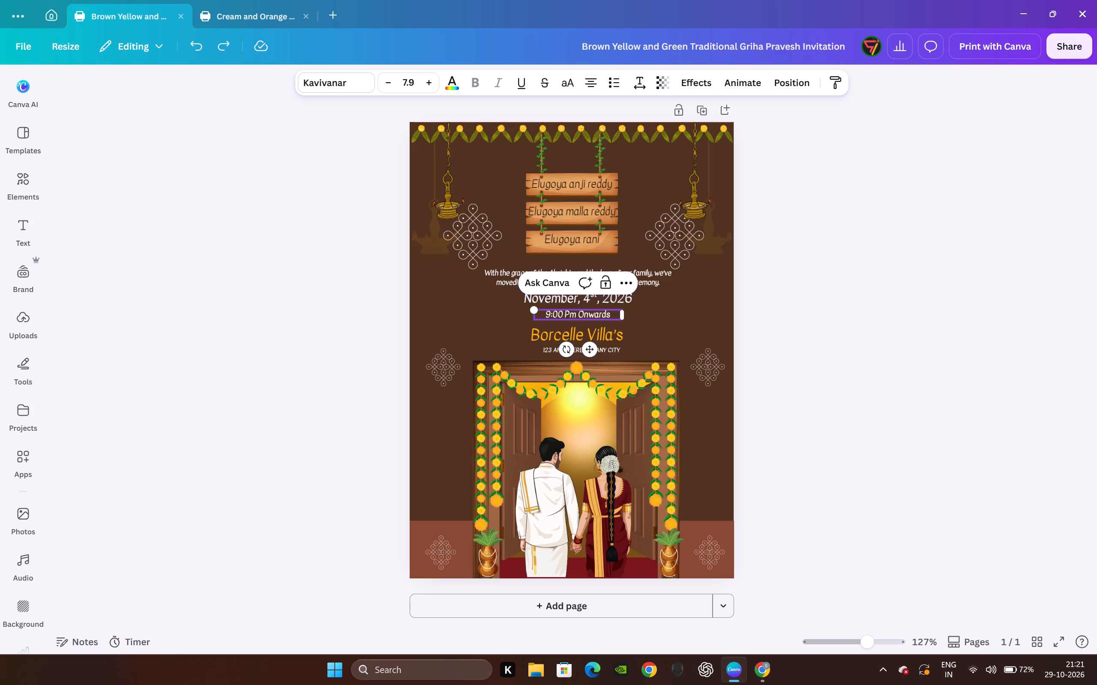
key("Left")
key("BackSpace")
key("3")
Change Pm to Am in the invitation's time line and leave the text box.
key("Right")
key("Right")
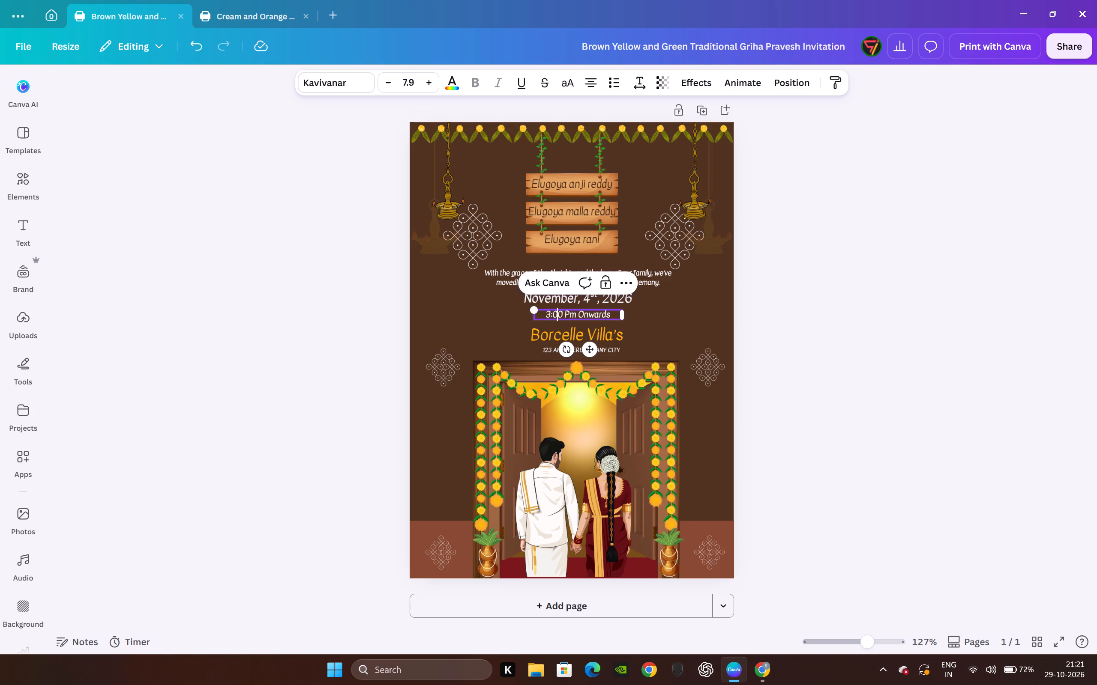
key("Right")
key("Right")
key("Right")
key("BackSpace")
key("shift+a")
left_click(973, 185)
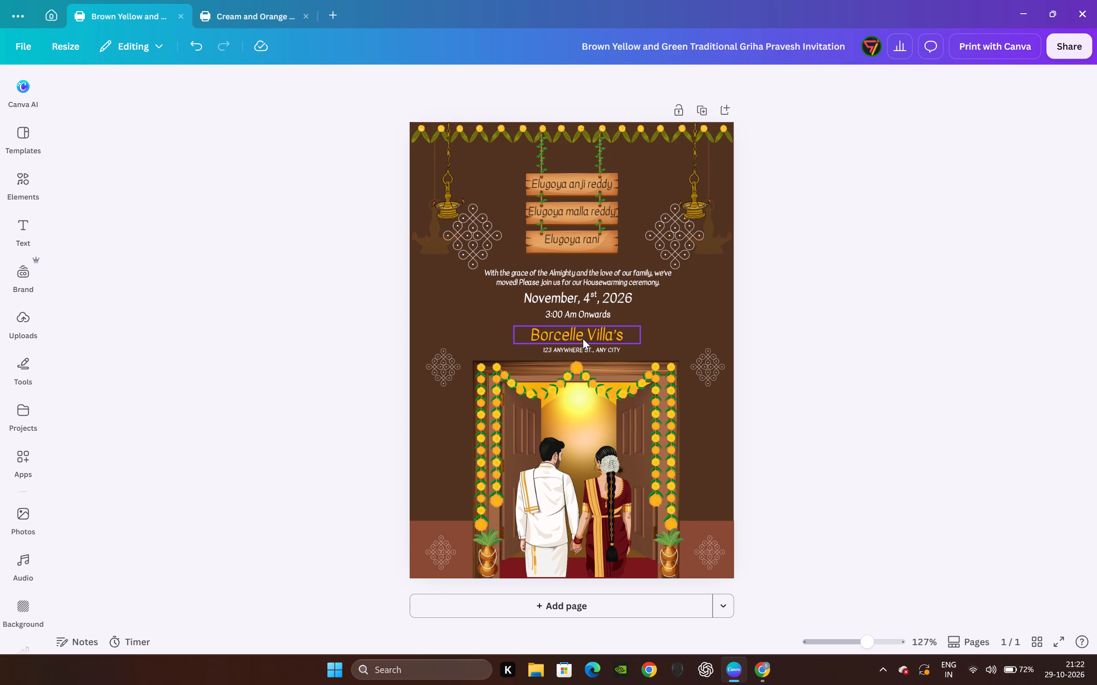
Replace "Borcelle" in the orange house name with the family surname copied from the lowest name board, followed by a space.
double_click(551, 232)
left_click_drag(581, 238, 579, 240)
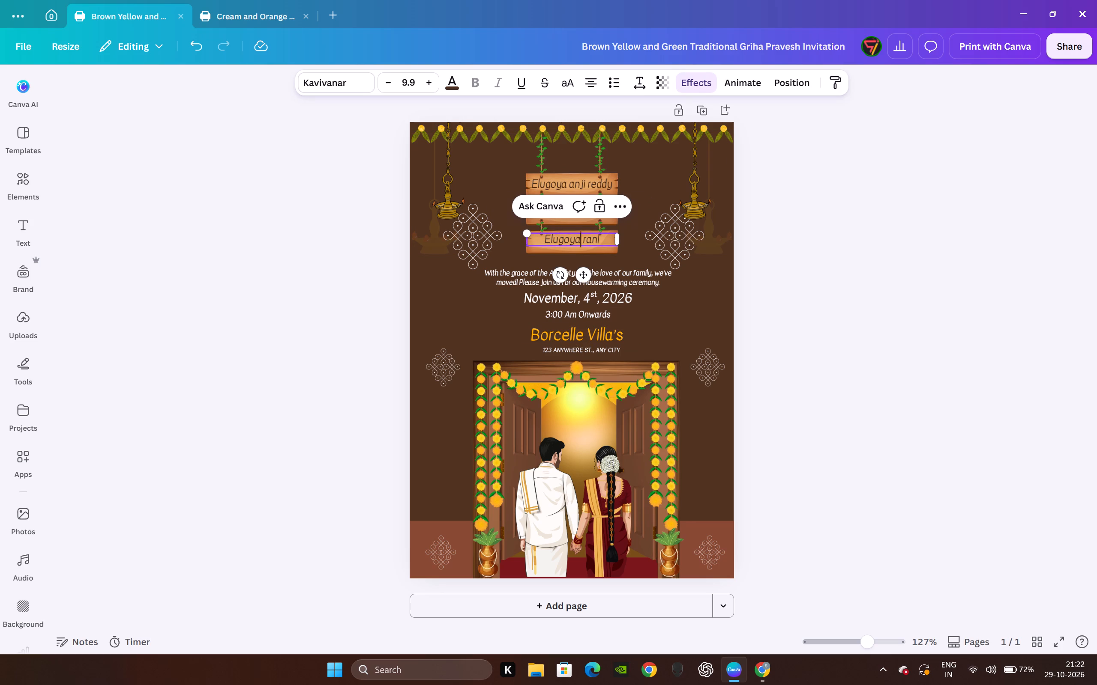
left_click_drag(579, 240, 549, 239)
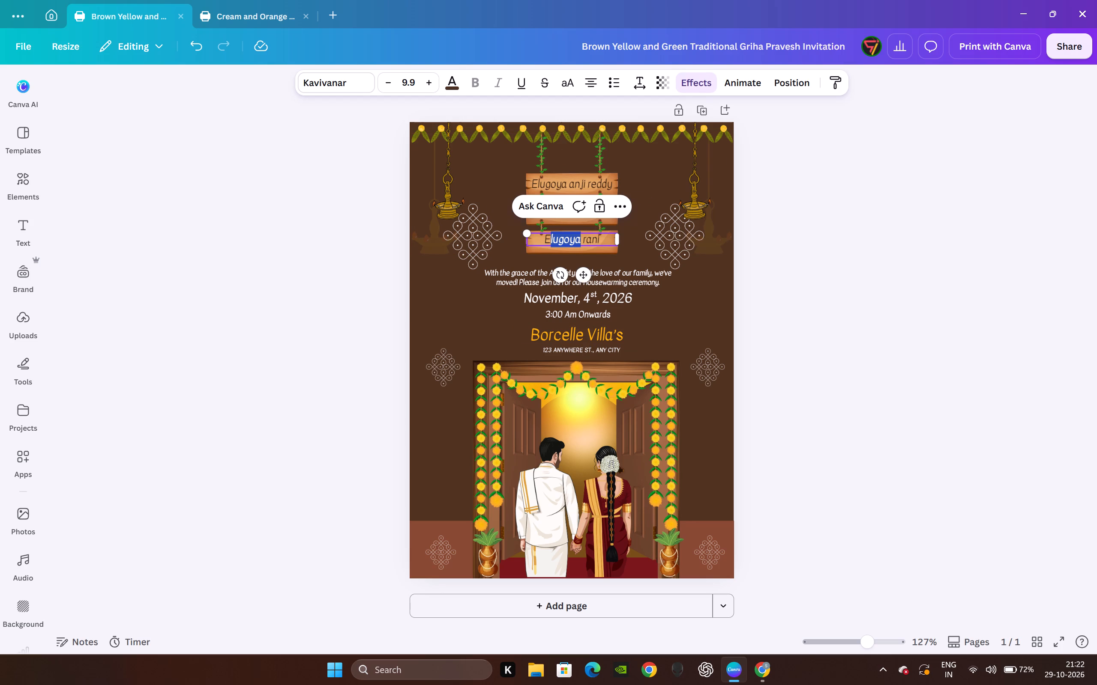
left_click_drag(549, 239, 545, 238)
key("ctrl+c")
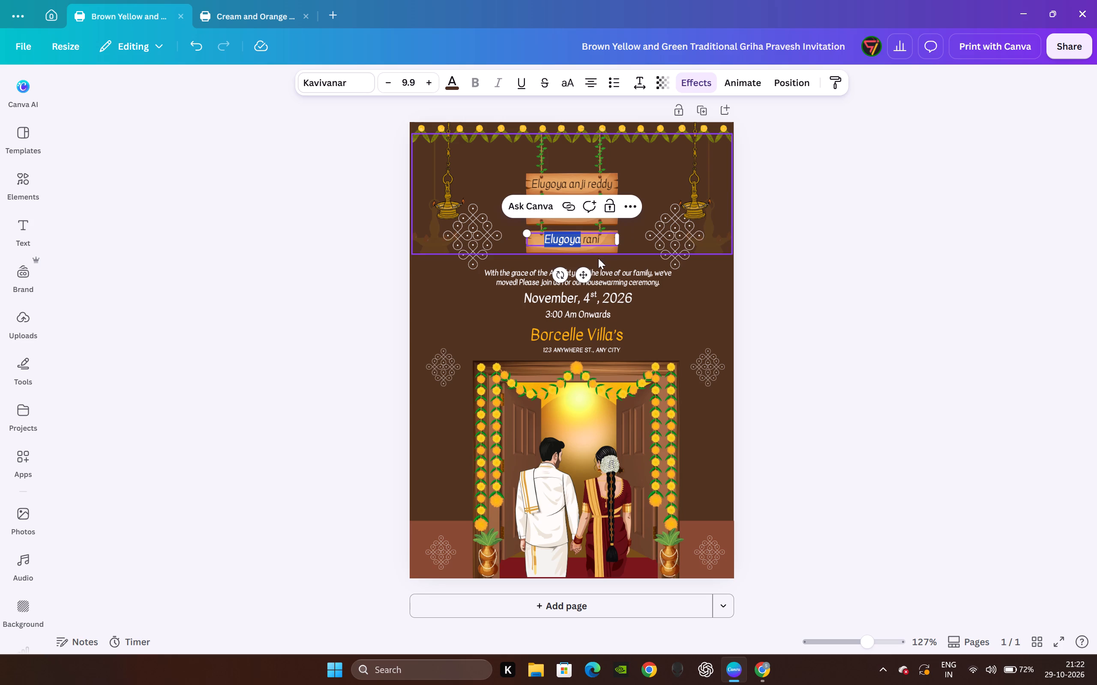
double_click(574, 329)
left_click(582, 338)
left_click_drag(582, 338, 543, 342)
key("ctrl+v")
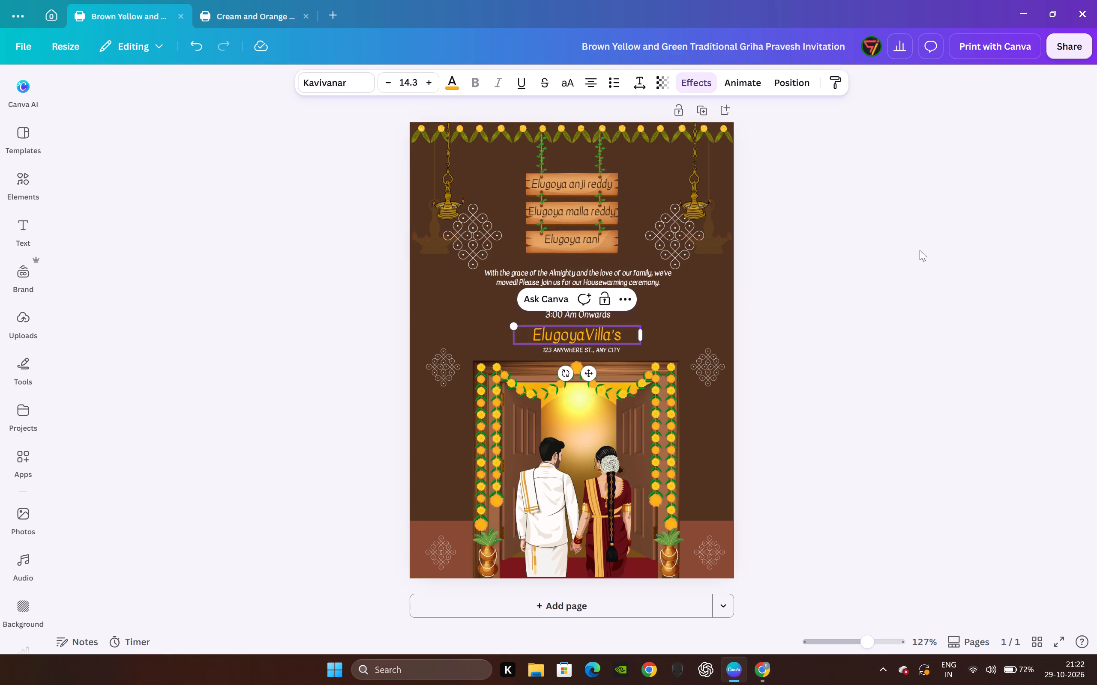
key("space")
left_click(919, 250)
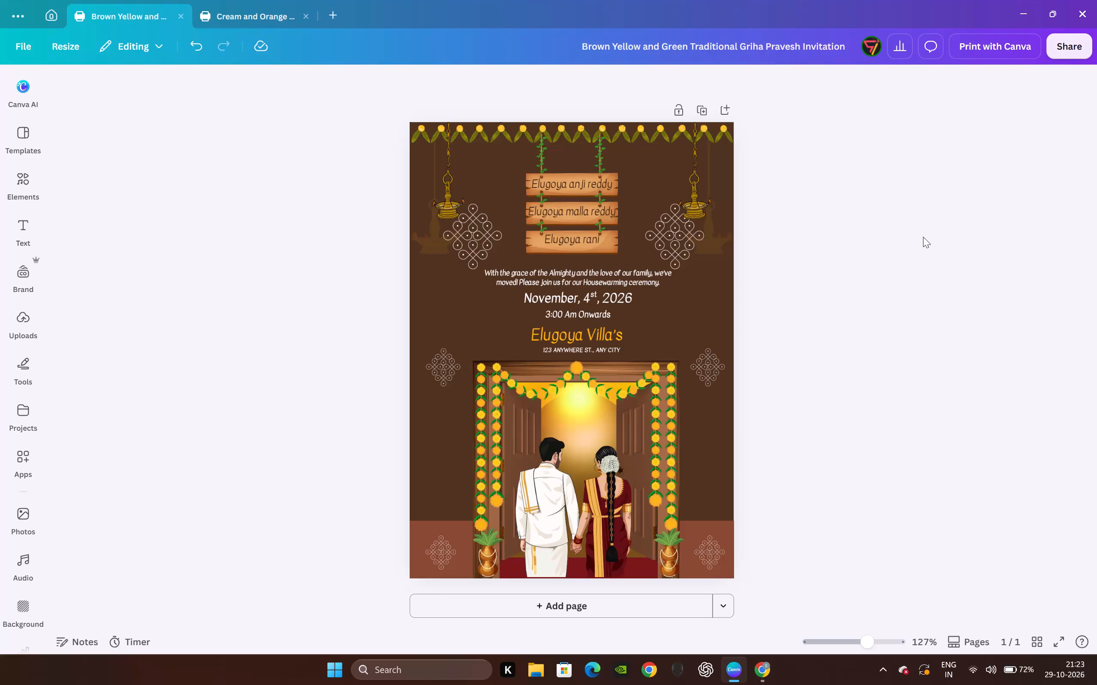
Replace "Villa's" in the orange house name with "Nilayam", keeping the family surname, and leave the text box.
left_click(927, 237)
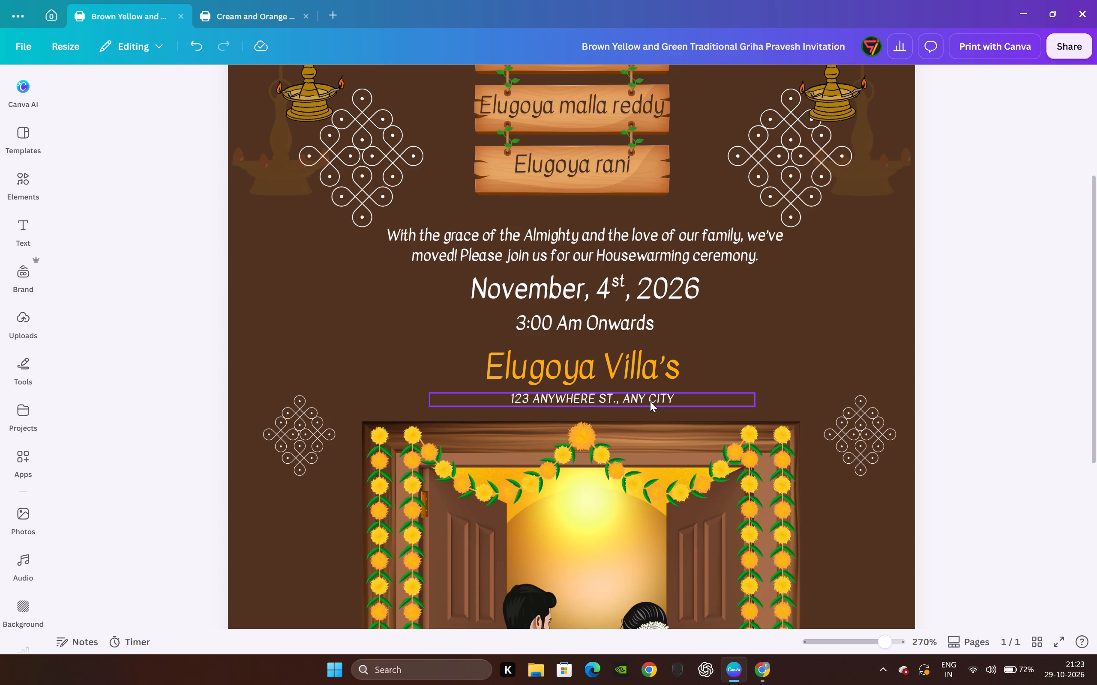
double_click(673, 371)
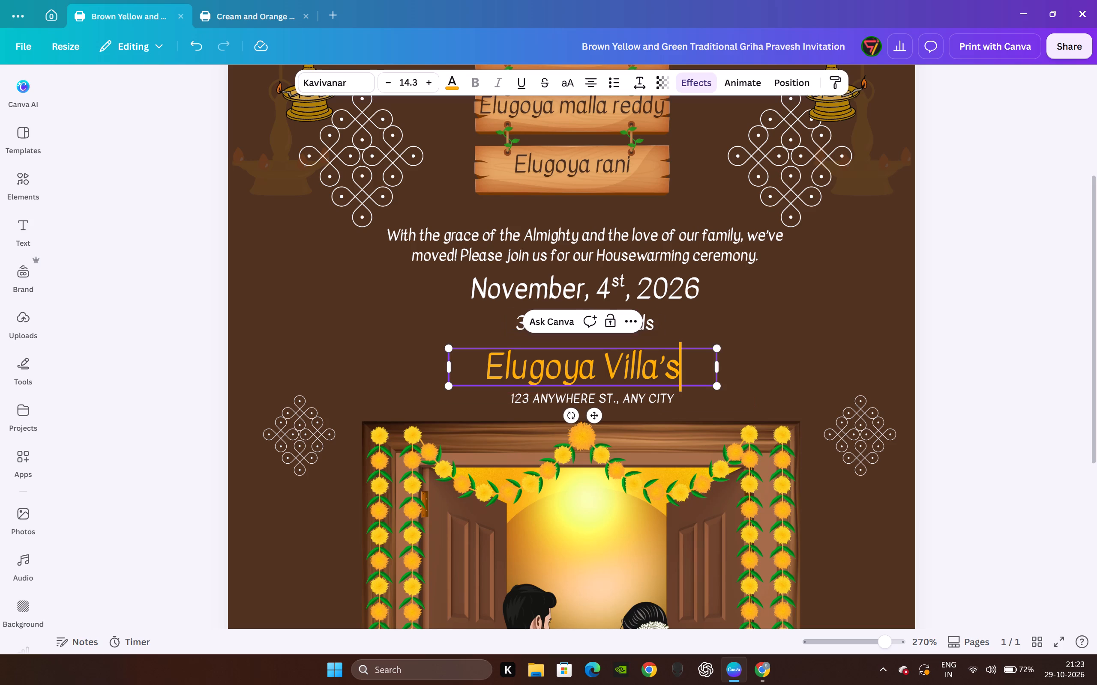
key("BackSpace")
key("BackSpace")
key("BackSpace")
key("BackSpace")
key("BackSpace")
key("BackSpace")
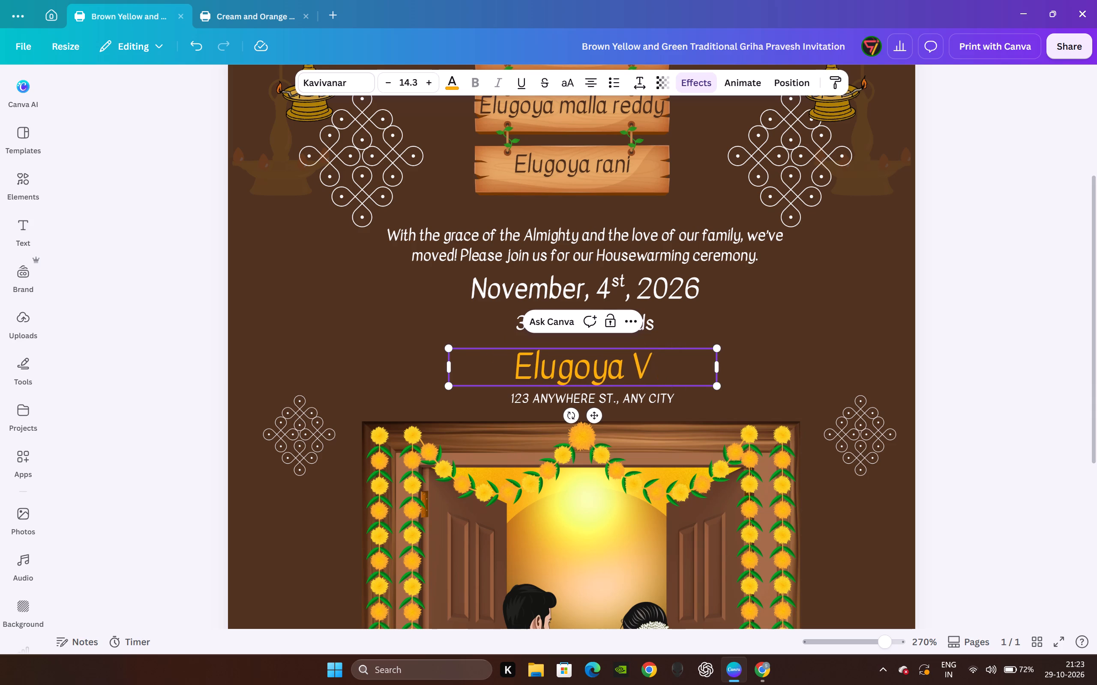
key("BackSpace")
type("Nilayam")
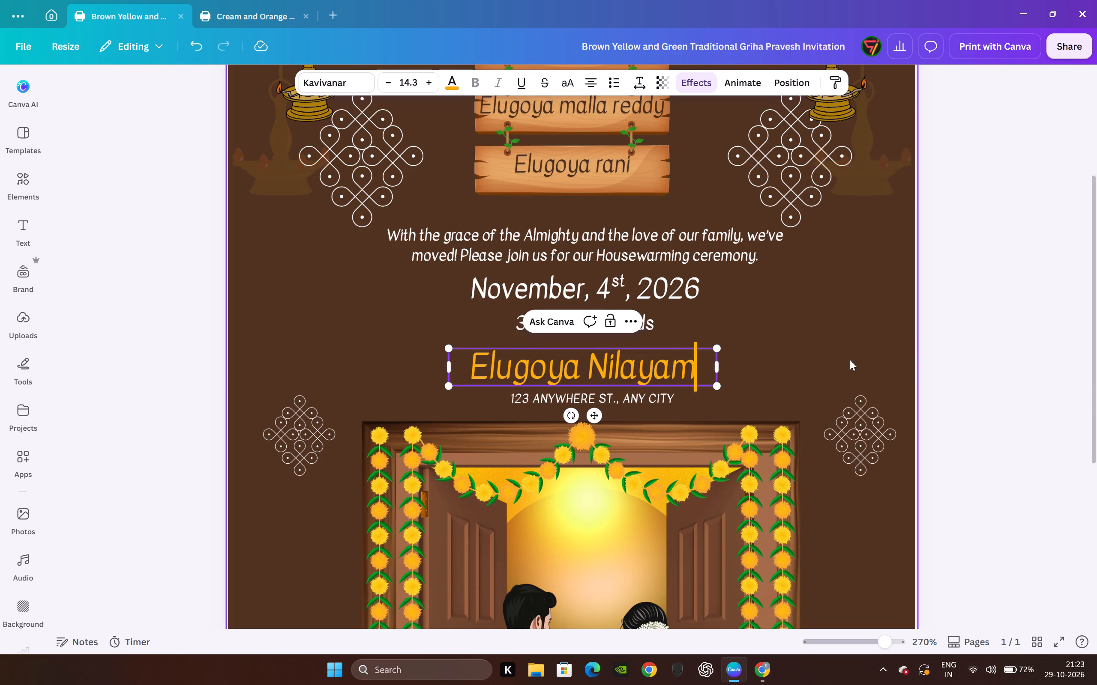
left_click(941, 329)
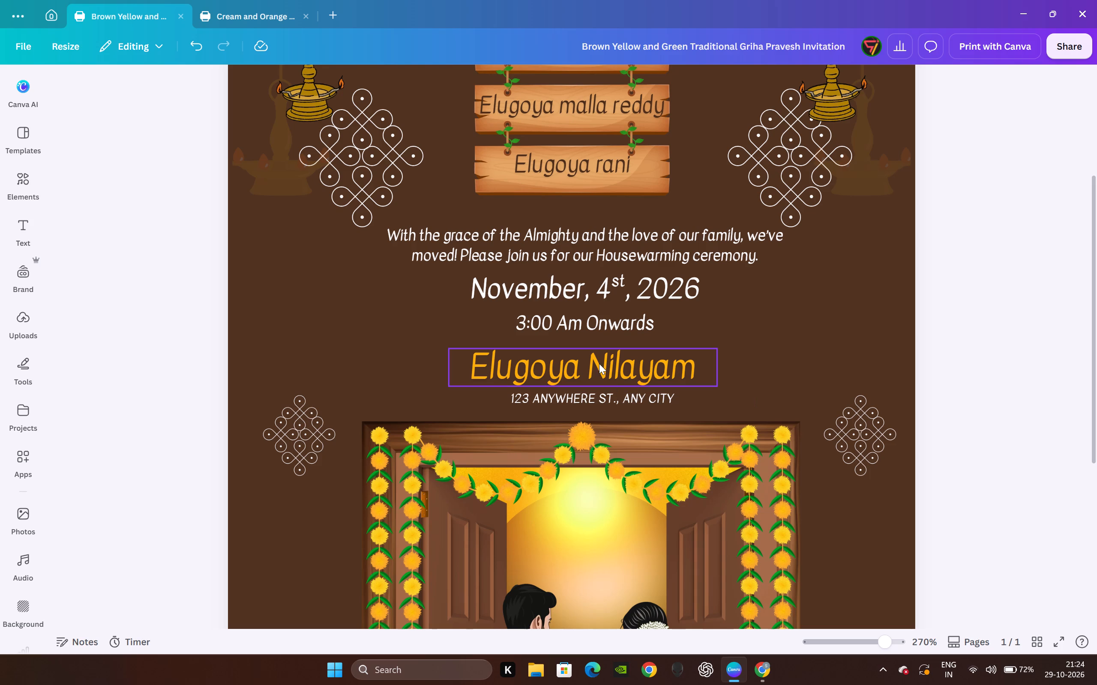
Replace the placeholder address below the house name with the family's house number and village name, separated by a comma.
left_click(623, 399)
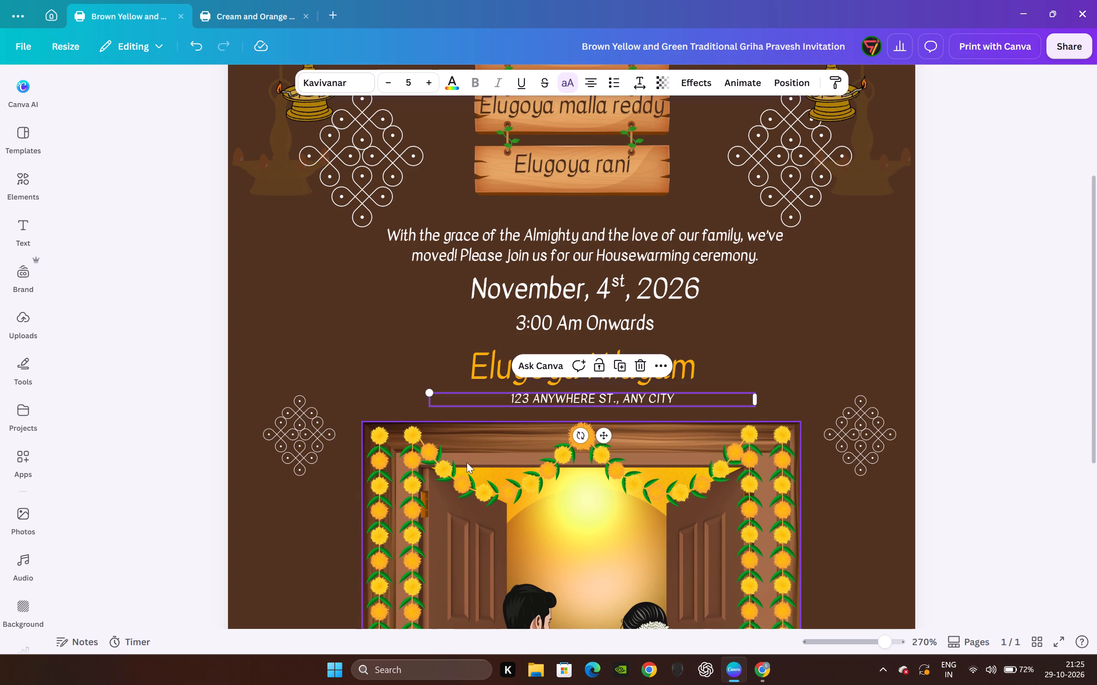
left_click(1058, 315)
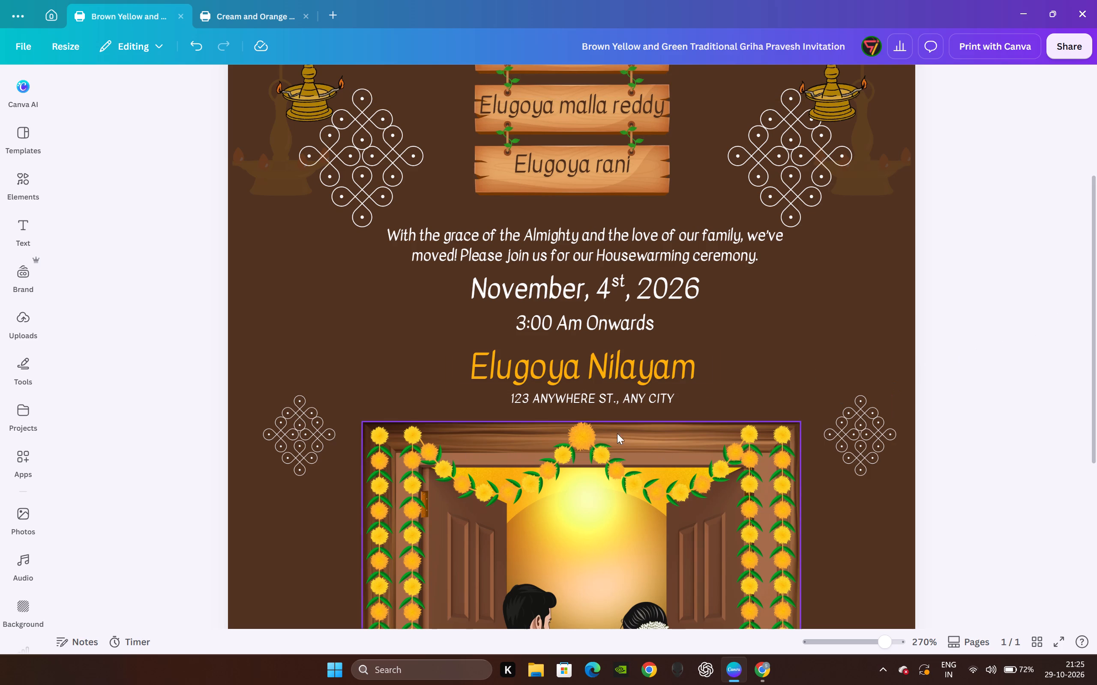
double_click(627, 393)
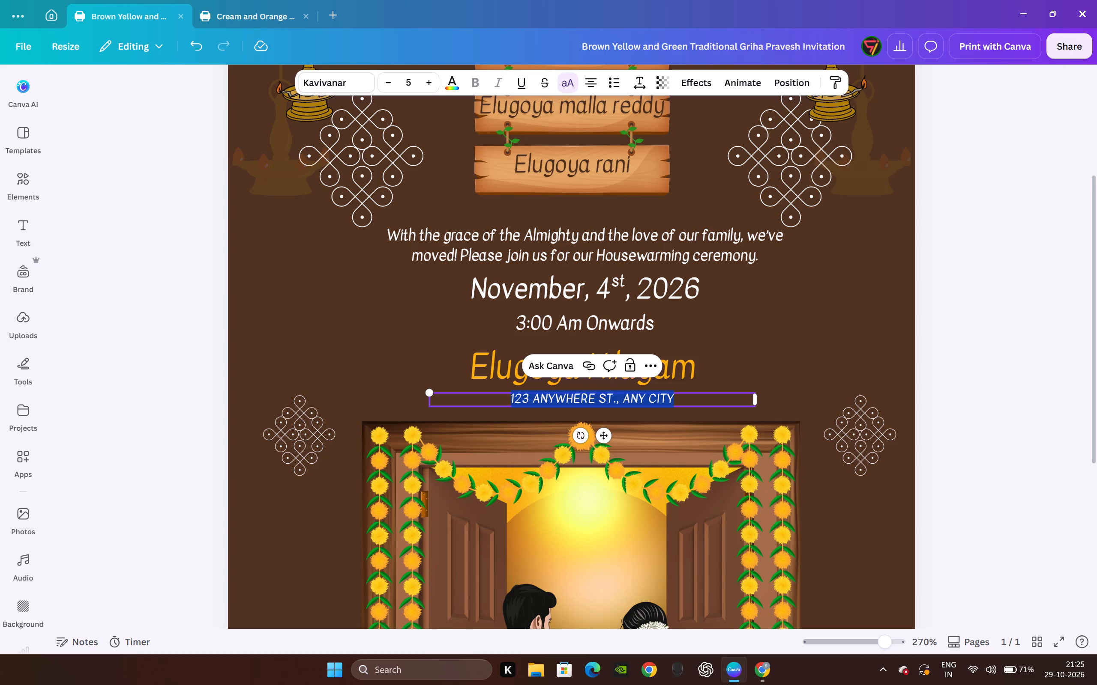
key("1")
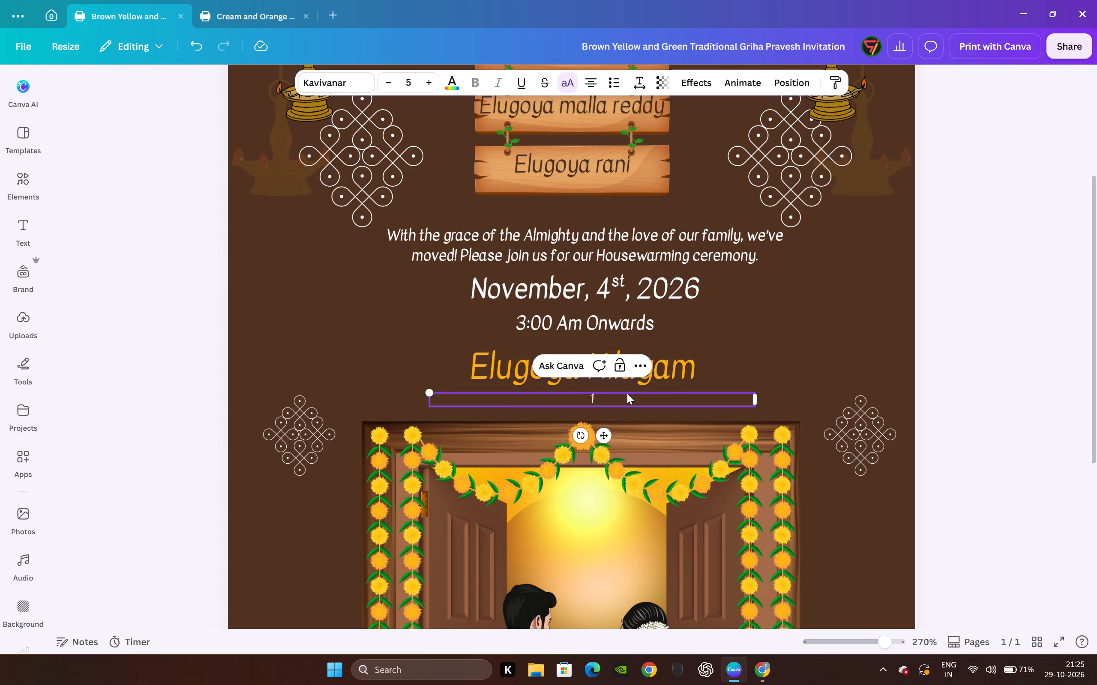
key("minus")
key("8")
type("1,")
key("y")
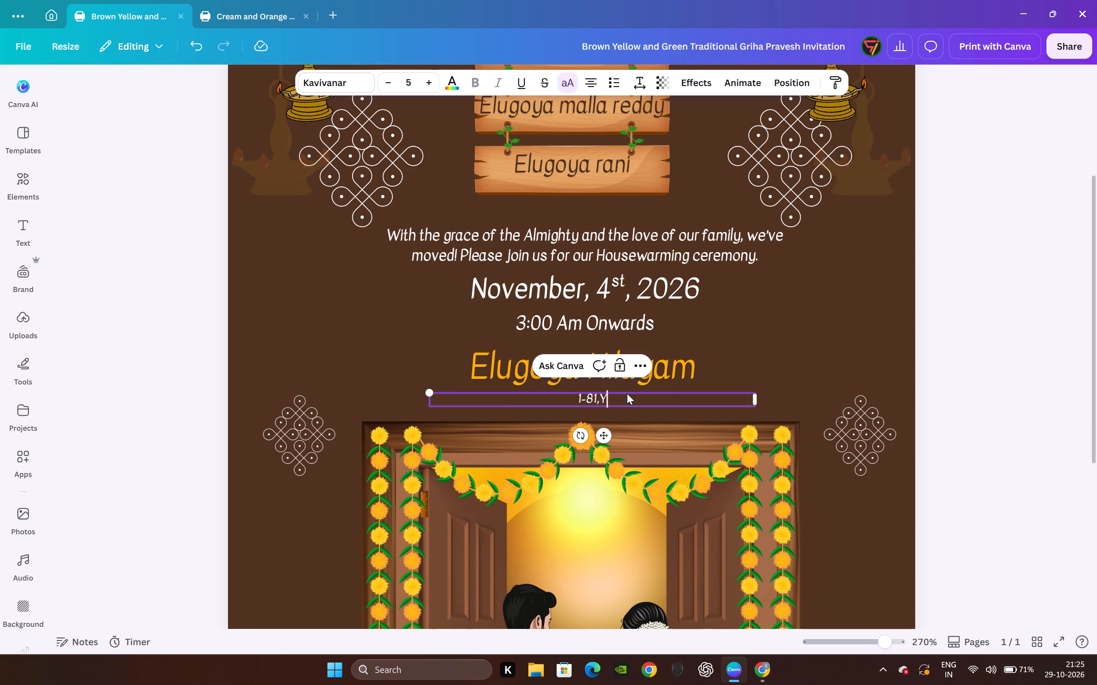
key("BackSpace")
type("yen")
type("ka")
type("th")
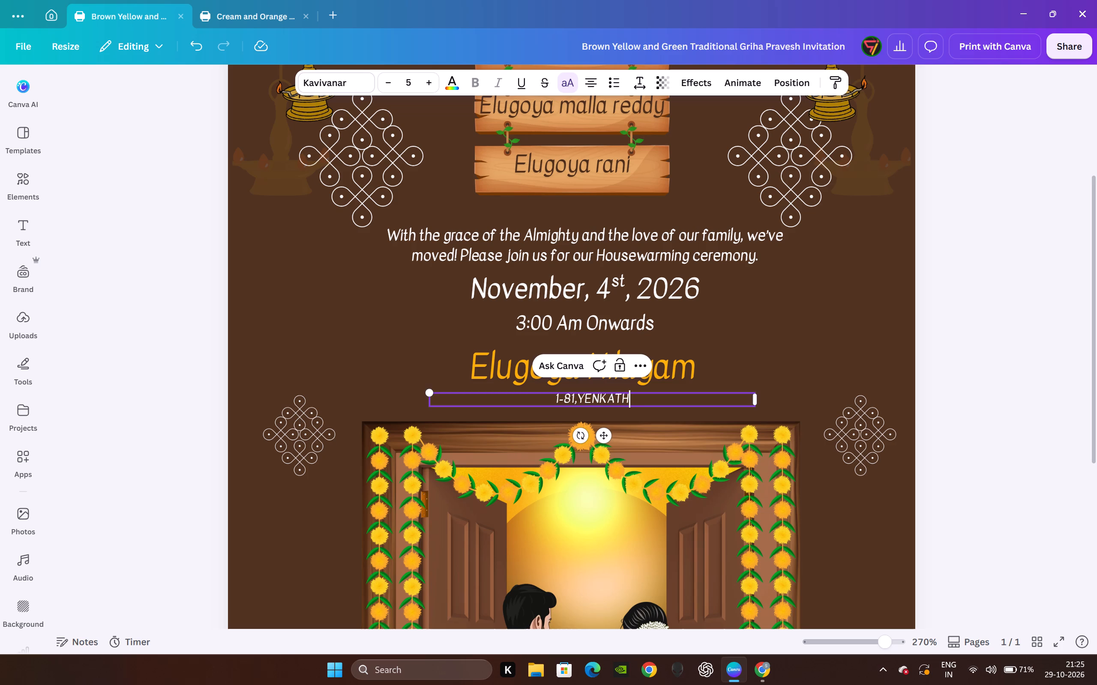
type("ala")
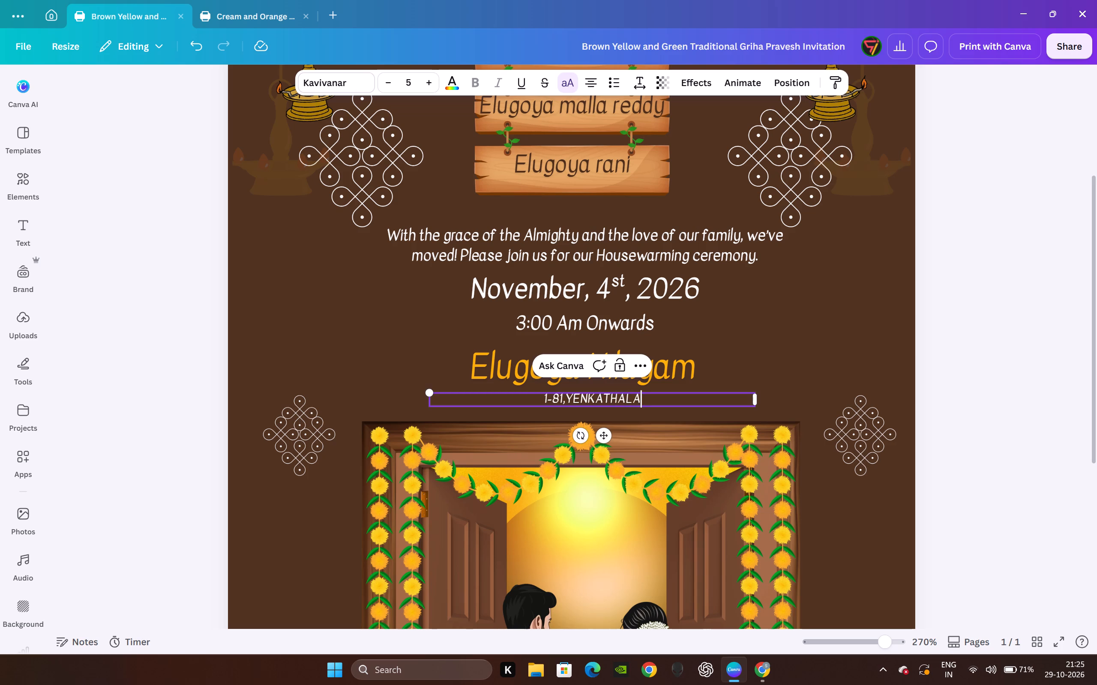
Insert a space between the comma and the village name in the address line.
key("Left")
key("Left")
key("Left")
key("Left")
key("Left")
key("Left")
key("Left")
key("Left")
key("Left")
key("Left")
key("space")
Append "(v)" after the village name in the address line, with a space before the opening bracket.
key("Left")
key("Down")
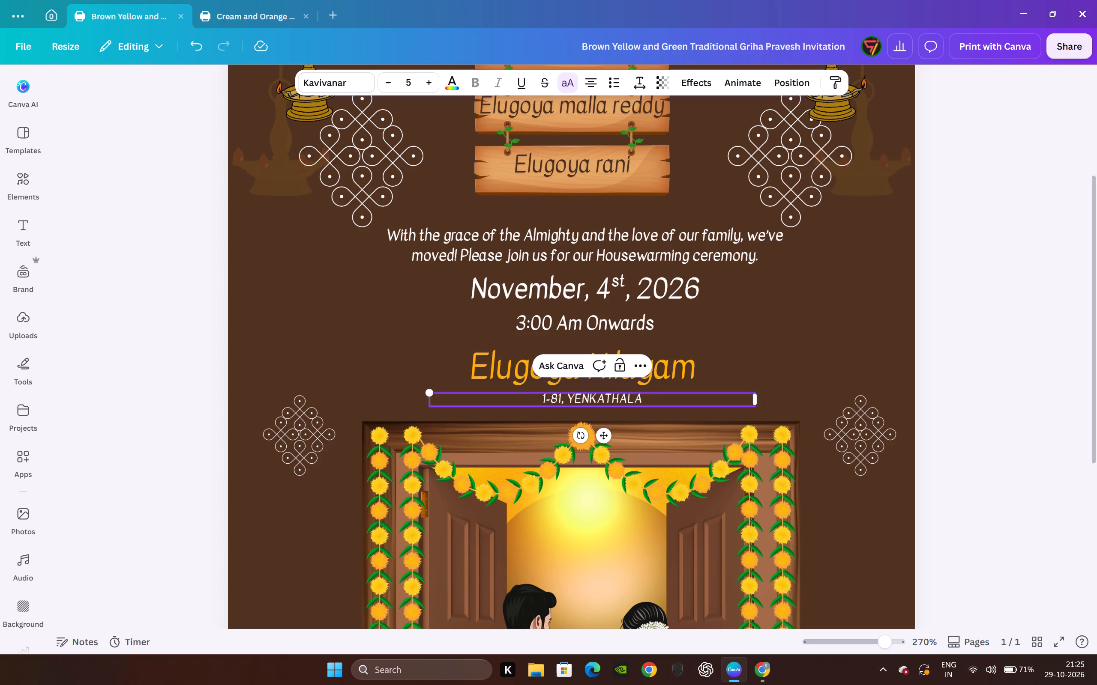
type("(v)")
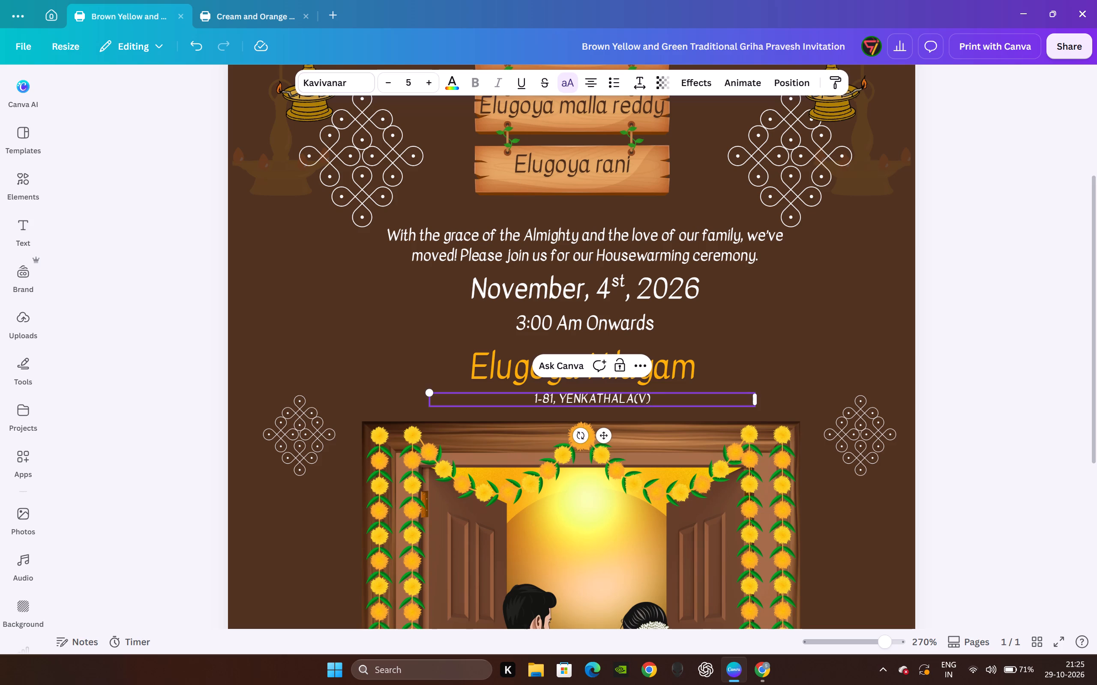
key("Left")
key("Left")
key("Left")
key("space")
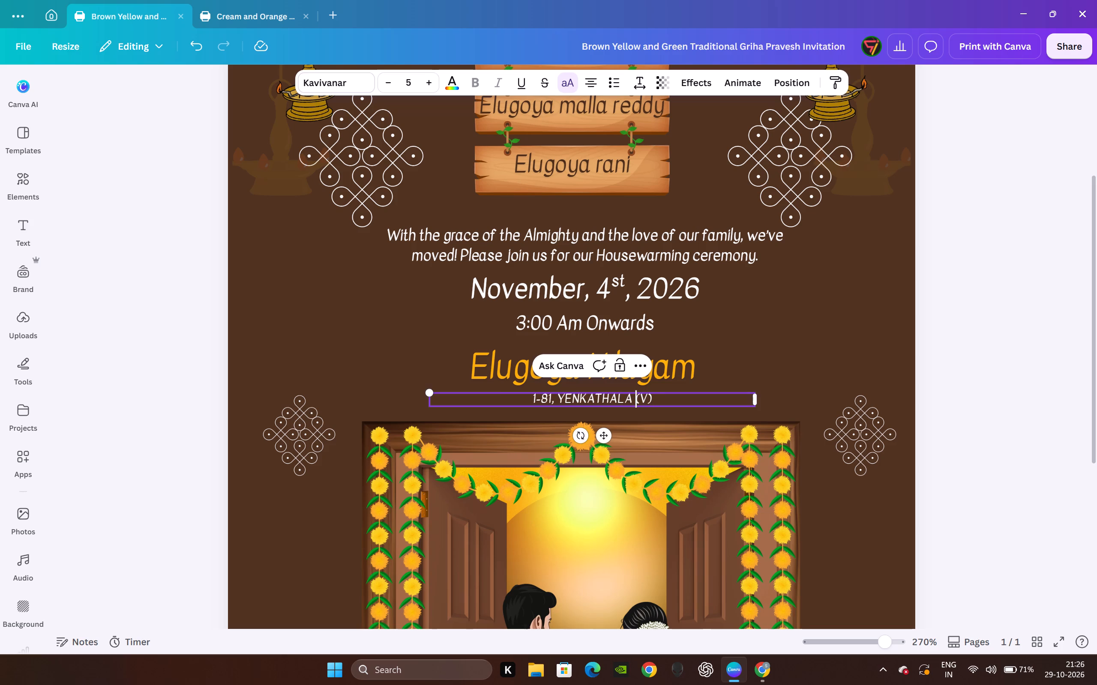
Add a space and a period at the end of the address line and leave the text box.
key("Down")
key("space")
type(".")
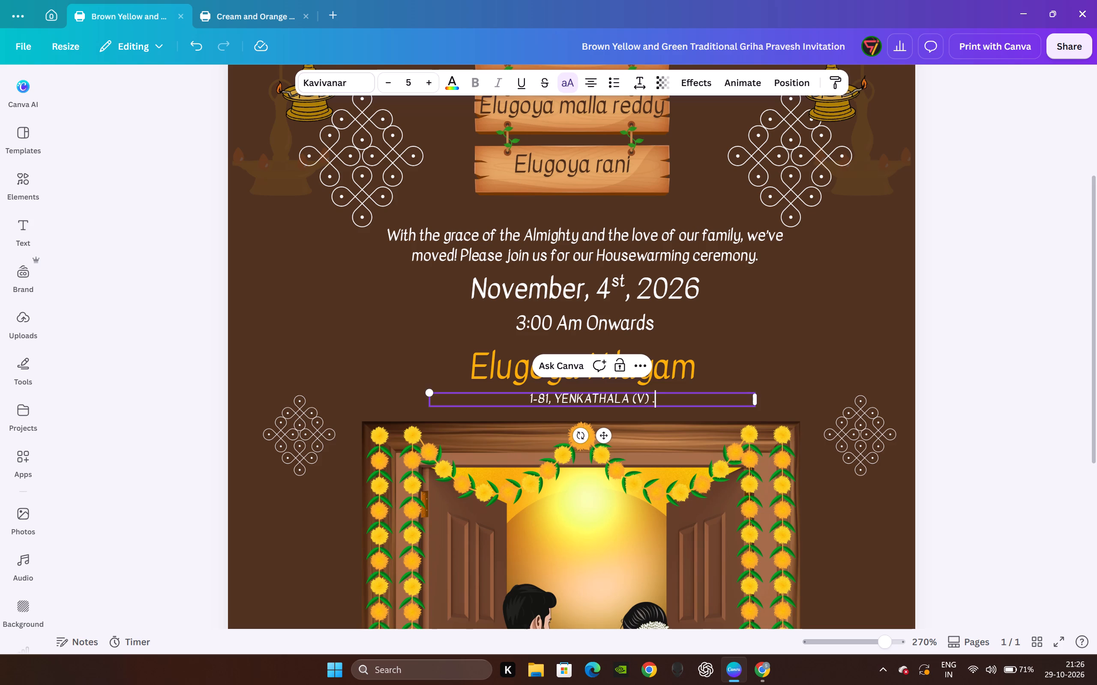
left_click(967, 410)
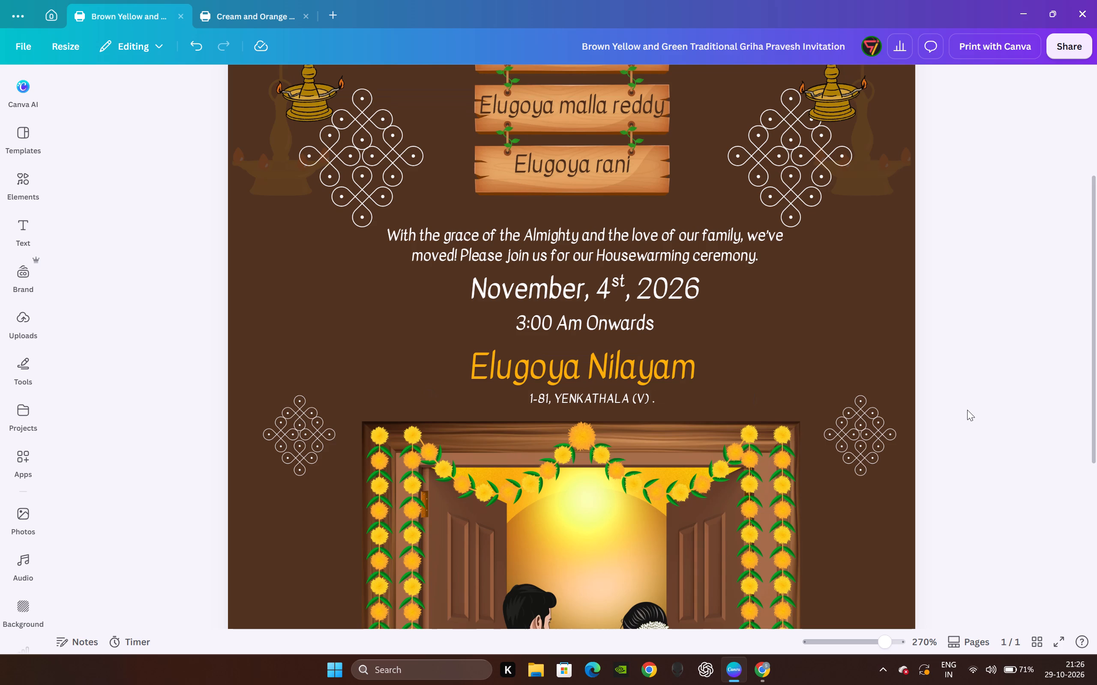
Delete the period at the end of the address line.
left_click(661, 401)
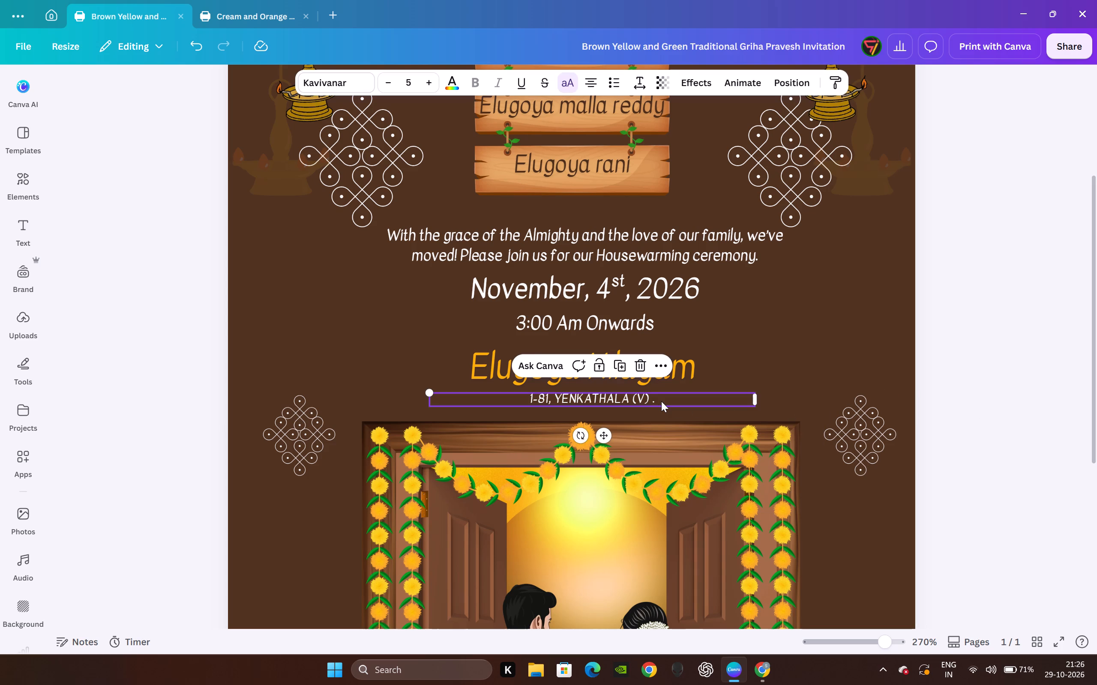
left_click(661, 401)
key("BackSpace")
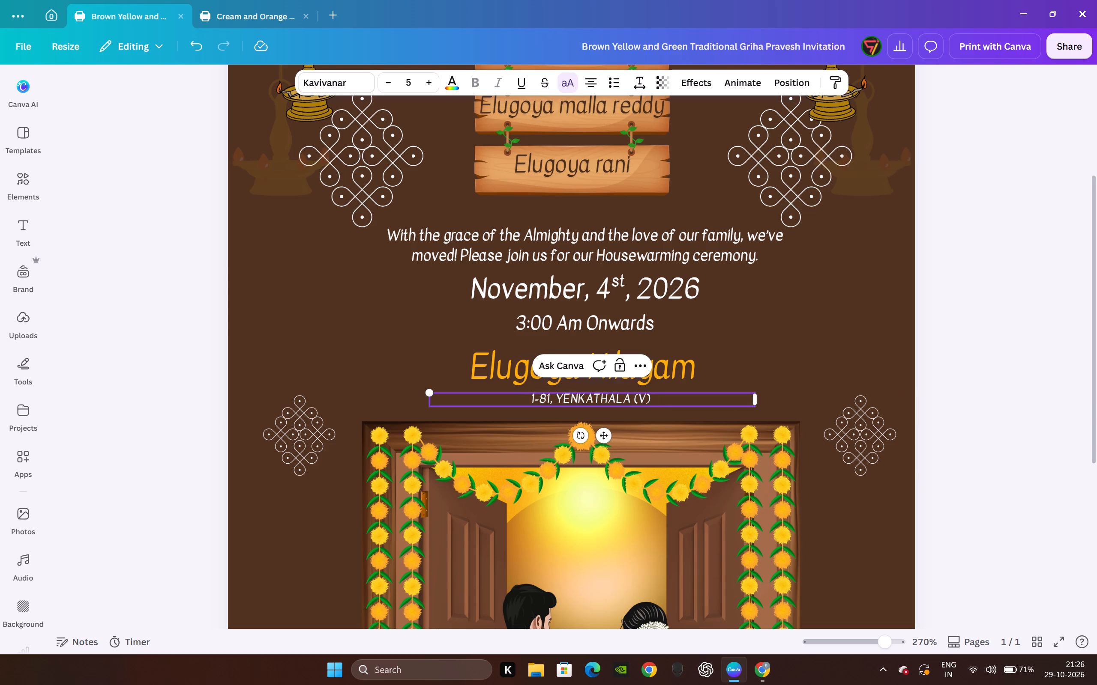
Append a comma, a space and the mandal name after "(V)" at the end of the address line.
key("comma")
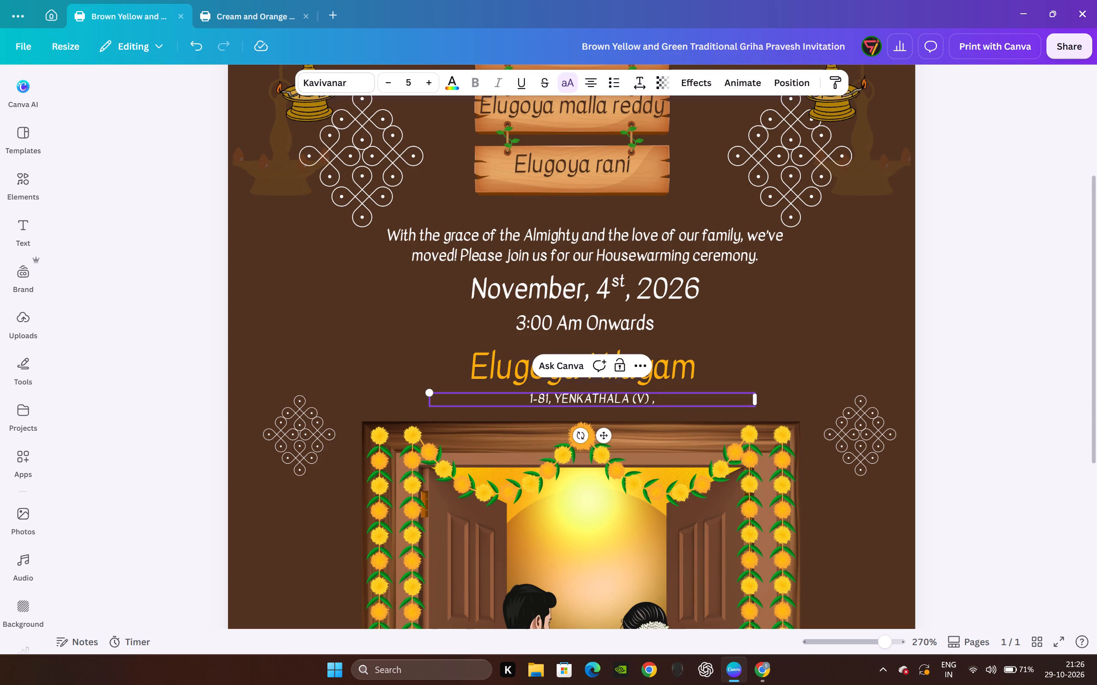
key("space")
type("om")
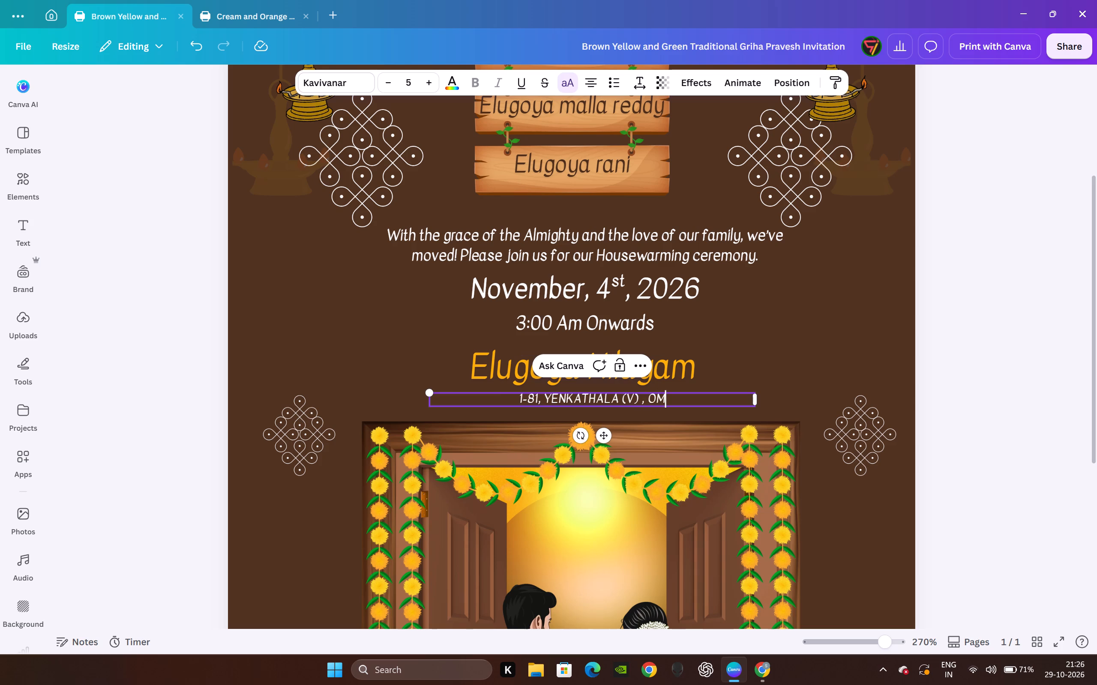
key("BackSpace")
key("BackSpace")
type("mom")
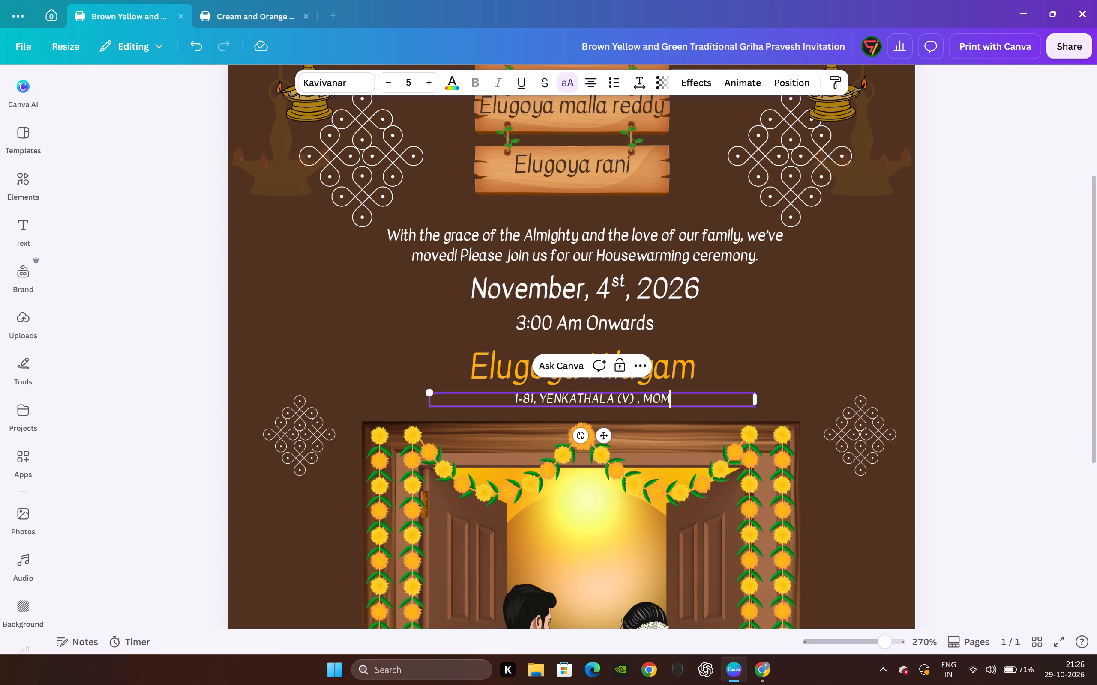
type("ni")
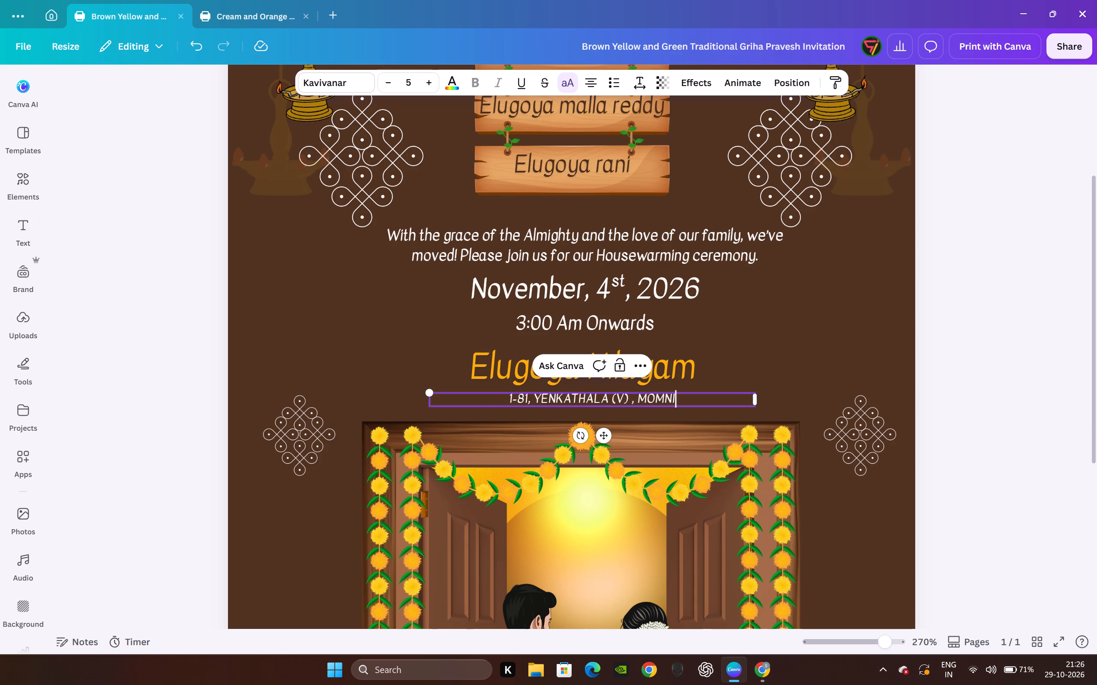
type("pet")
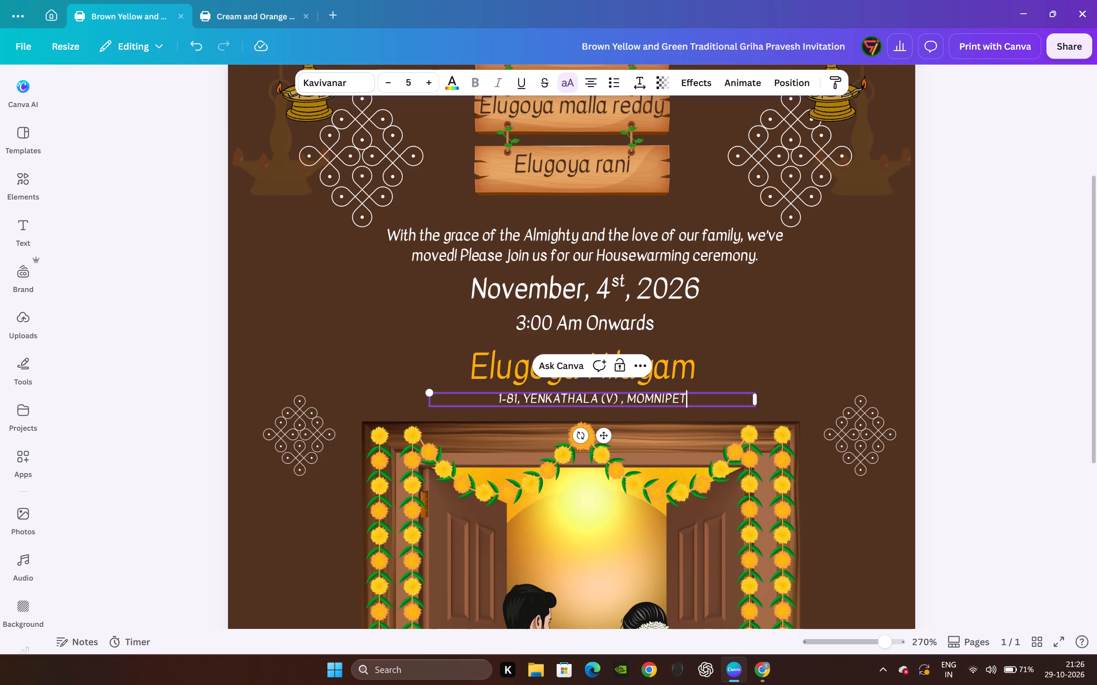
Add "(m)" directly after the mandal name, end the address line with a space and a period, and leave the text box.
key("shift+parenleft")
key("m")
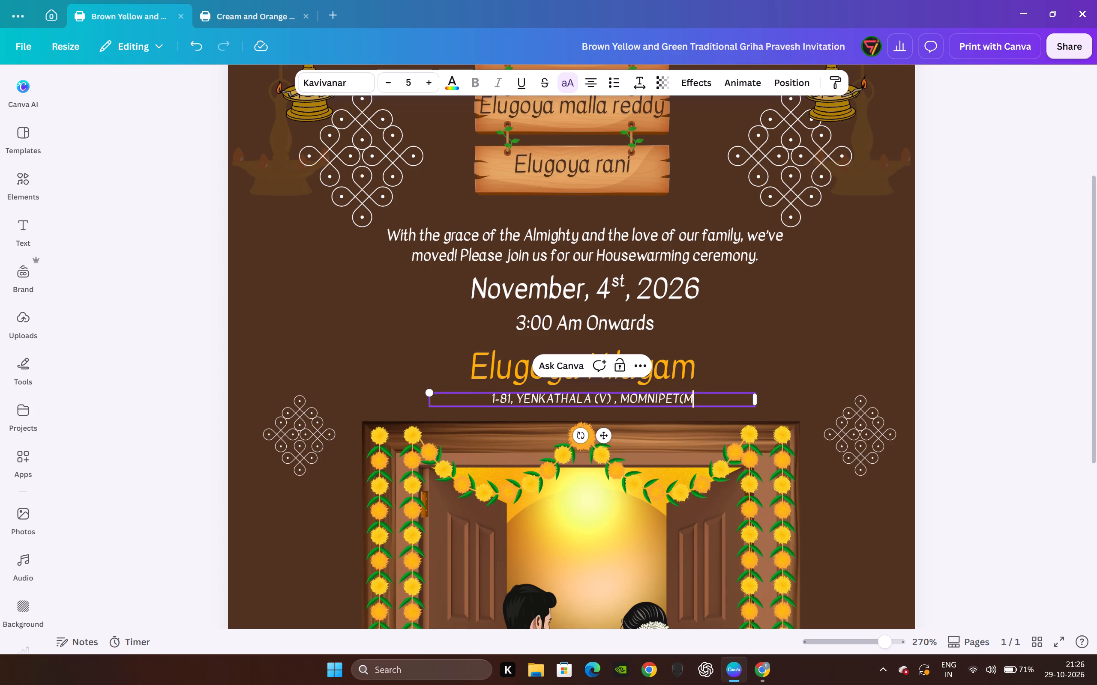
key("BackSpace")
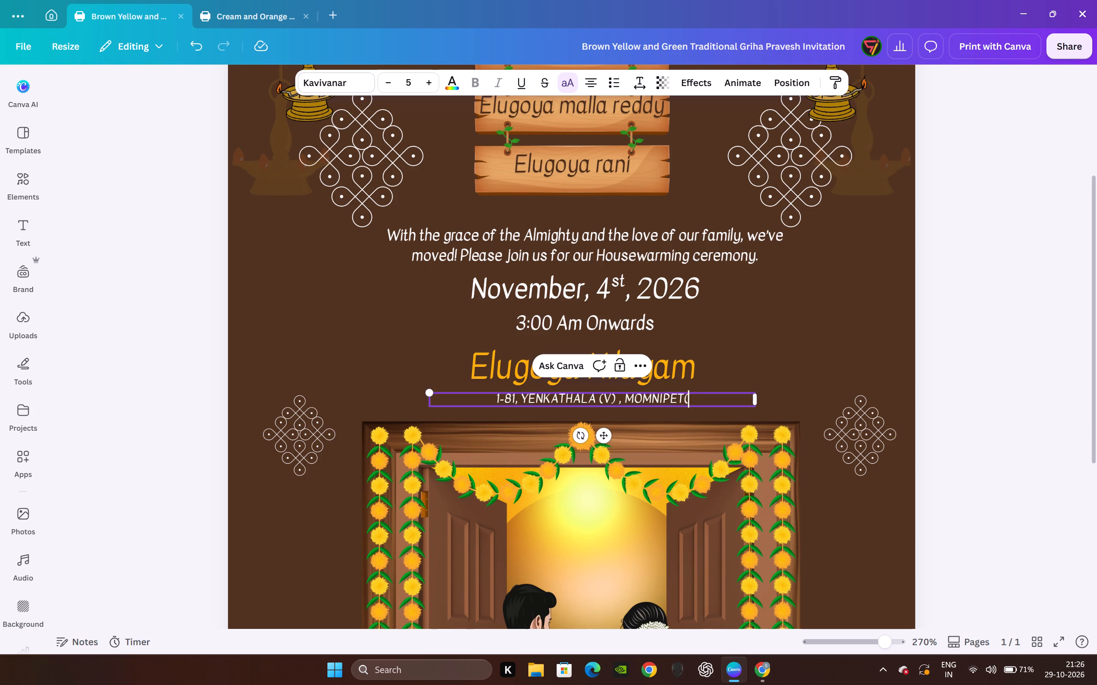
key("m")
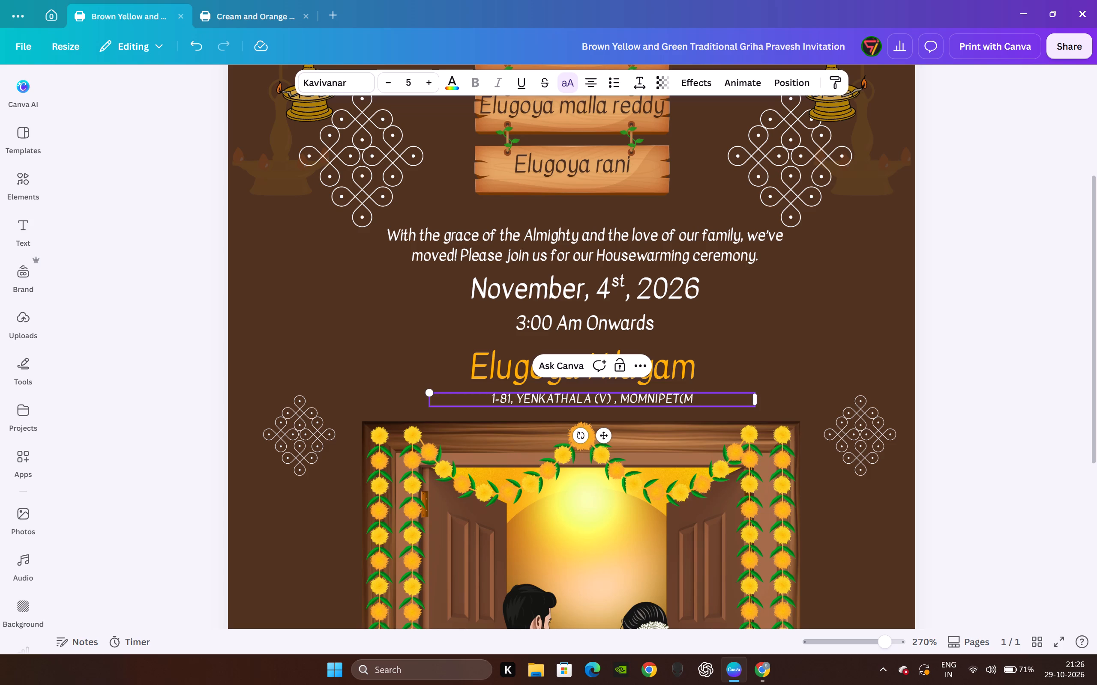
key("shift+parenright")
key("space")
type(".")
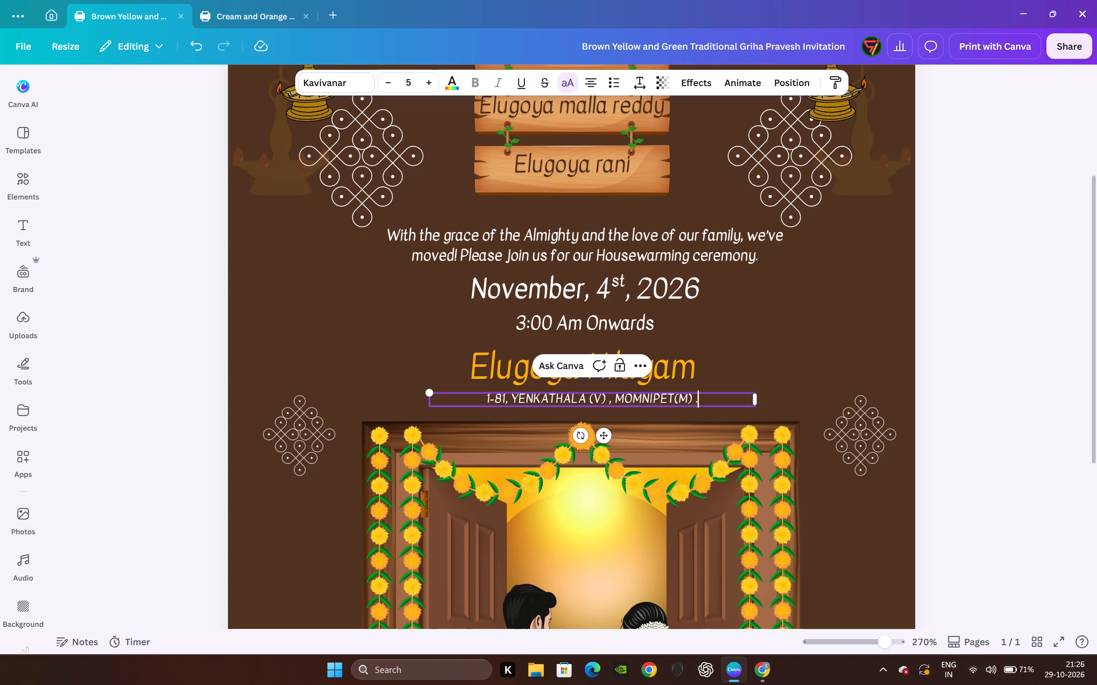
left_click(996, 374)
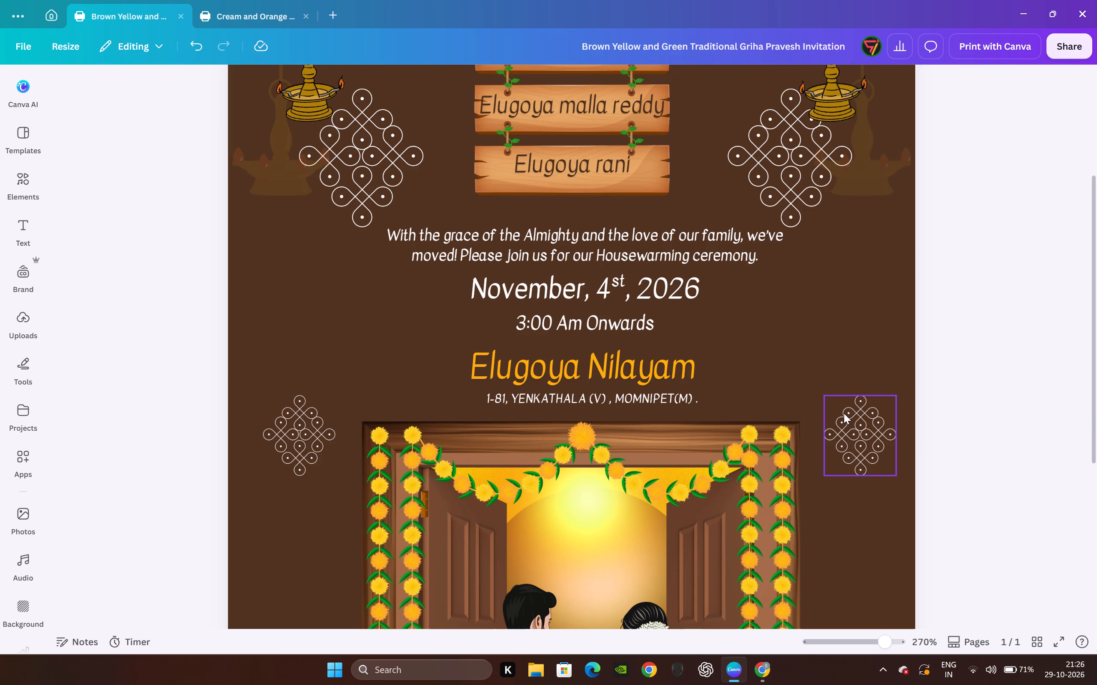
Correct the mandal name's spelling in the address line by moving the "n" from before the "i" to after it.
double_click(643, 395)
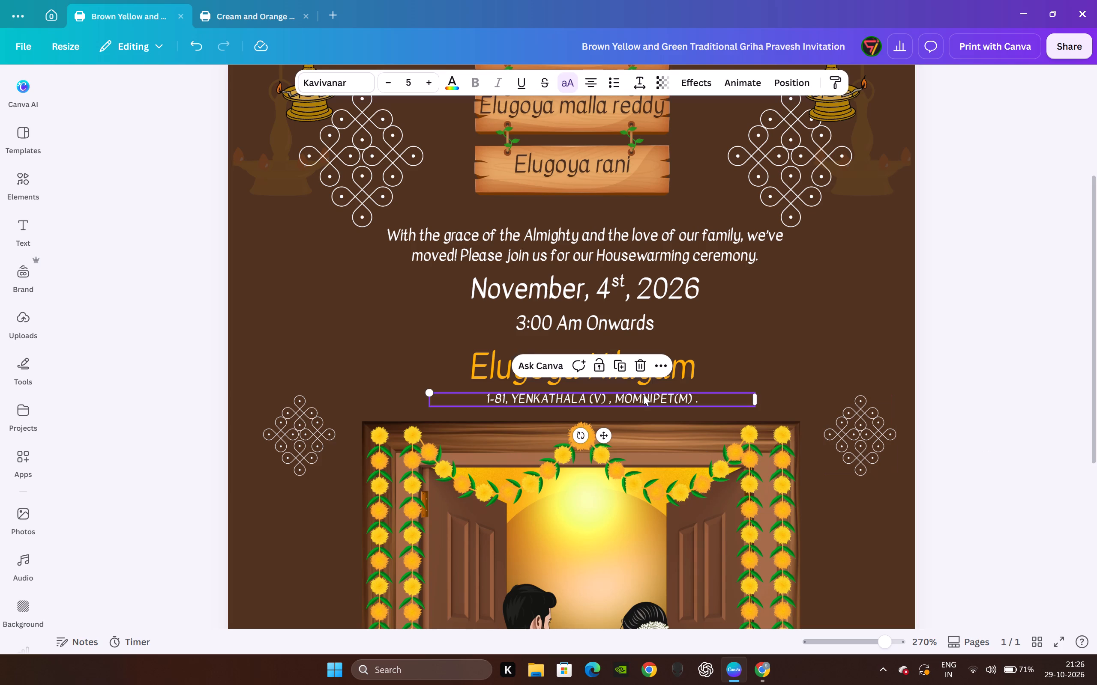
left_click(648, 395)
key("BackSpace")
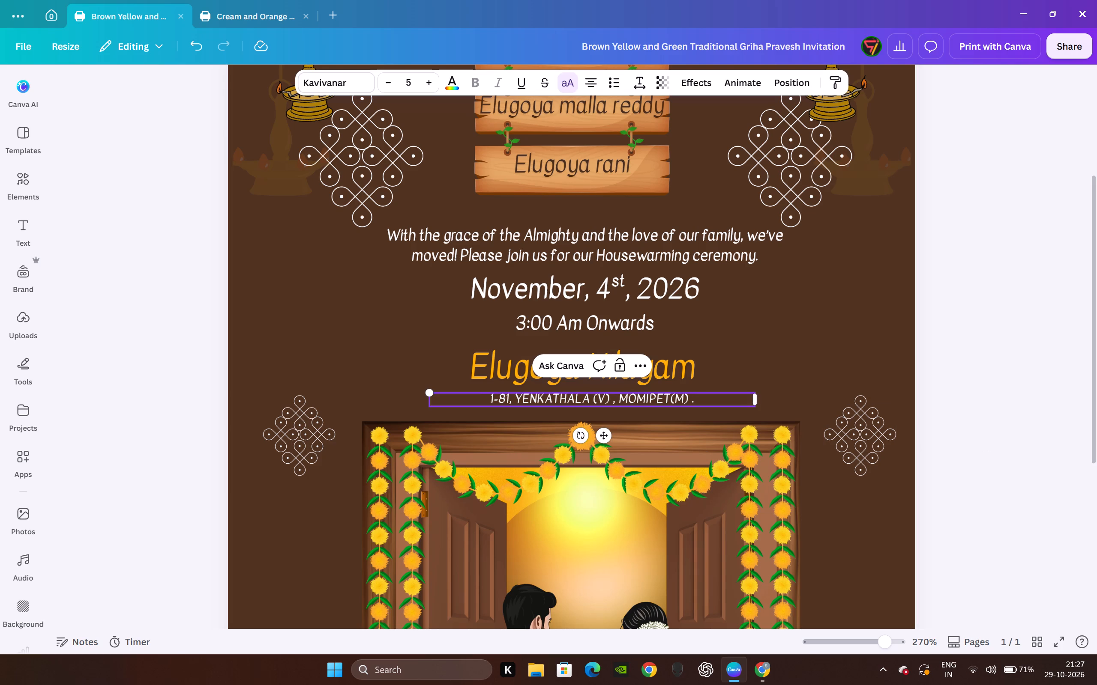
key("Right")
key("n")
left_click(983, 347)
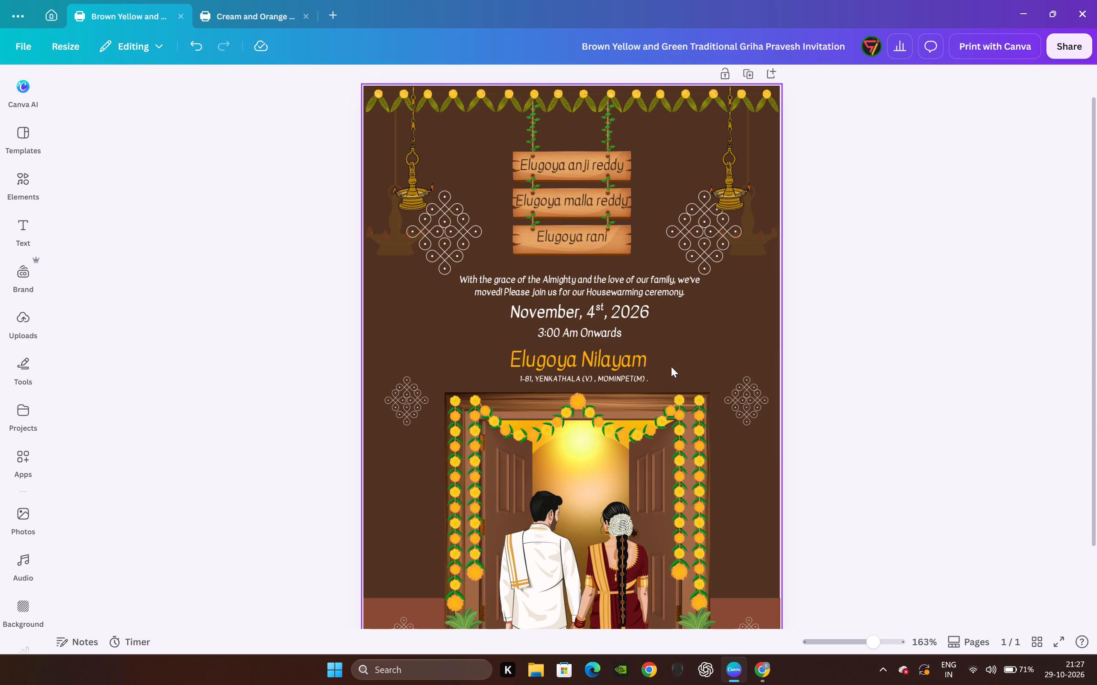
left_click(944, 350)
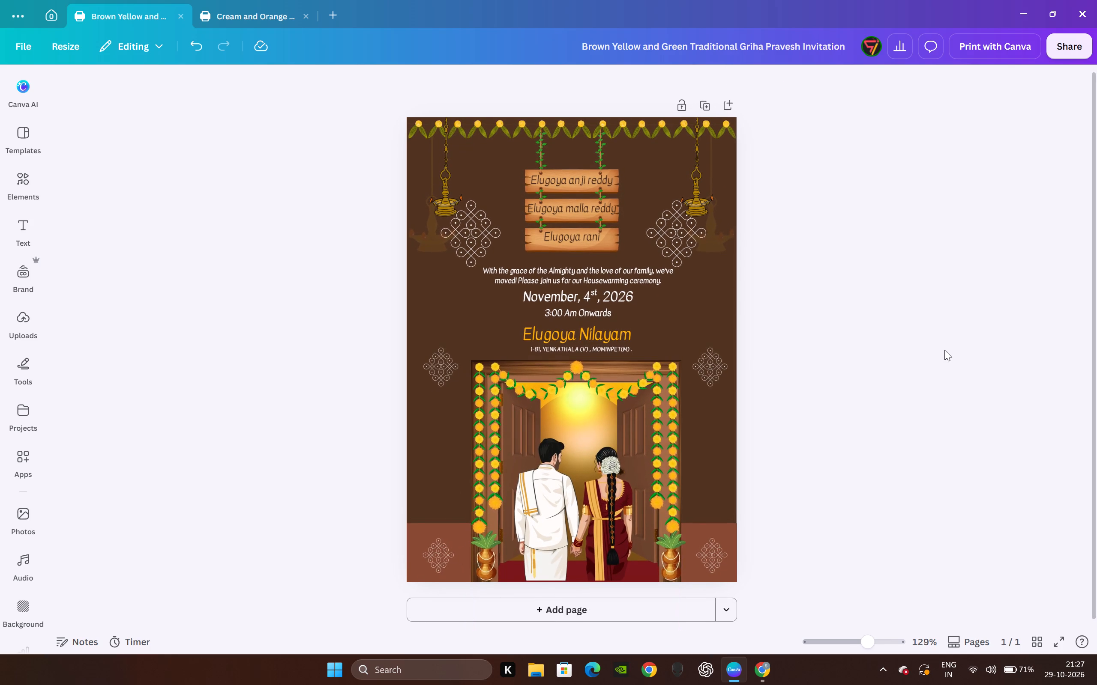
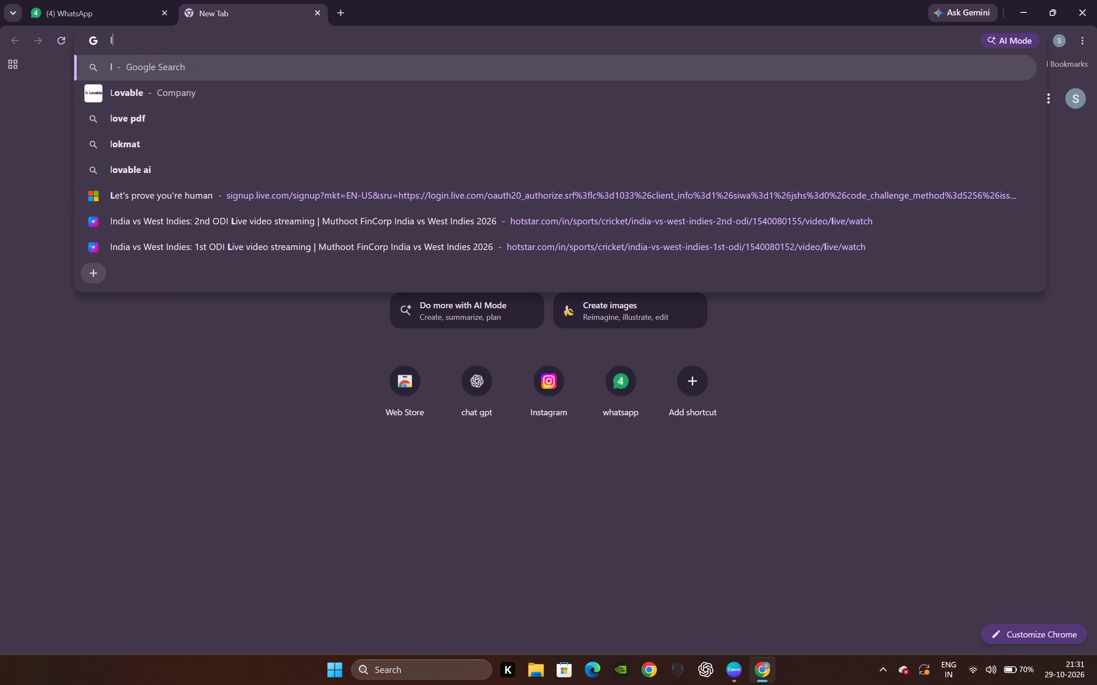
Begin a web search in the browser's new tab with the word "link".
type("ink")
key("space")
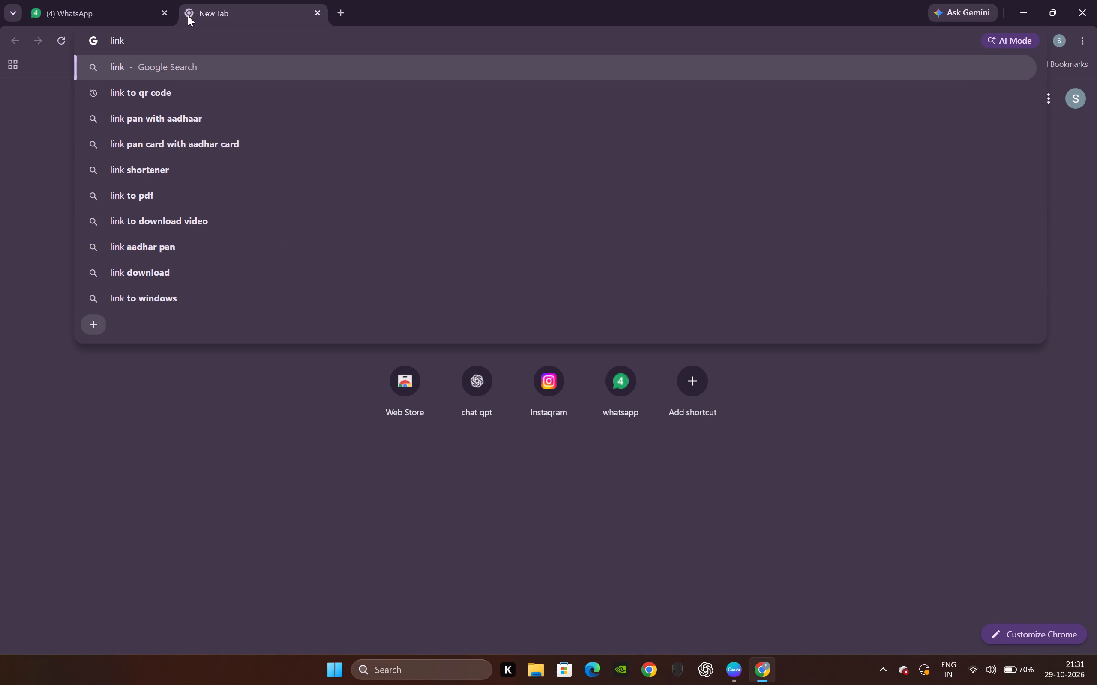
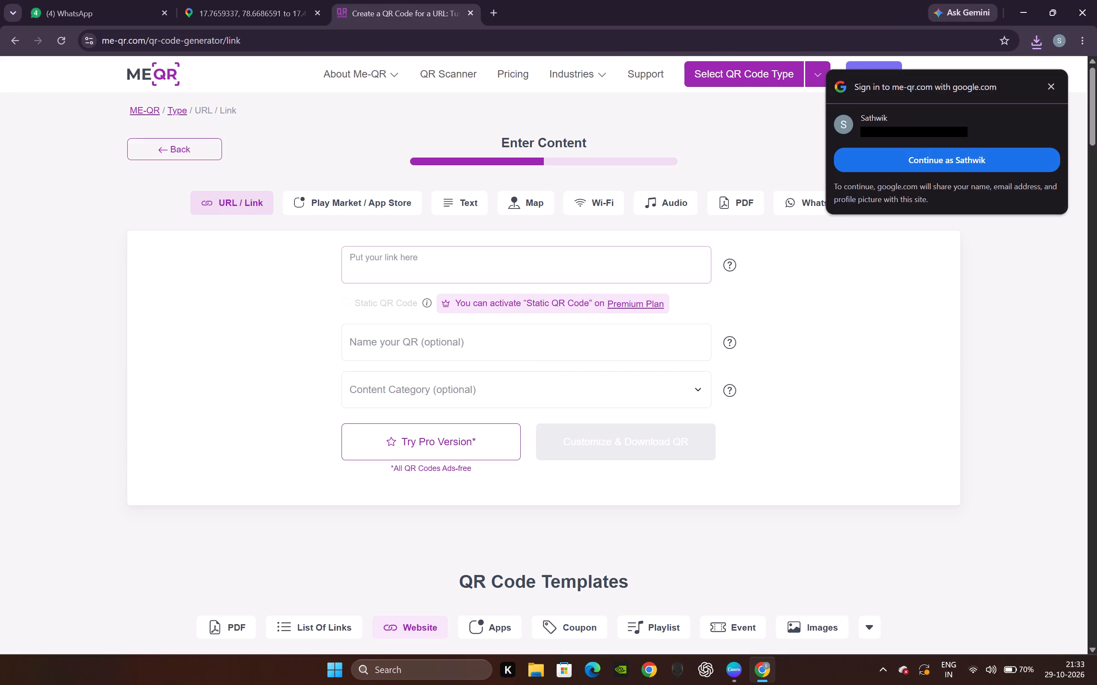
Paste the copied Google Maps location link as the link content for the new QR code.
key("ctrl+v")
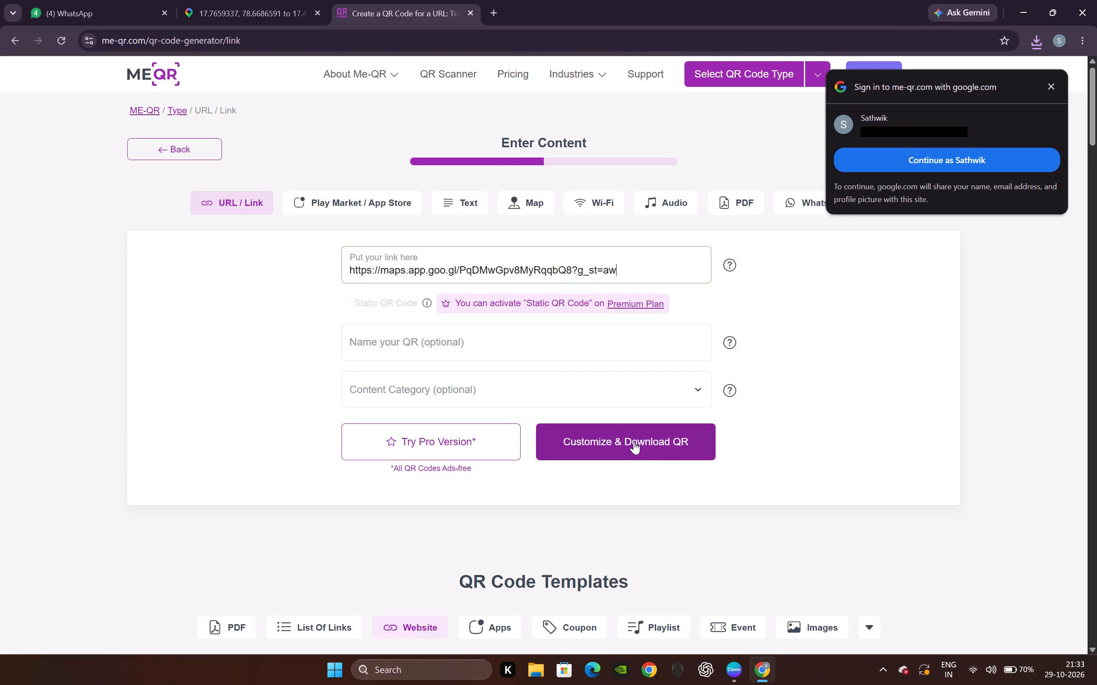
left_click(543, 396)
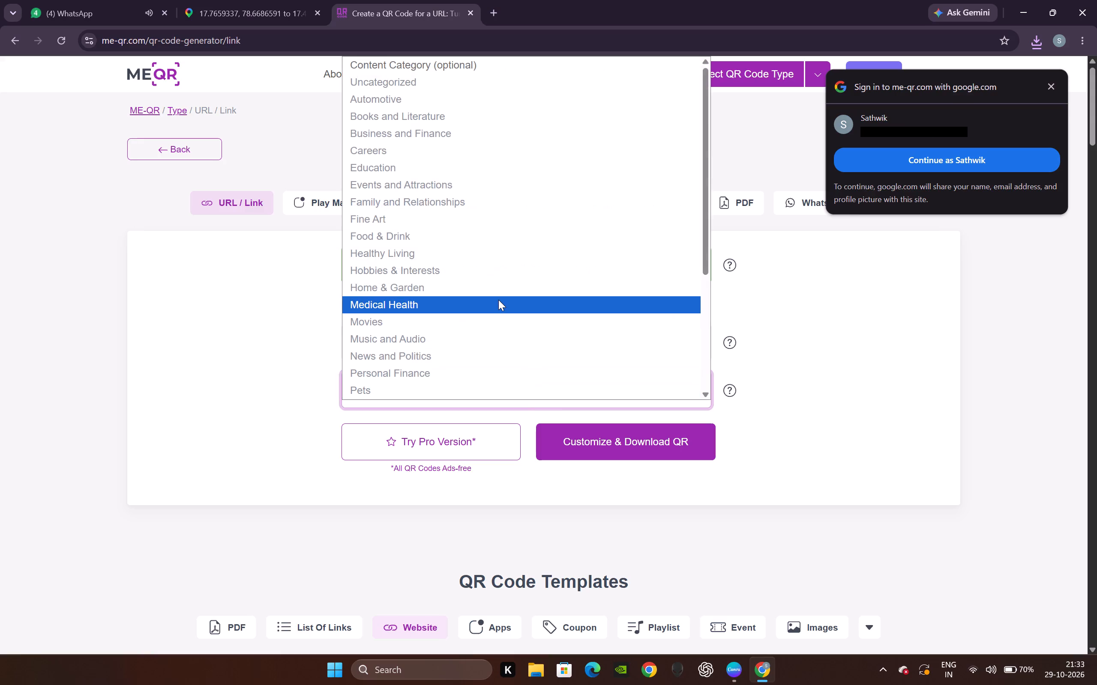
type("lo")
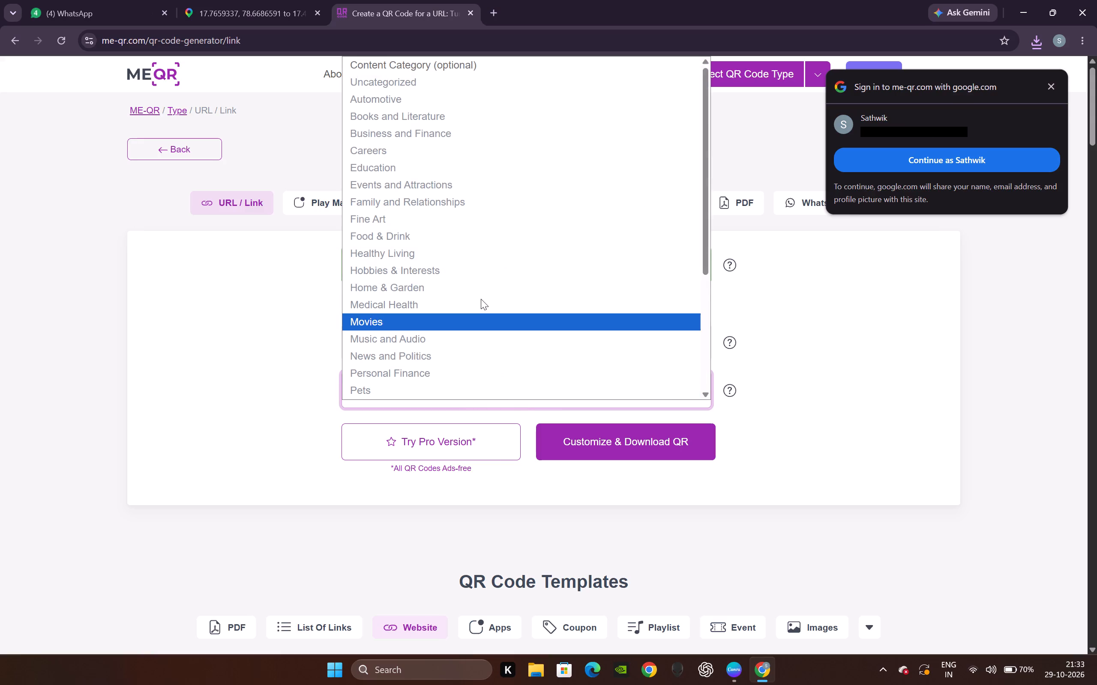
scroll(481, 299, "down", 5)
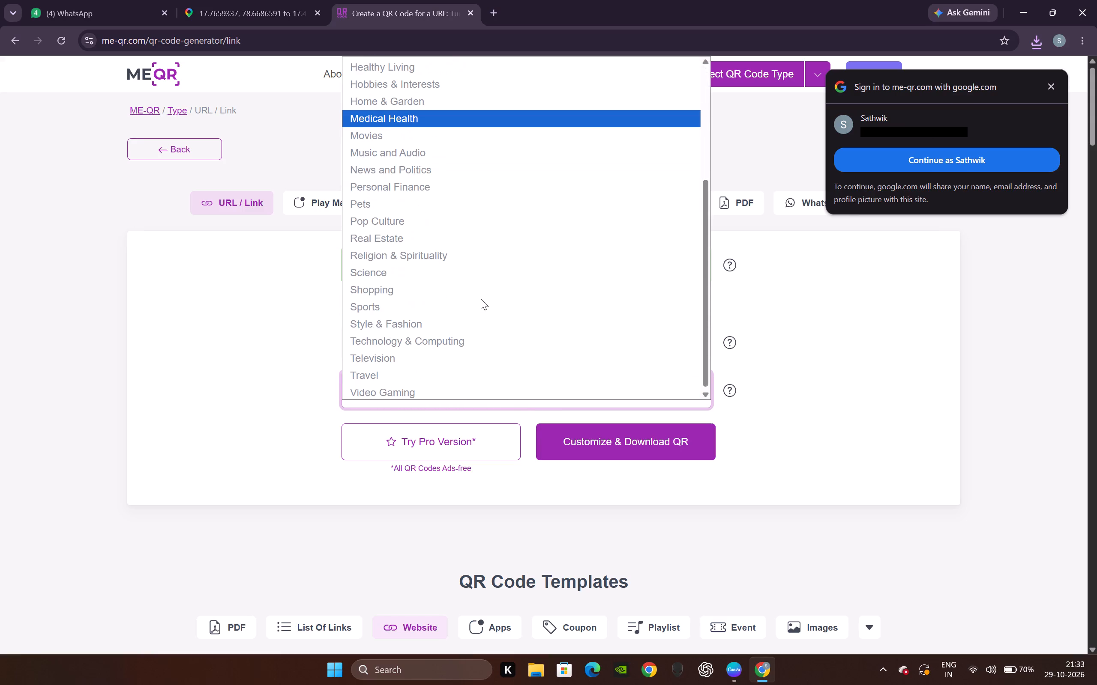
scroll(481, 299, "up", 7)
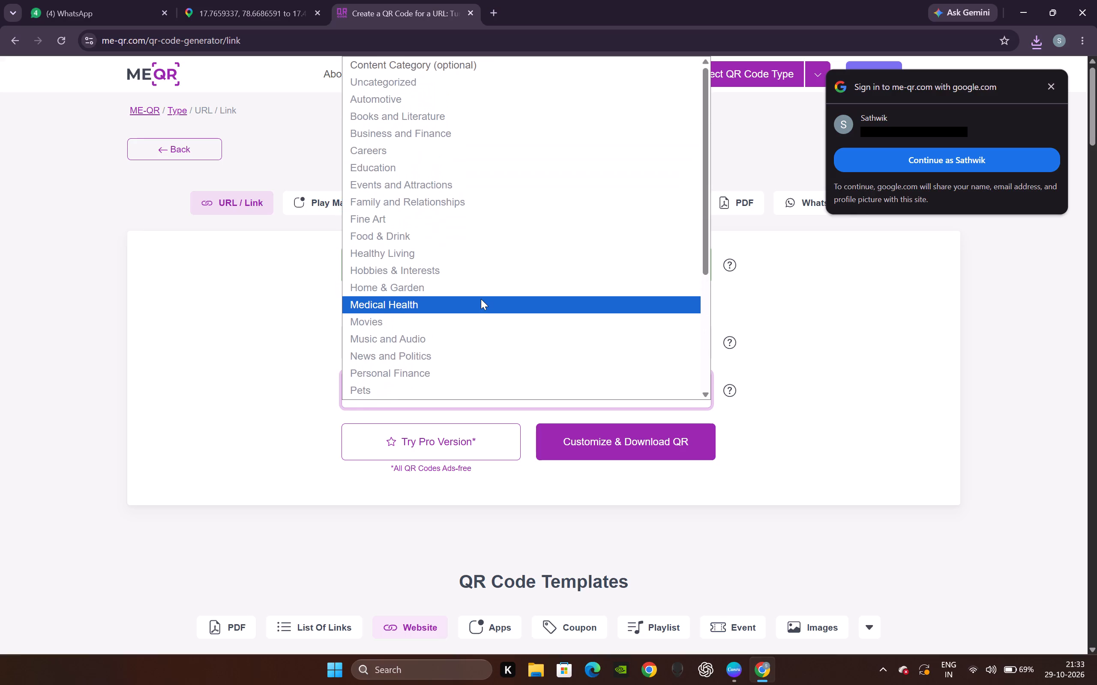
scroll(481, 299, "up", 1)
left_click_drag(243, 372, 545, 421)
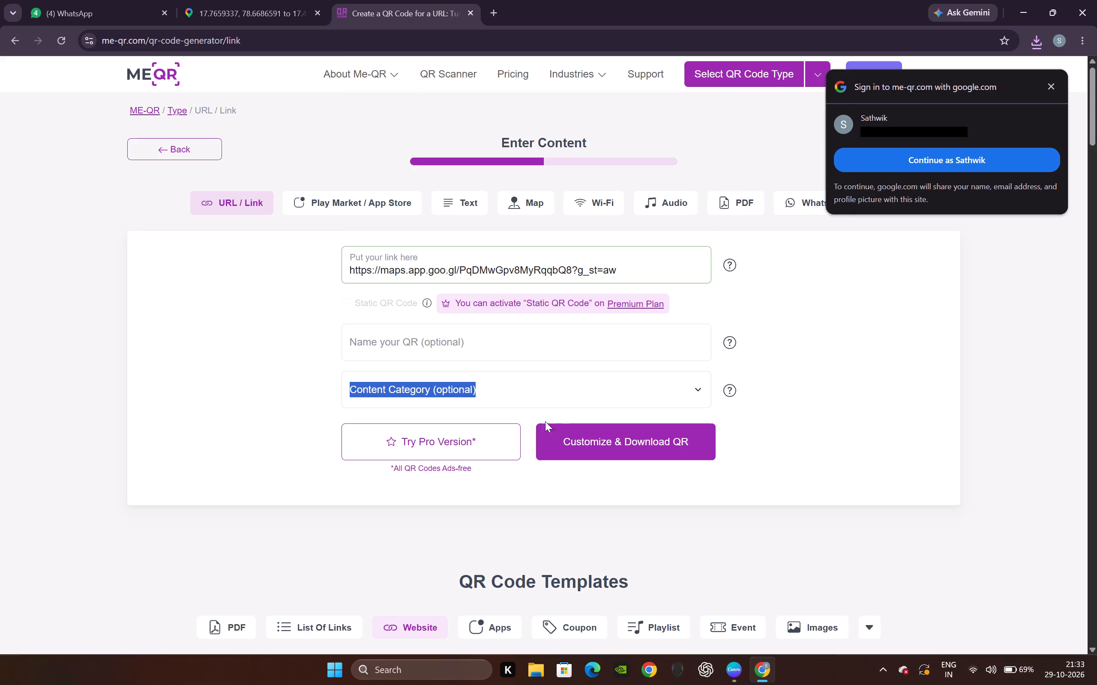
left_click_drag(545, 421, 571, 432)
Generate the QR code from the link without a pre-made template and download it as a 1000x1000 px PNG.
left_click(571, 432)
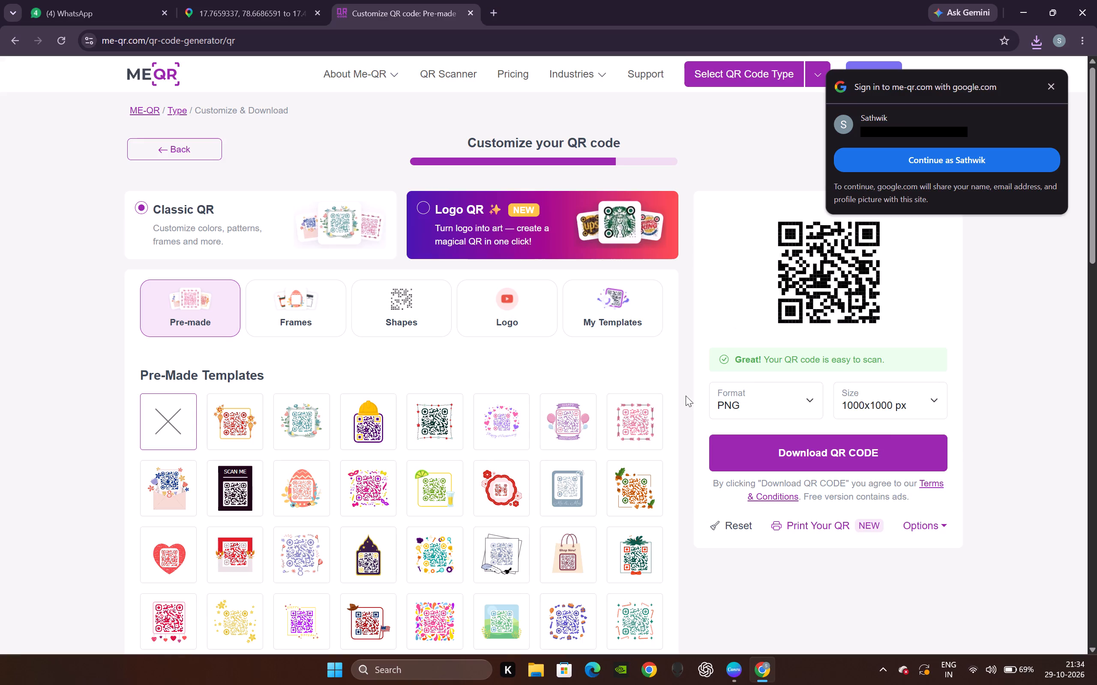
left_click(854, 453)
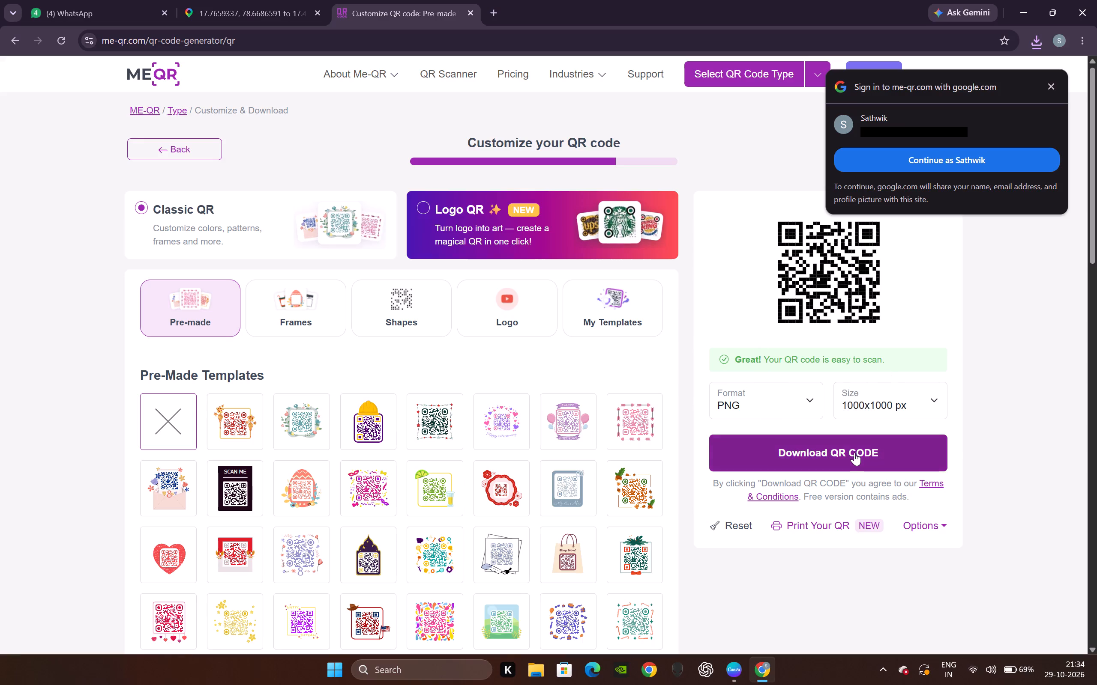
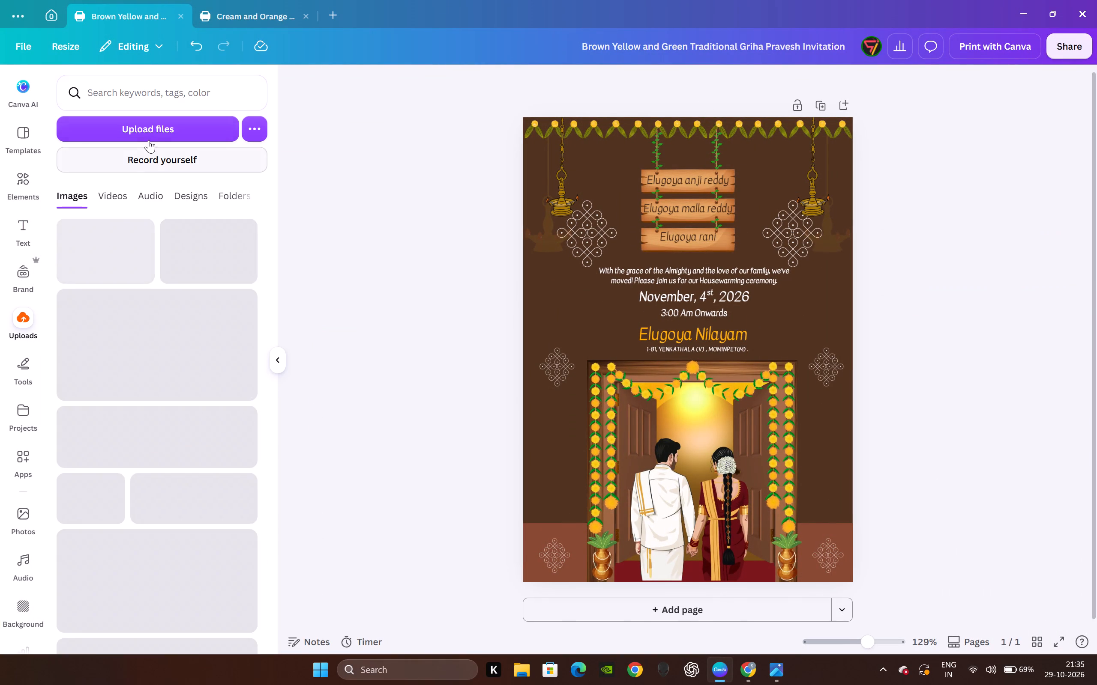
Upload the newest QR code PNG from Downloads and add it to the invitation page.
left_click(159, 134)
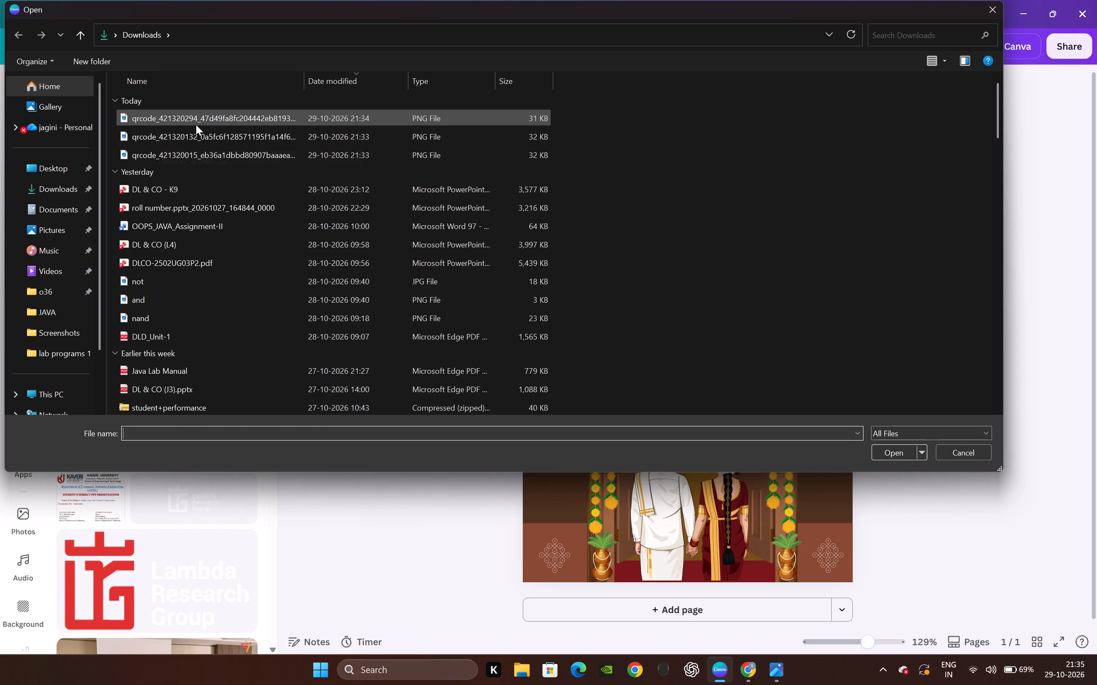
left_click(196, 125)
key("Return")
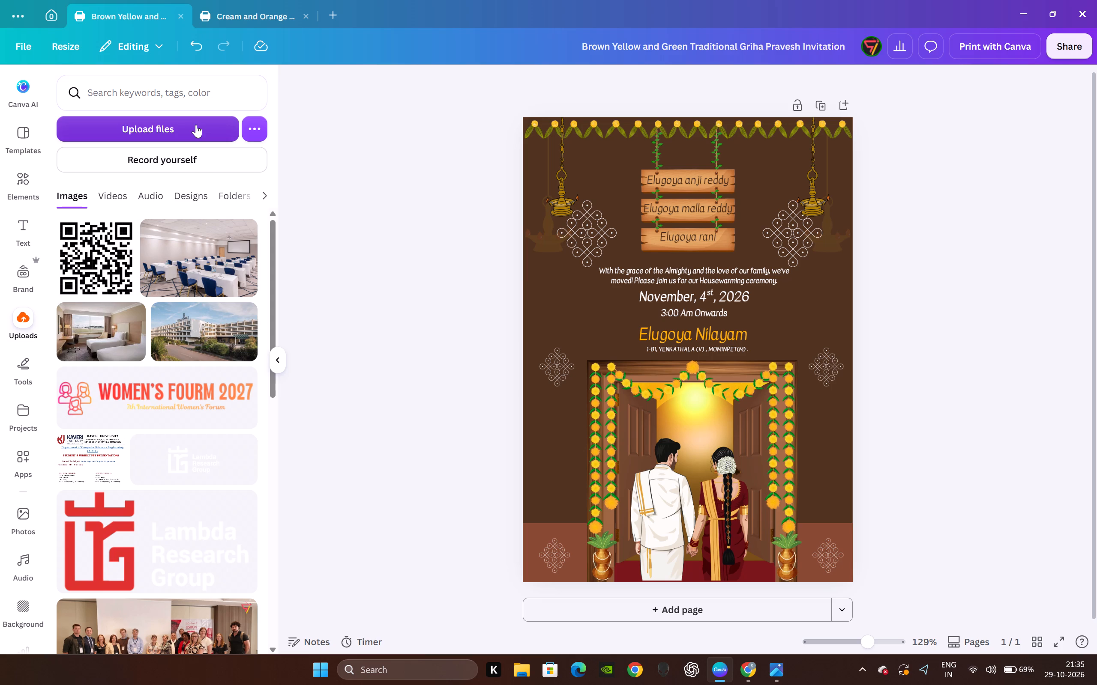
left_click(93, 259)
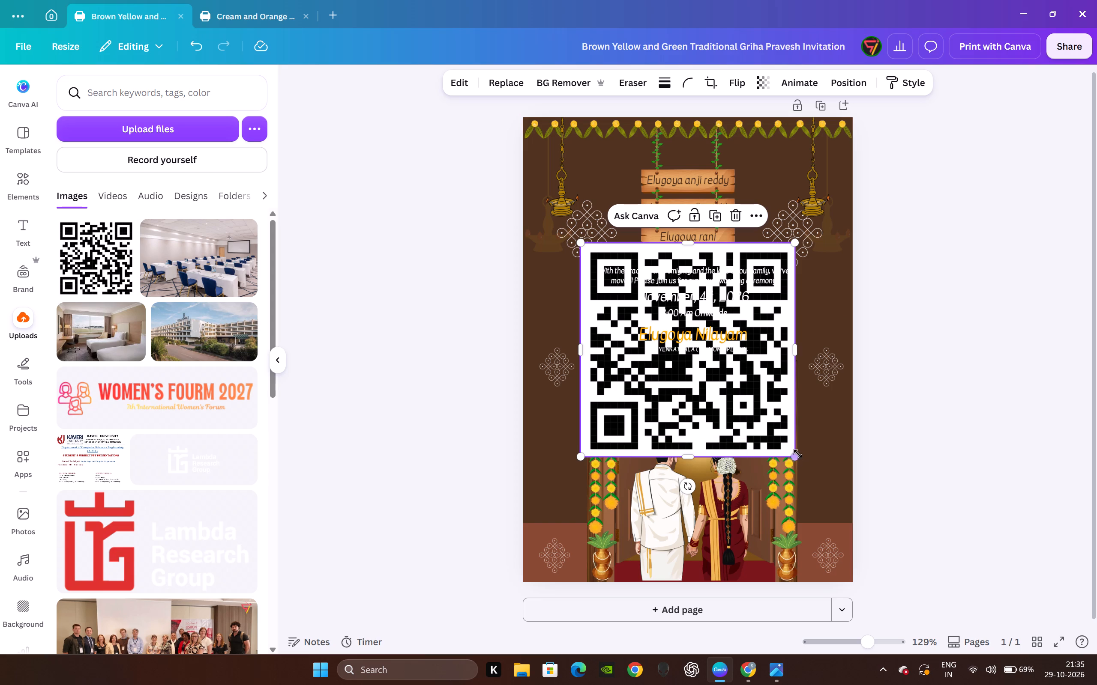
Shrink the QR code to a small square and place it to the right of the date and venue text.
left_click_drag(795, 456, 584, 327)
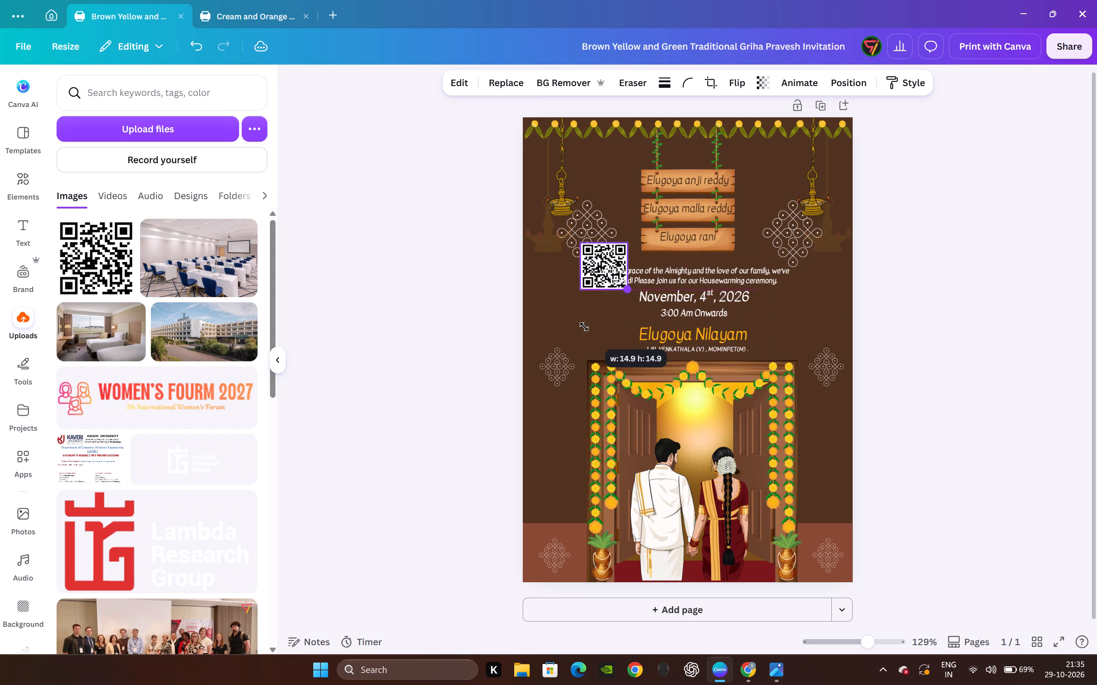
left_click_drag(584, 327, 606, 332)
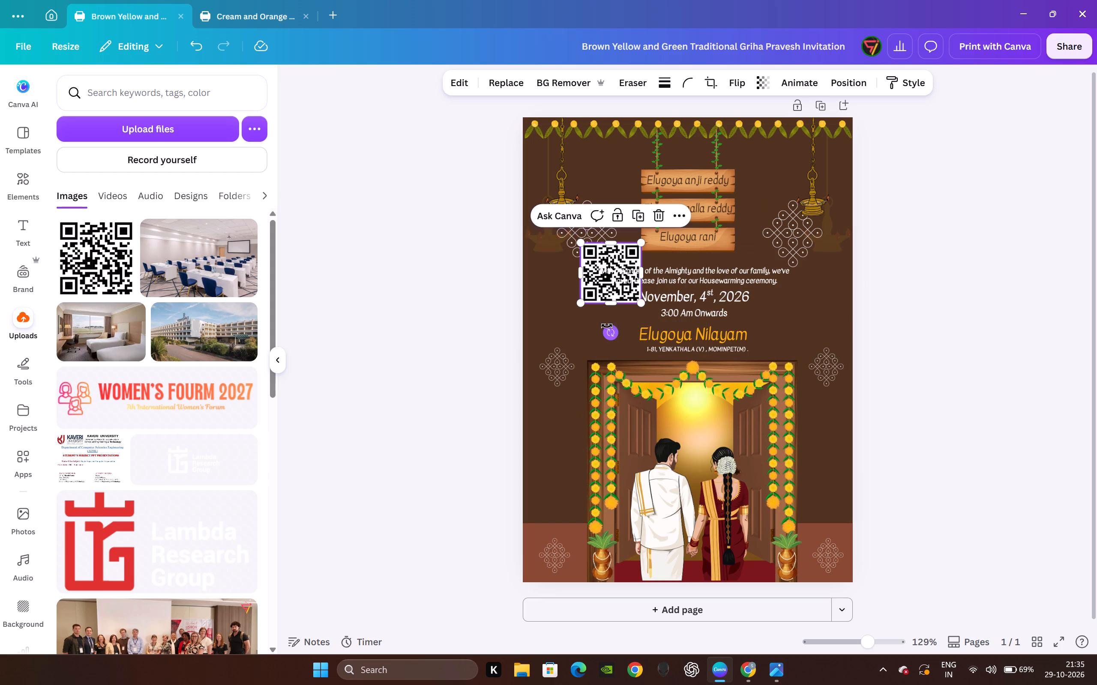
left_click_drag(617, 276, 828, 455)
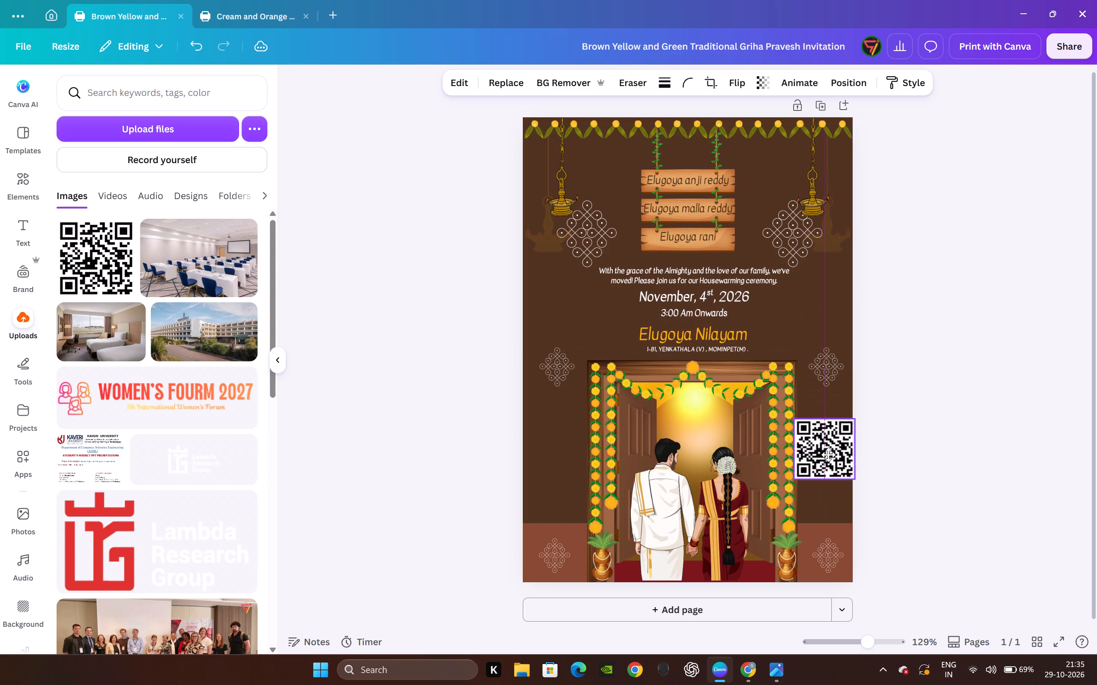
left_click_drag(828, 455, 827, 454)
left_click(990, 300)
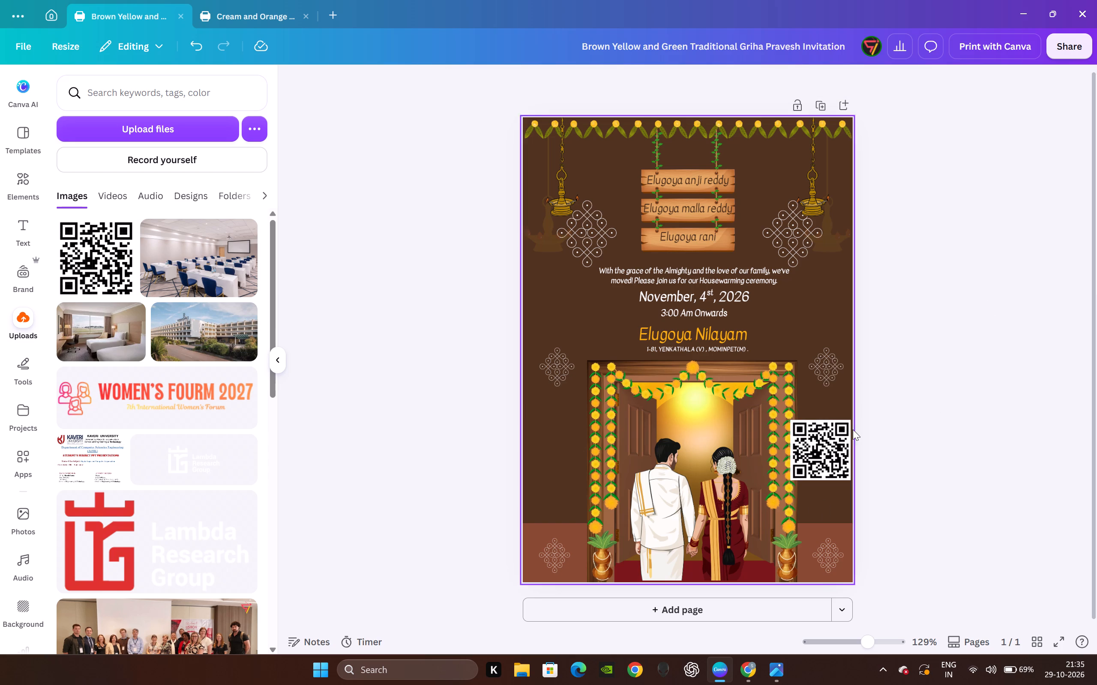
left_click_drag(817, 454, 806, 322)
left_click(967, 250)
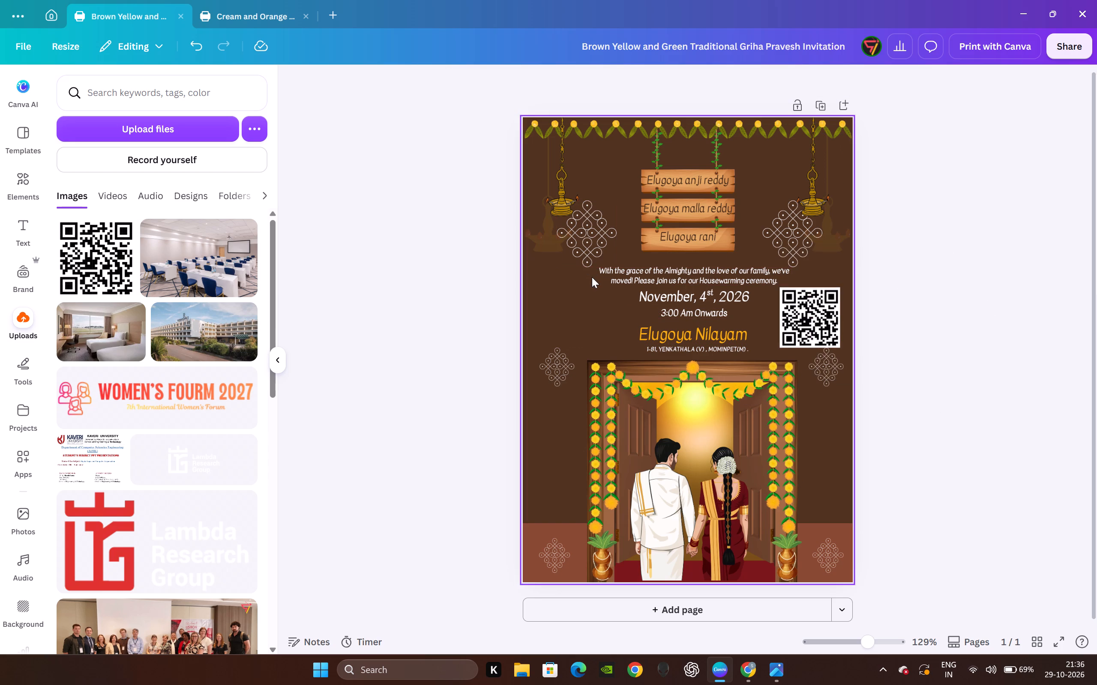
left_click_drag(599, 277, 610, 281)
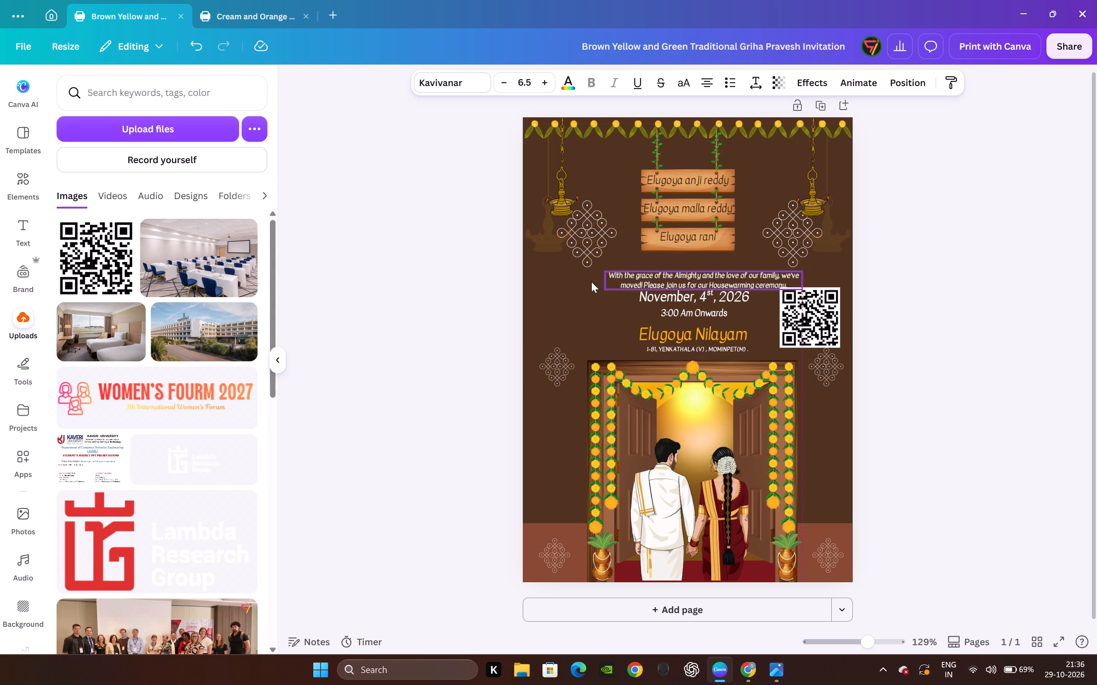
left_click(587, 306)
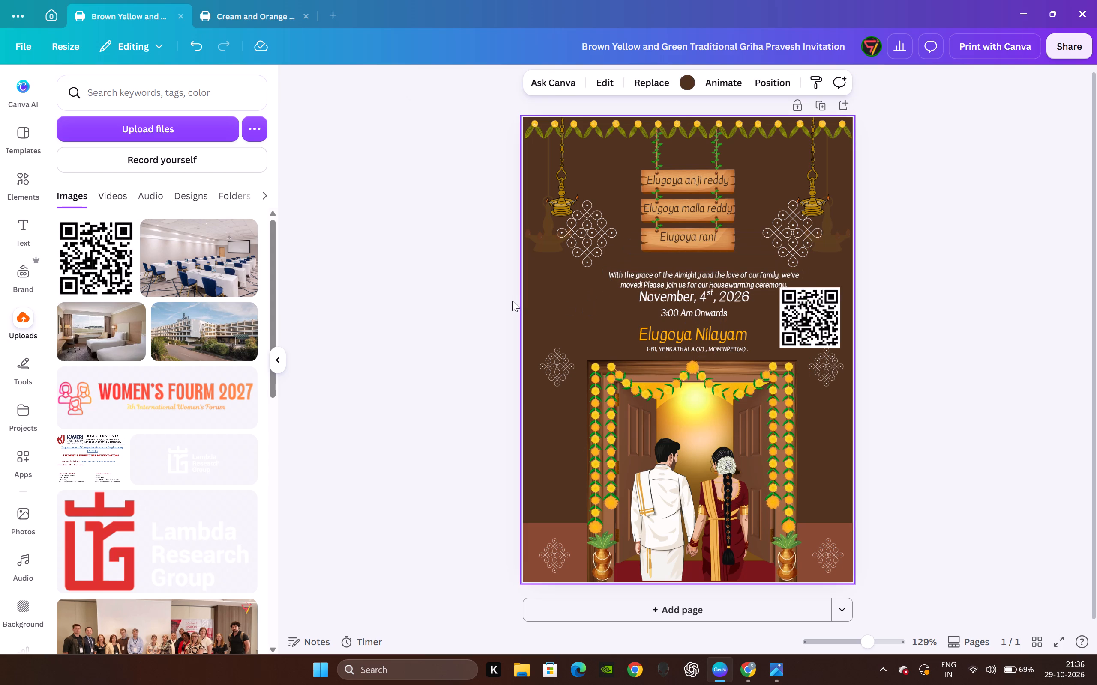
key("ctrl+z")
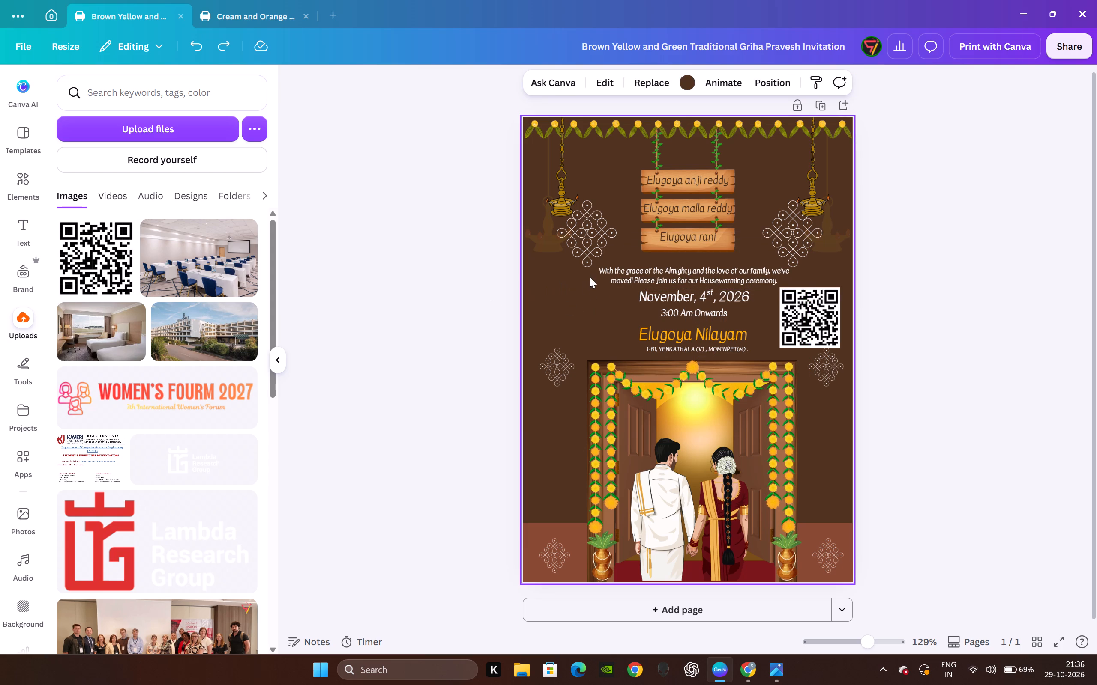
Shift the invitation message, date, time and house name together leftward, and realign the address line beneath them.
left_click_drag(590, 276, 685, 341)
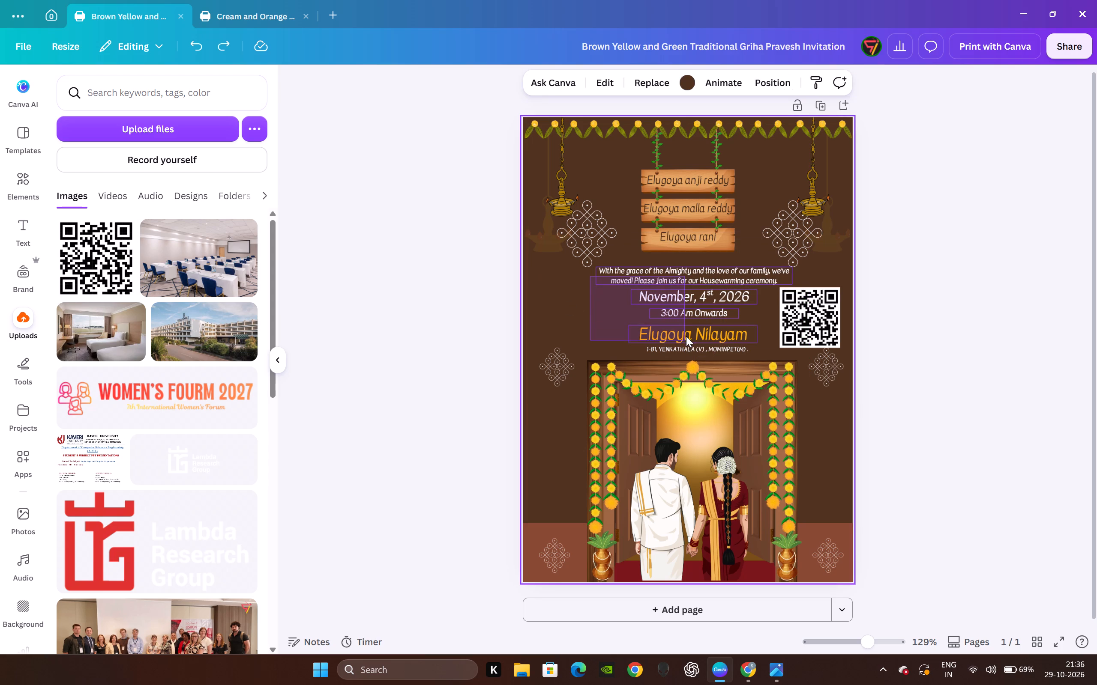
left_click(656, 247)
left_click_drag(696, 304, 676, 310)
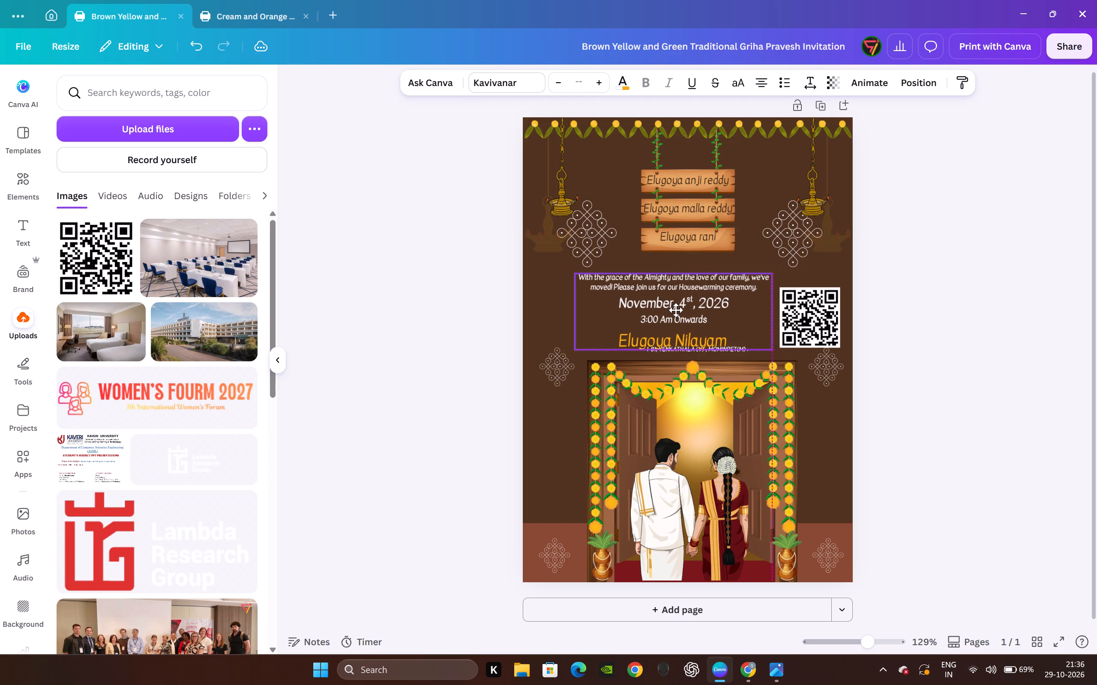
left_click_drag(676, 310, 662, 308)
left_click(917, 353)
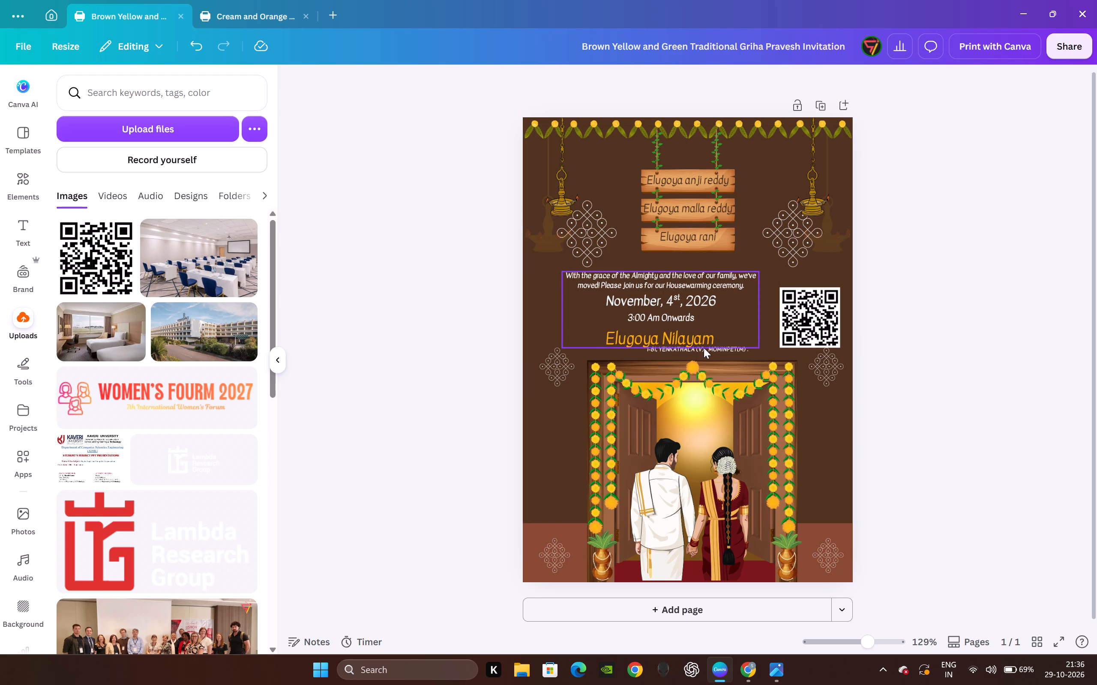
left_click_drag(724, 351, 694, 354)
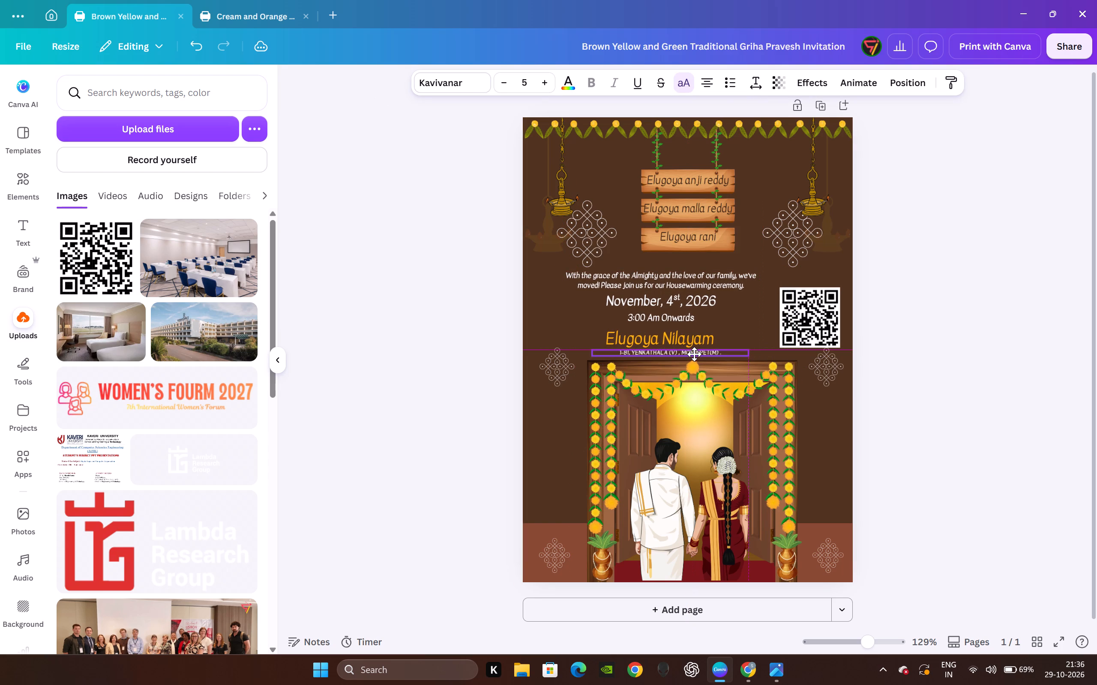
left_click_drag(694, 354, 685, 355)
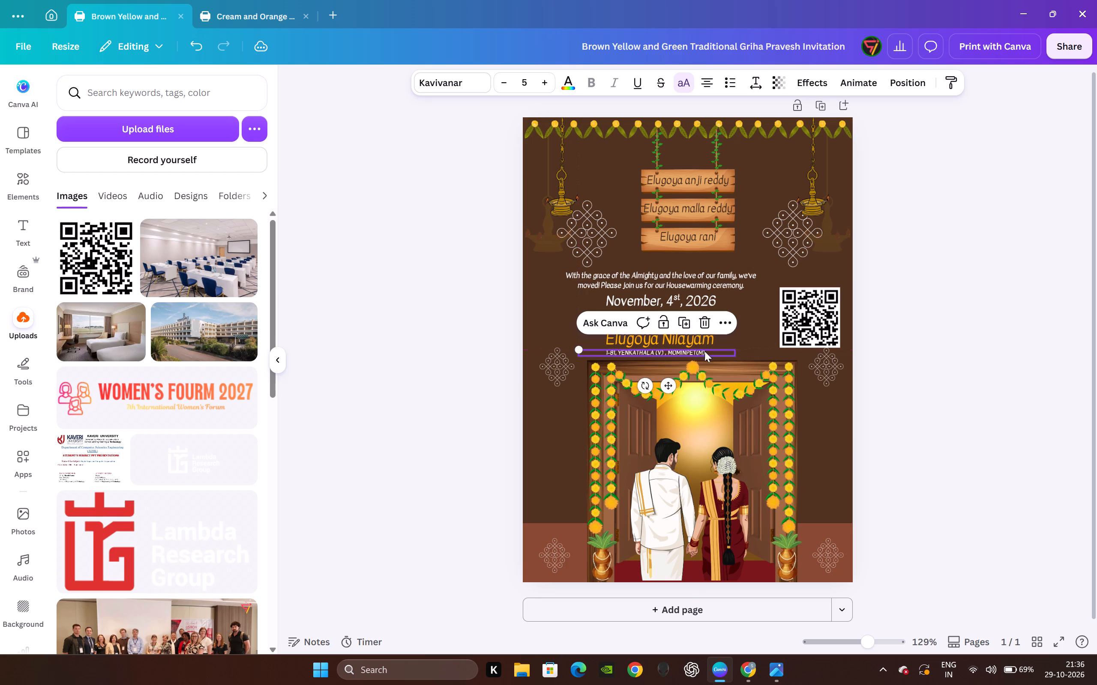
left_click(992, 339)
Move the QR code closer to the shifted event text, level with the date and house name.
left_click_drag(823, 316, 794, 322)
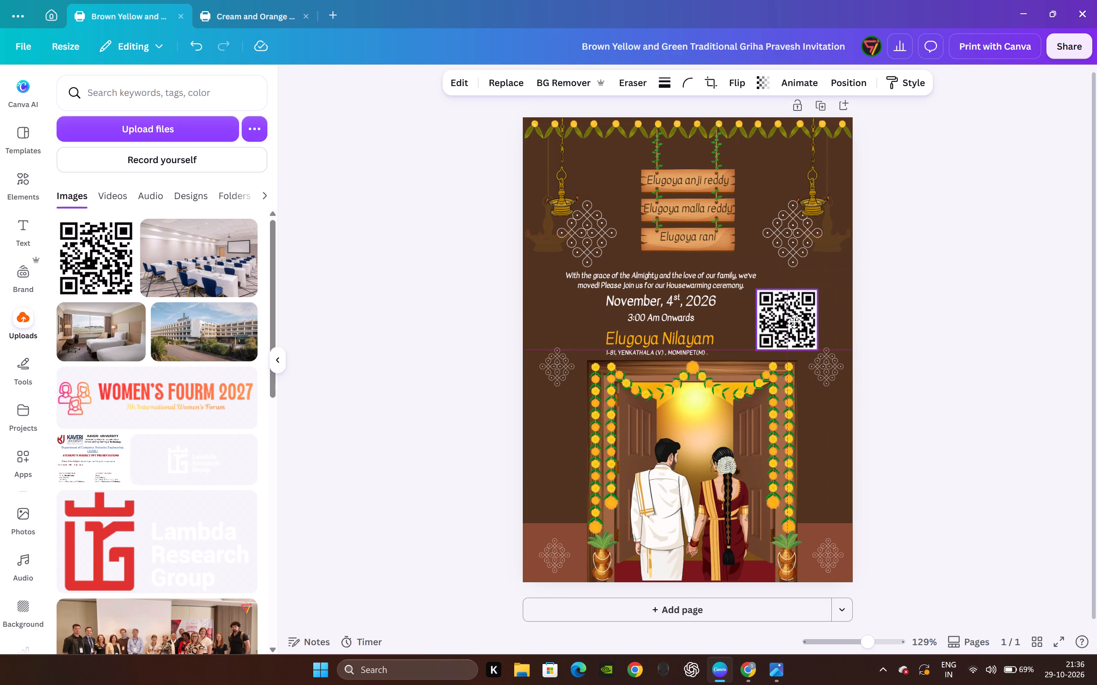
left_click_drag(794, 322, 797, 322)
left_click(934, 313)
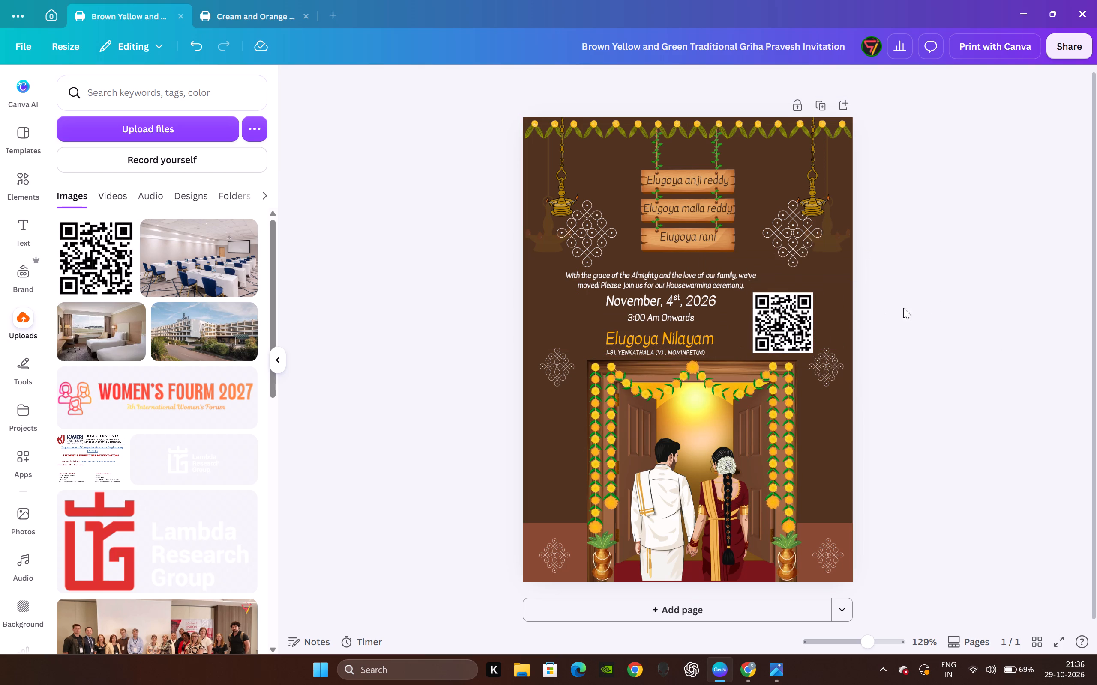
Remove the QR code's background and nudge it slightly beside the event details.
left_click(794, 332)
left_click(562, 88)
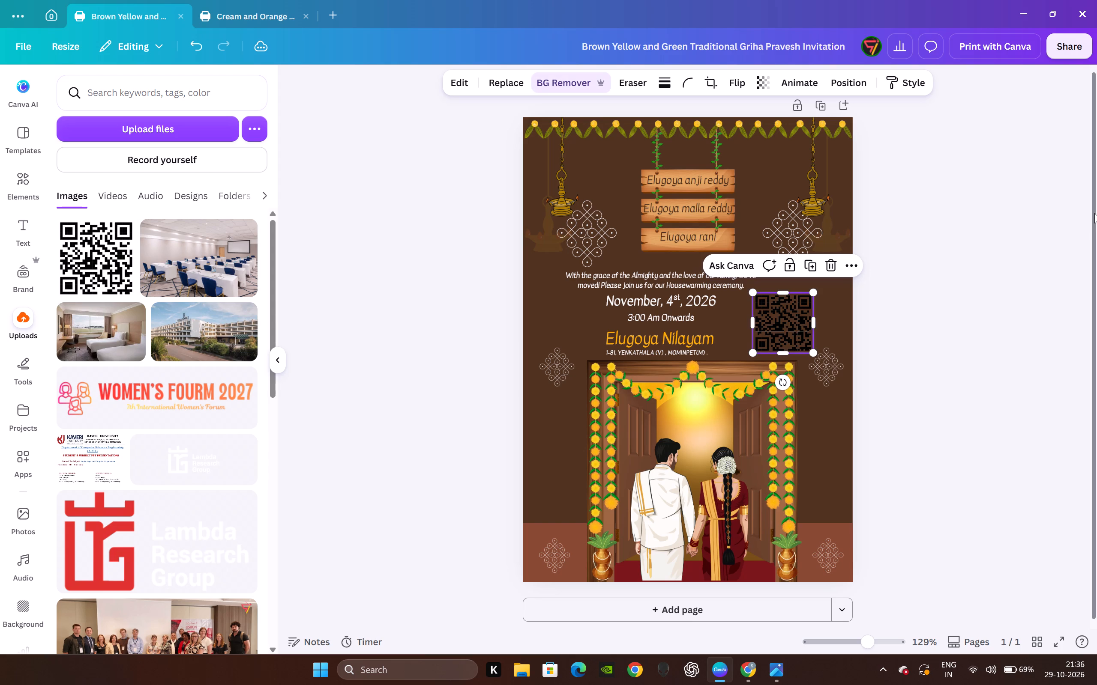
left_click(987, 187)
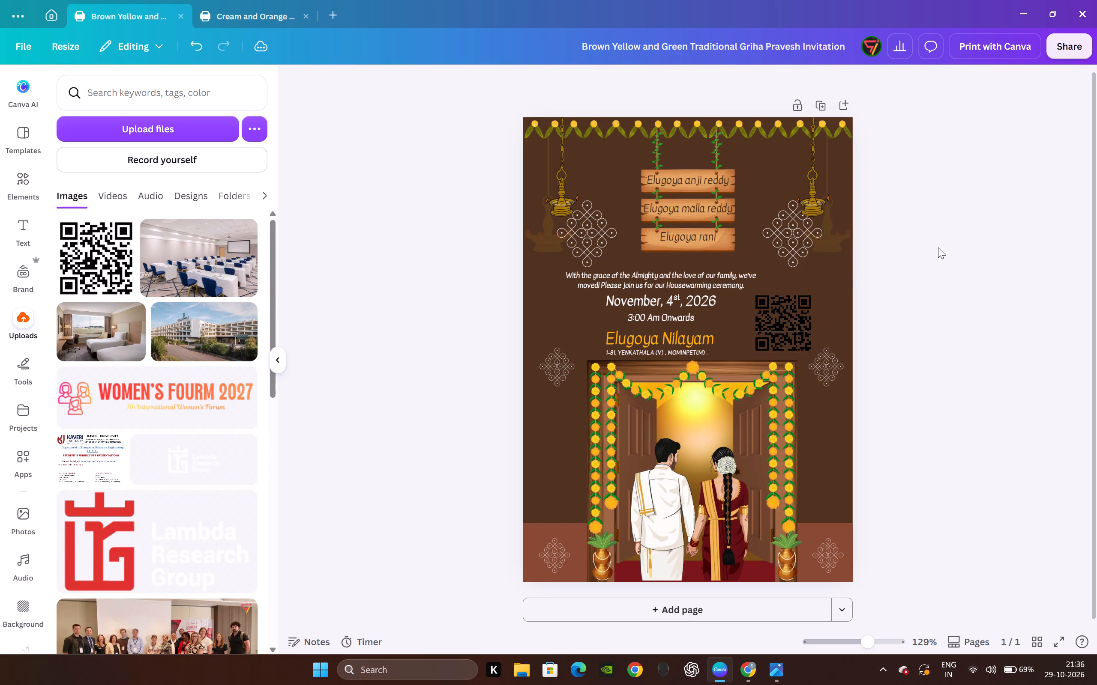
left_click_drag(792, 332, 796, 329)
left_click(1075, 264)
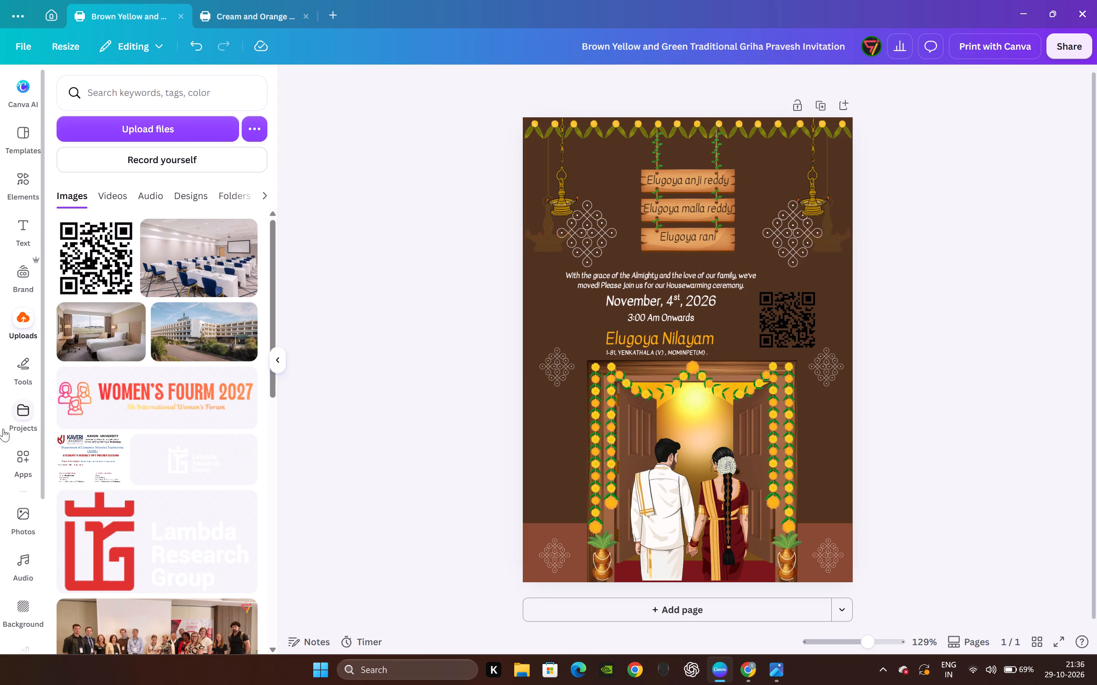
Add the "SCAN ME" frame graphic from the recently used elements and shrink it to about 15.7 by 16.1.
left_click(20, 190)
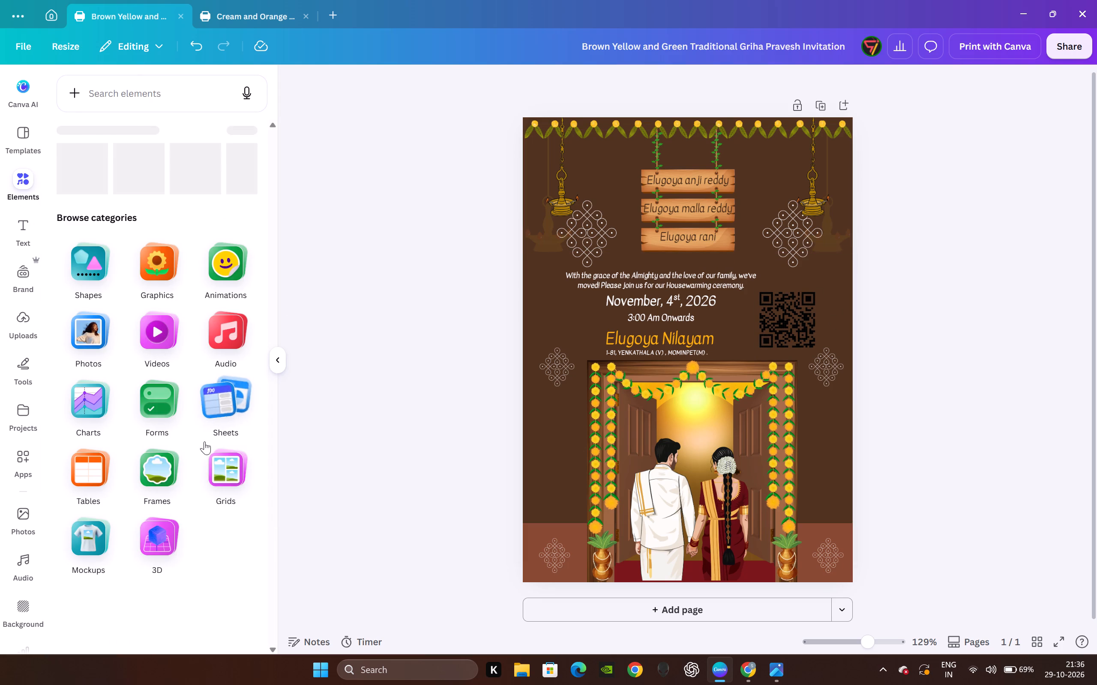
left_click(172, 470)
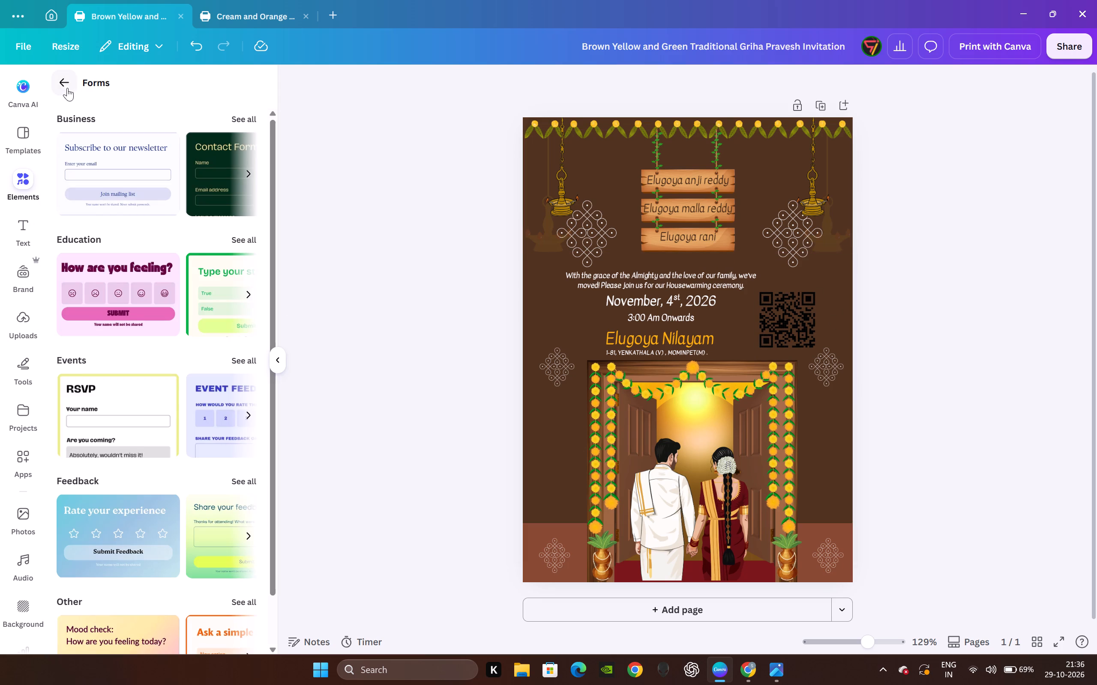
left_click(66, 88)
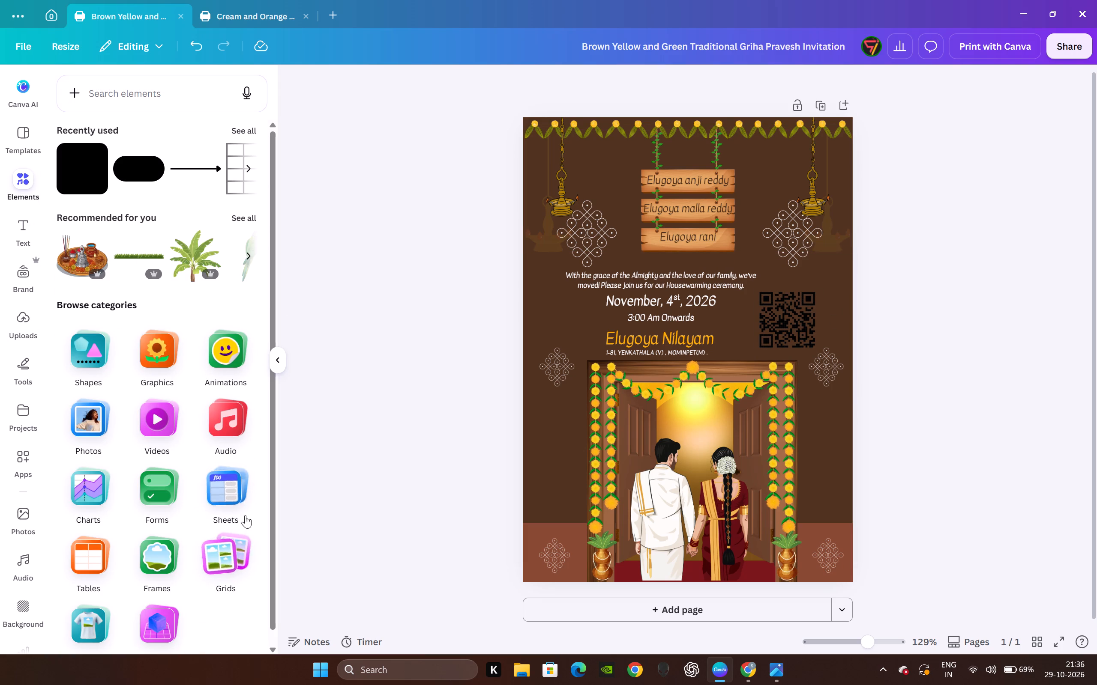
left_click(248, 169)
left_click(248, 169)
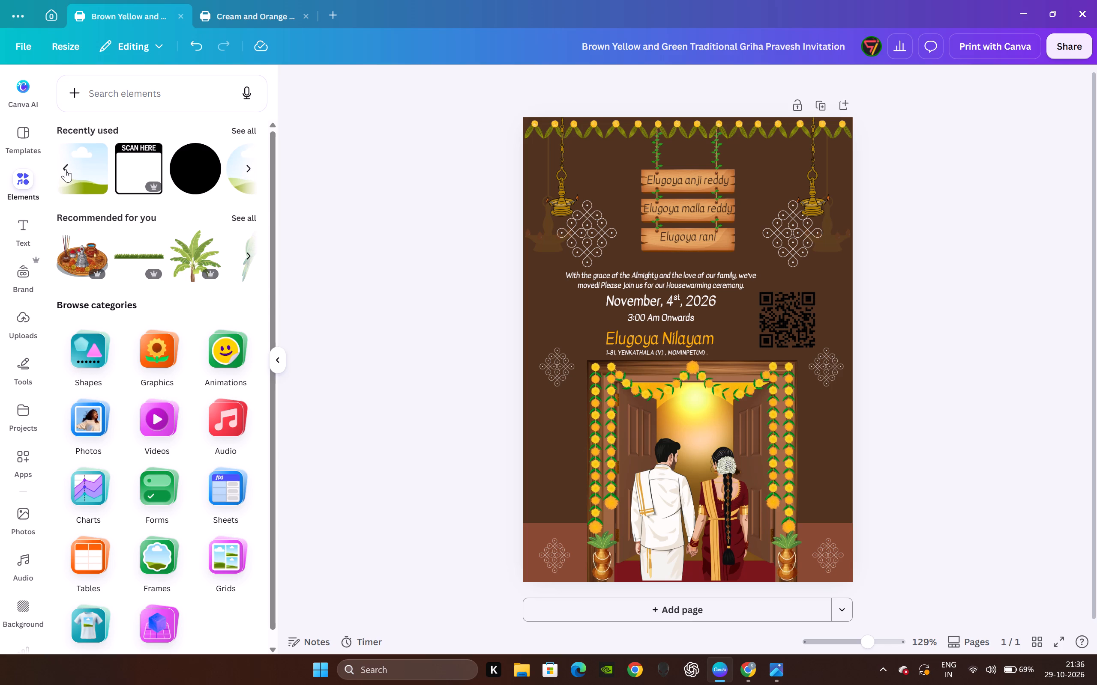
left_click(66, 169)
left_click(132, 164)
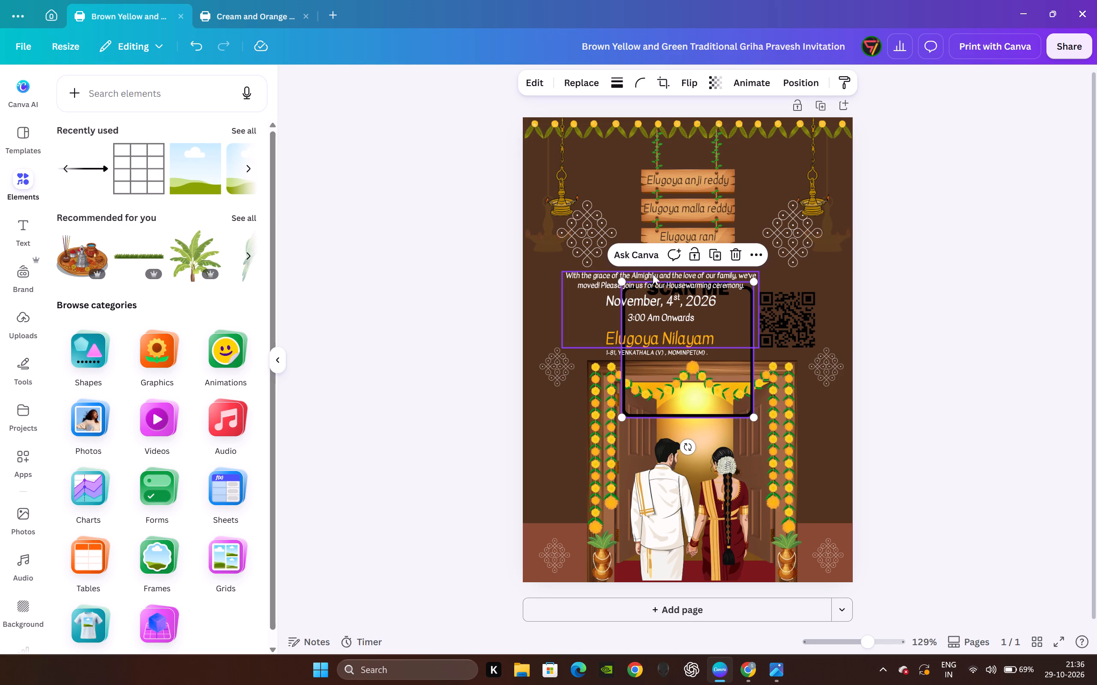
left_click_drag(752, 285, 668, 368)
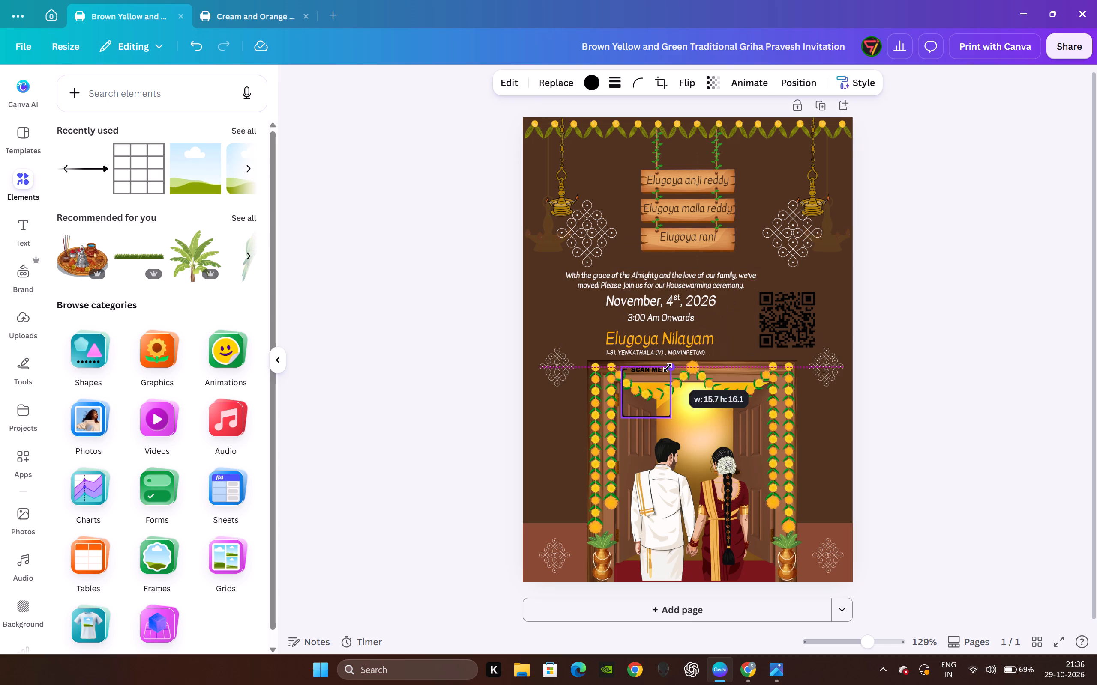
left_click_drag(668, 368, 666, 367)
Recolor the "SCAN ME" frame white (#ffffff) and place it right of the doorway, below the kolam ornament.
left_click(587, 86)
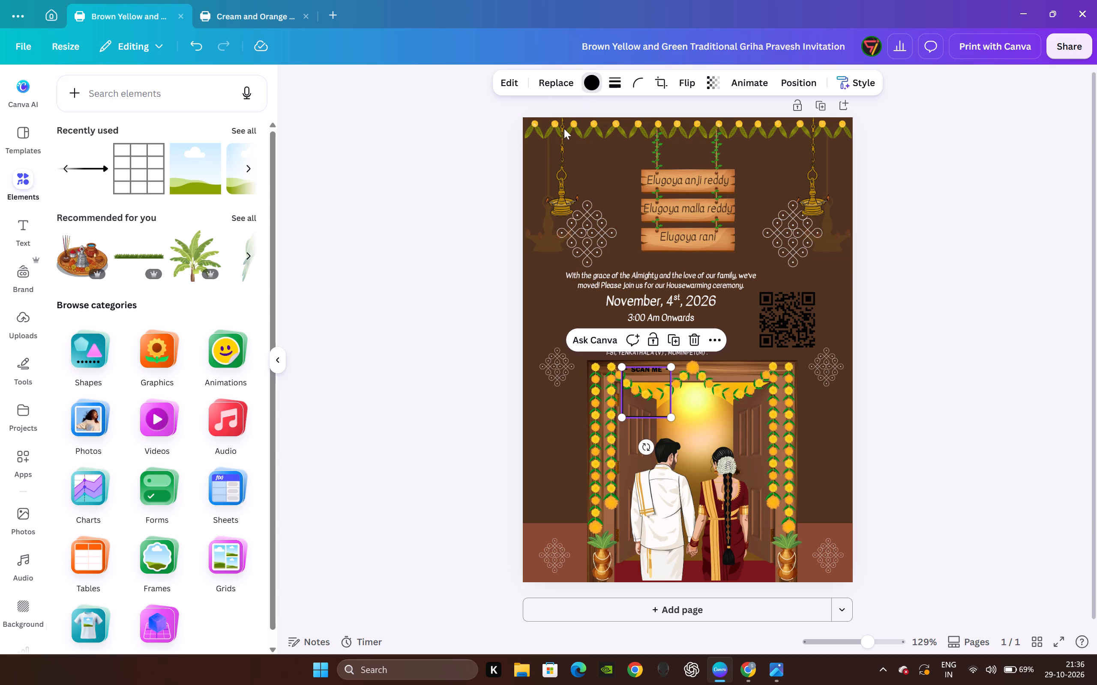
left_click(131, 174)
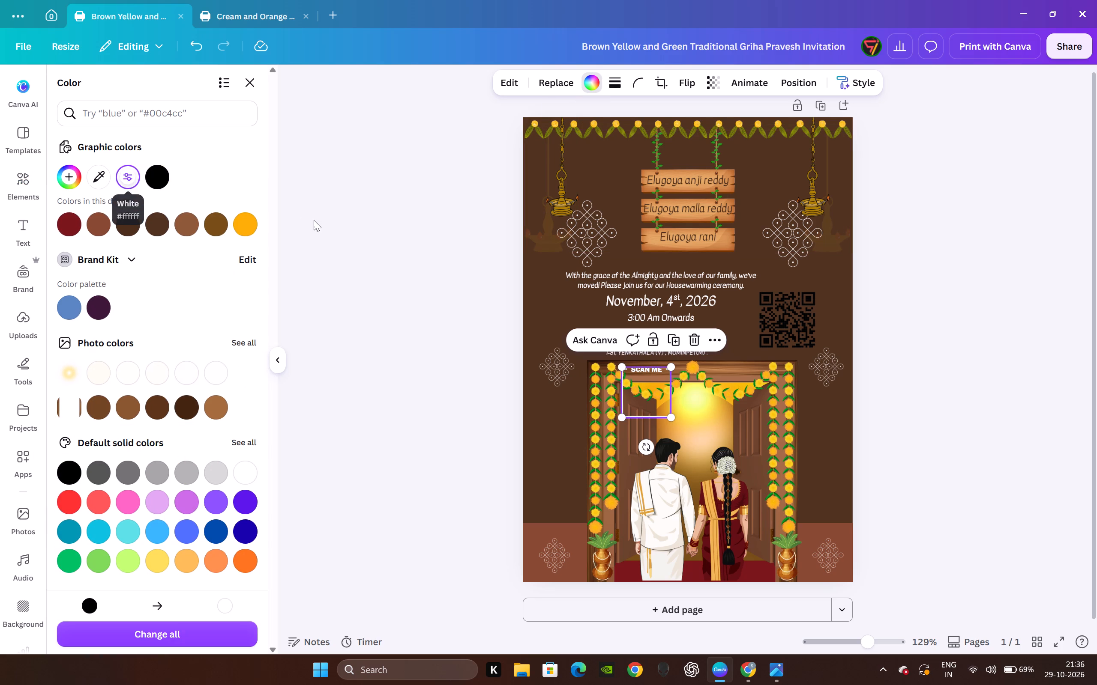
left_click(355, 240)
left_click_drag(641, 388, 696, 392)
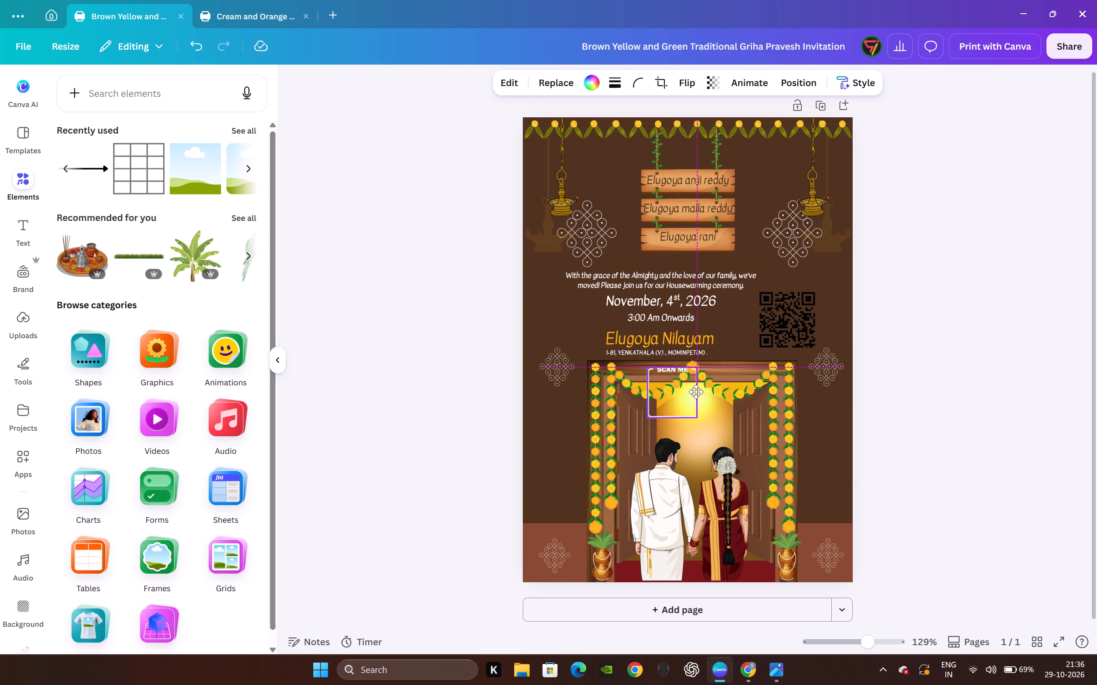
left_click_drag(696, 392, 818, 414)
left_click(979, 354)
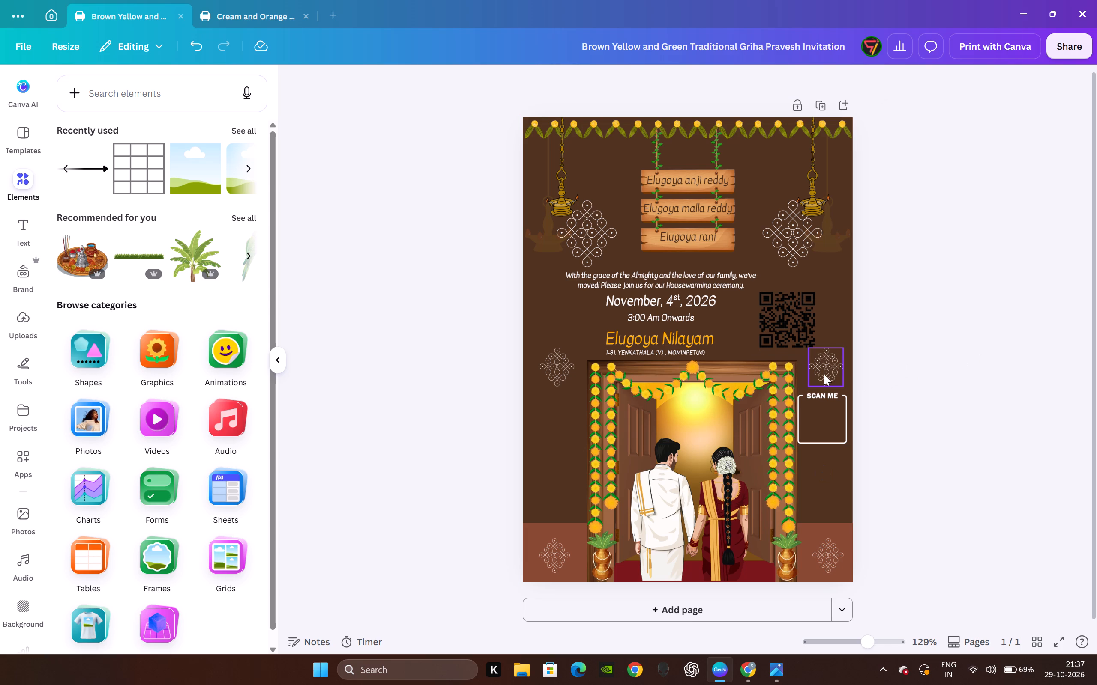
Move the kolam ornament right of the doorway off the page and raise the "SCAN ME" frame into its place.
left_click_drag(824, 372, 929, 371)
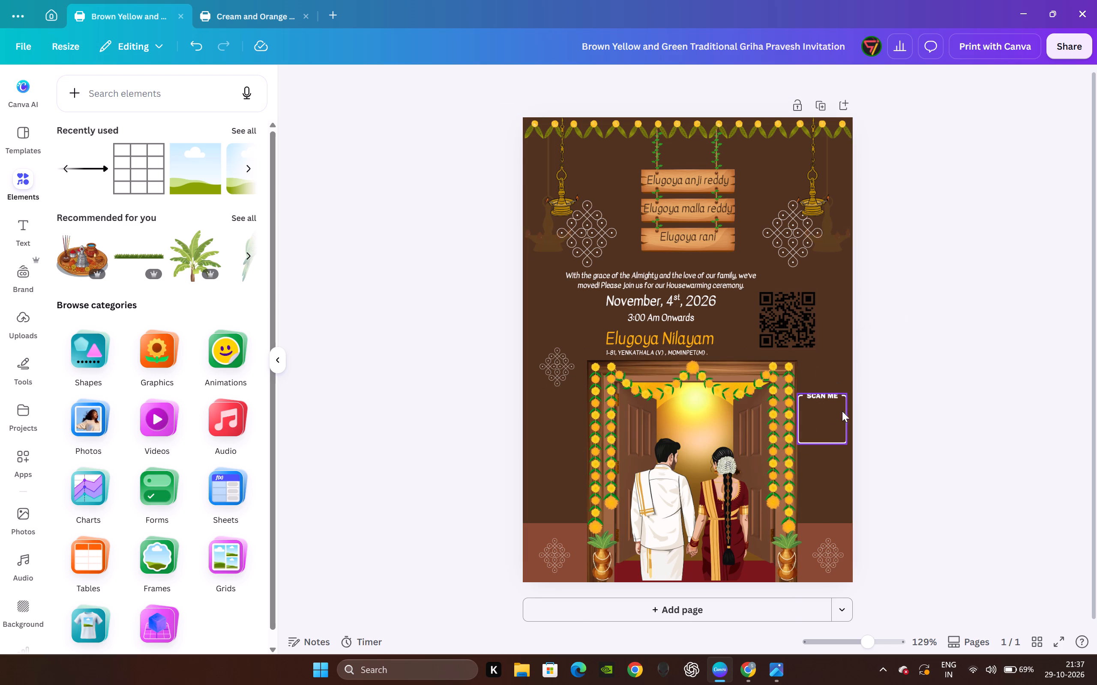
left_click_drag(822, 392, 825, 367)
left_click(908, 387)
left_click_drag(823, 421, 823, 407)
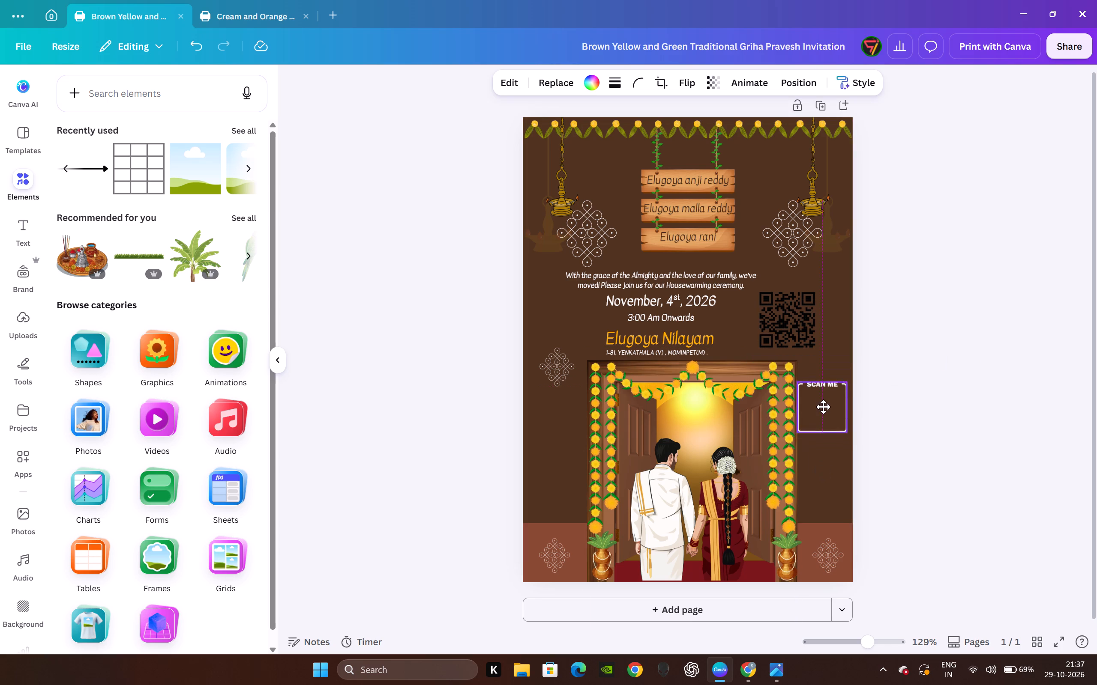
left_click_drag(823, 407, 824, 382)
Shrink the QR code to fit and move it inside the "SCAN ME" frame.
left_click(783, 301)
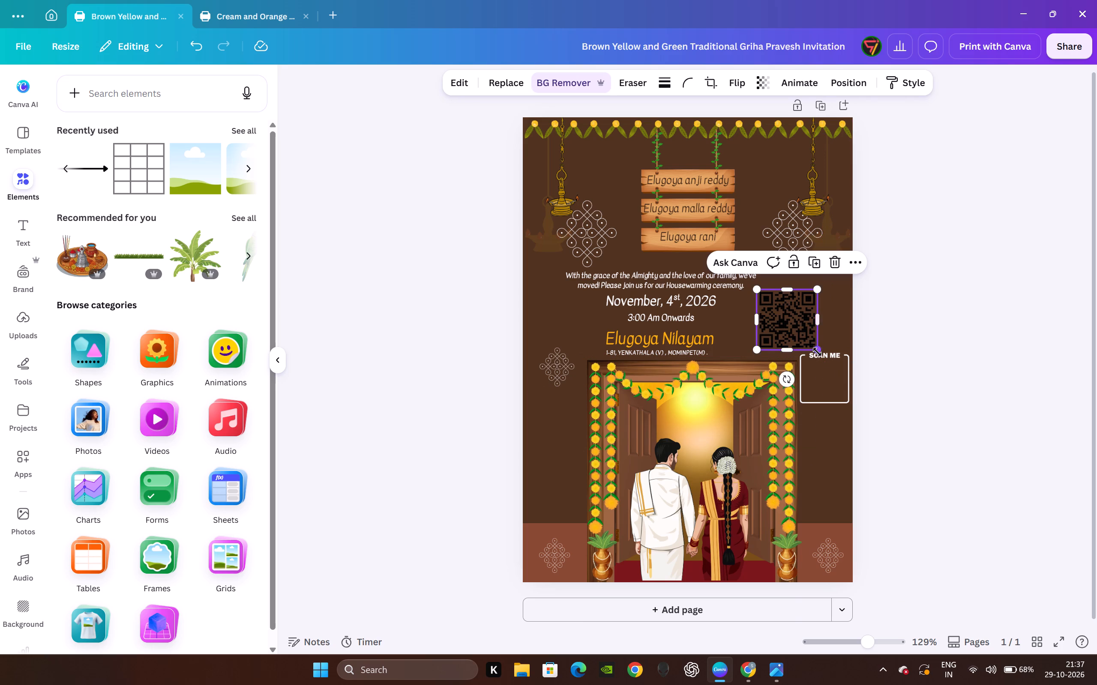
left_click_drag(817, 352, 791, 331)
left_click_drag(775, 305, 821, 357)
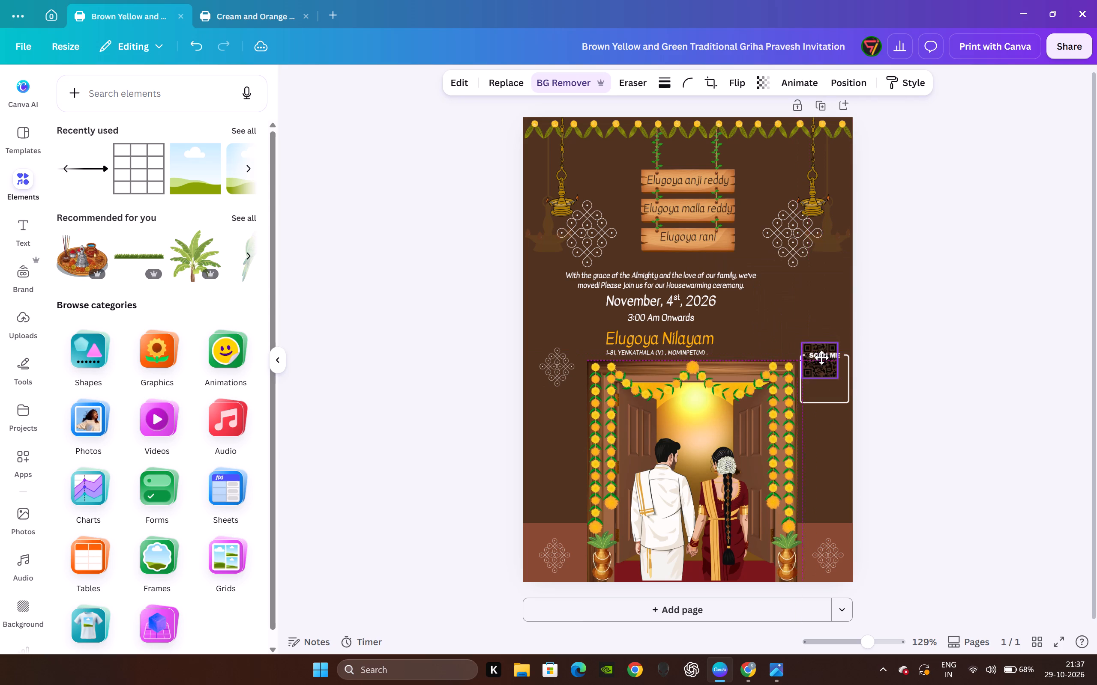
left_click_drag(821, 357, 823, 374)
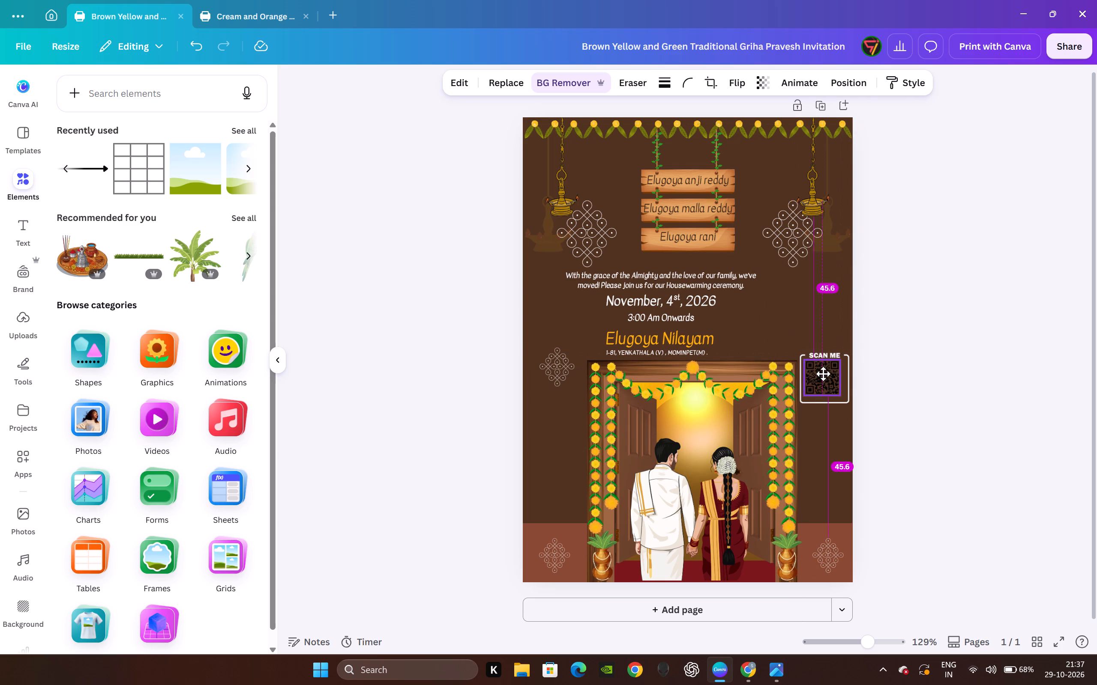
left_click_drag(823, 374, 830, 379)
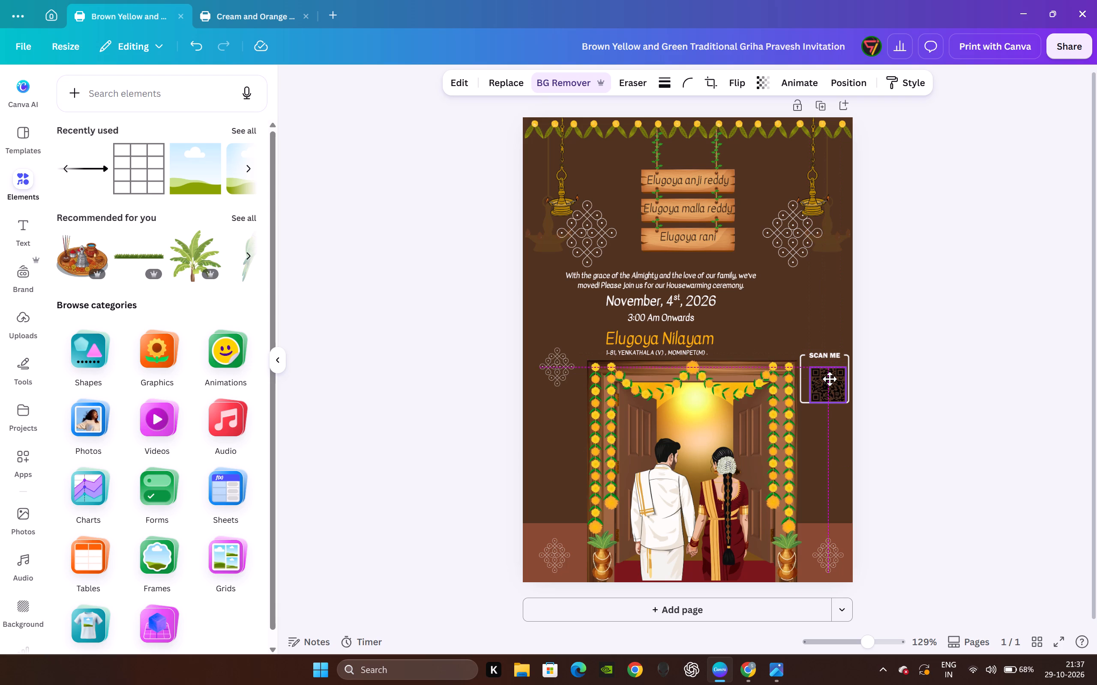
left_click_drag(830, 379, 830, 377)
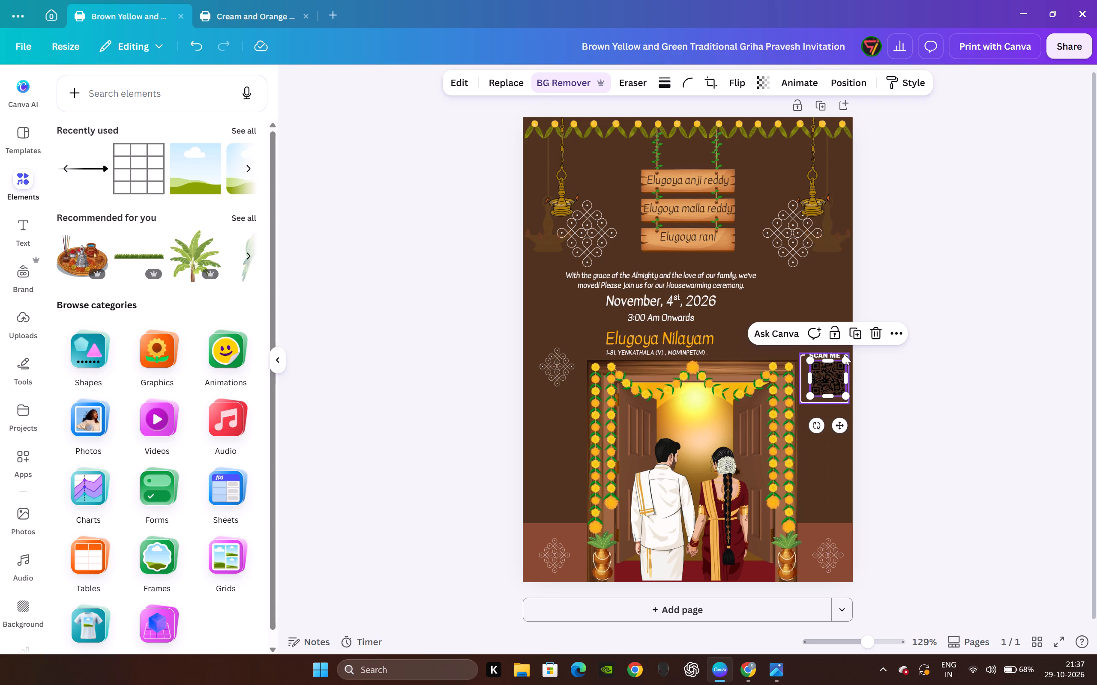
Separate the QR code from the "SCAN ME" frame by moving it above, and reposition the frame beside the top of the doorway.
scroll(844, 354, "left", 2)
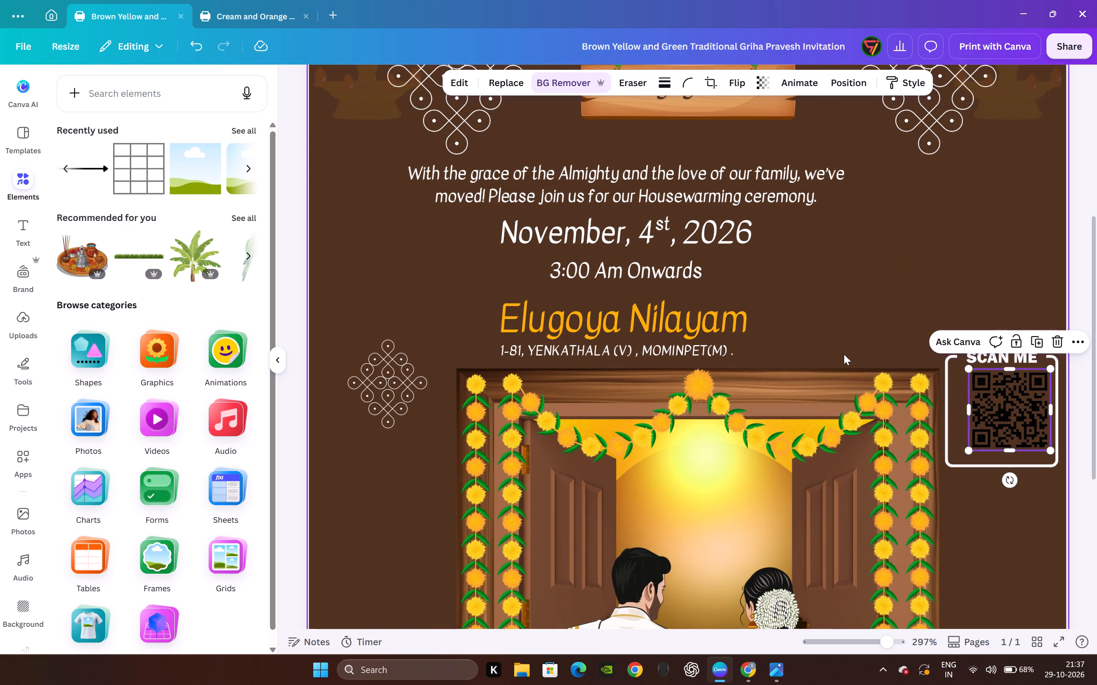
left_click(297, 322)
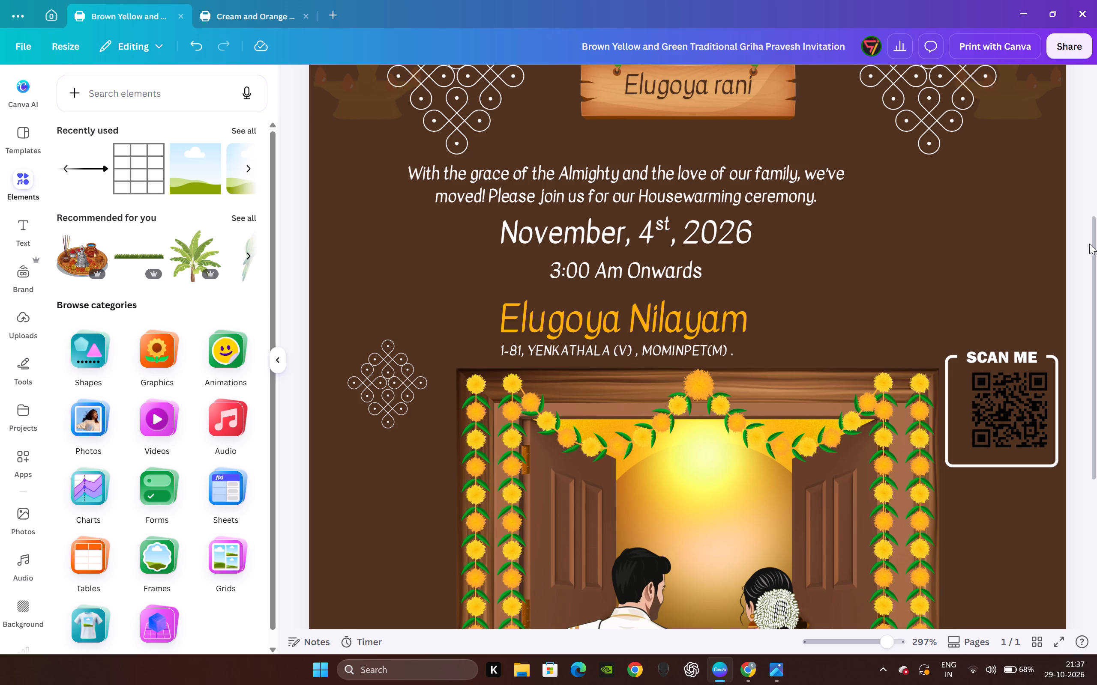
left_click_drag(1093, 254, 1094, 378)
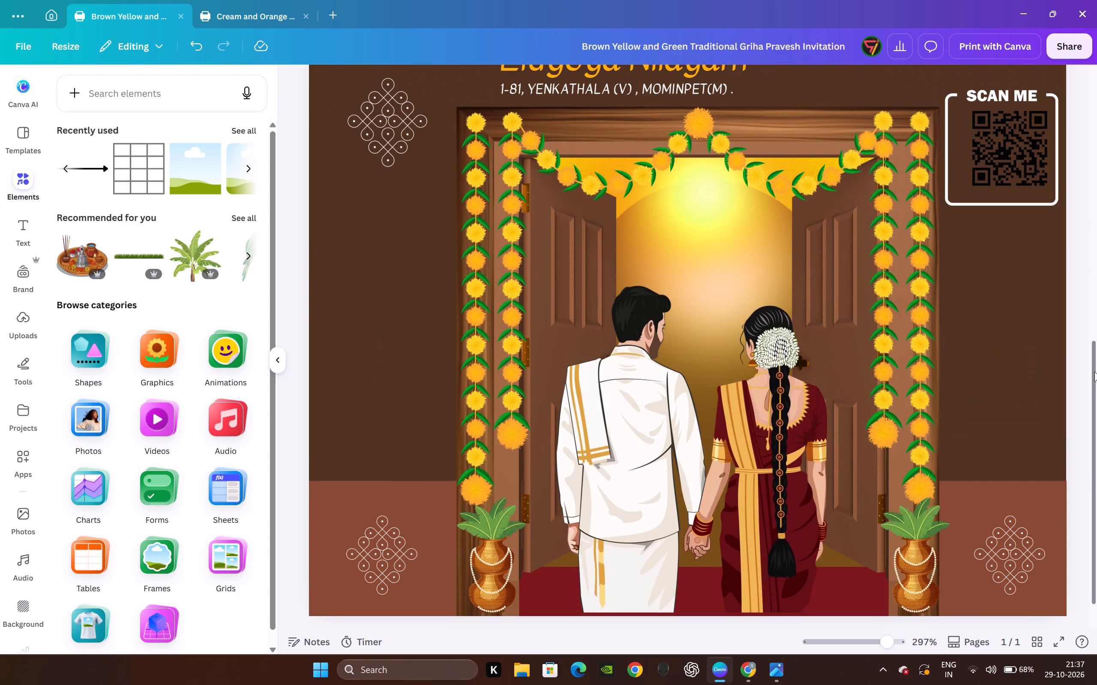
left_click_drag(1094, 370, 1094, 292)
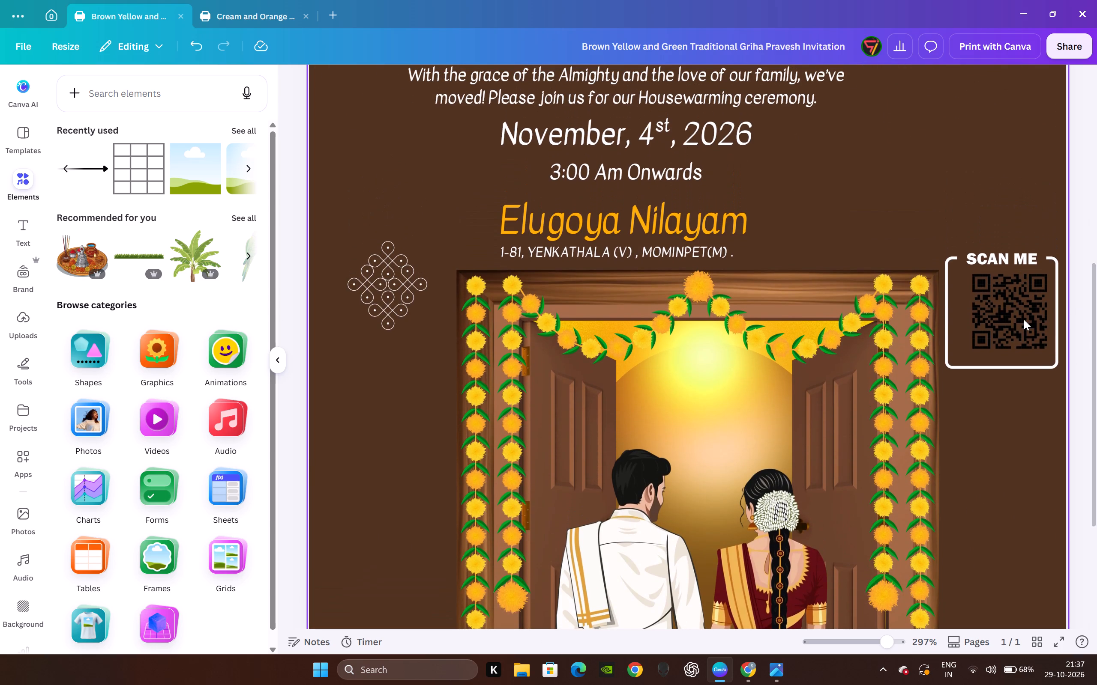
left_click(1024, 319)
left_click(986, 312)
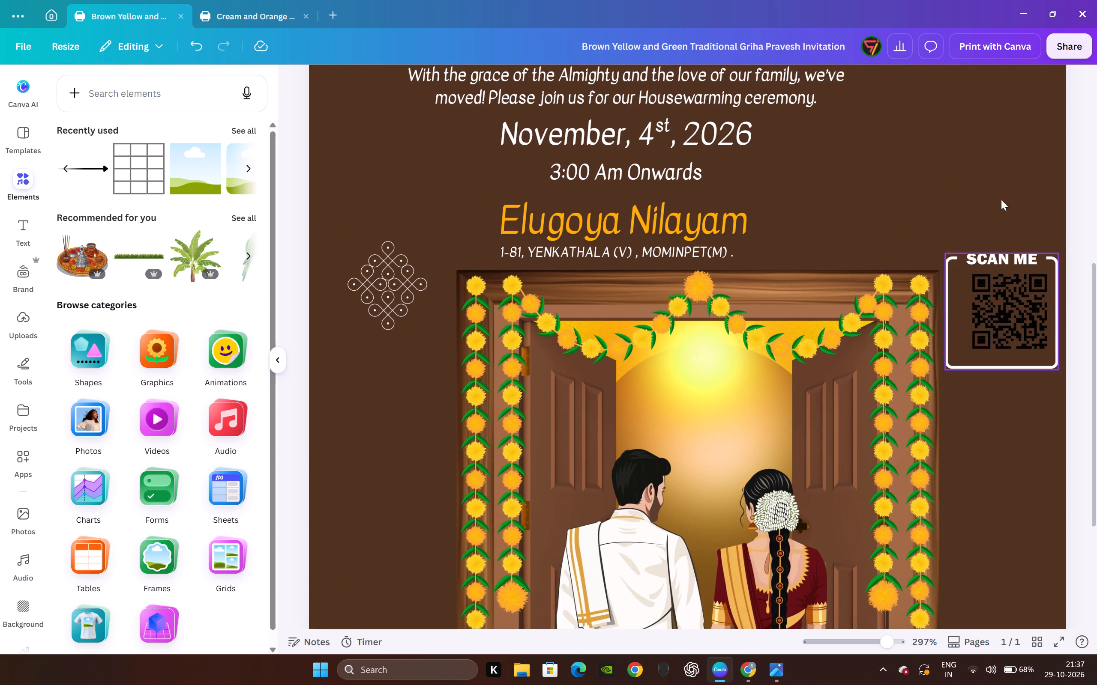
left_click(1076, 398)
left_click_drag(1004, 324, 1019, 390)
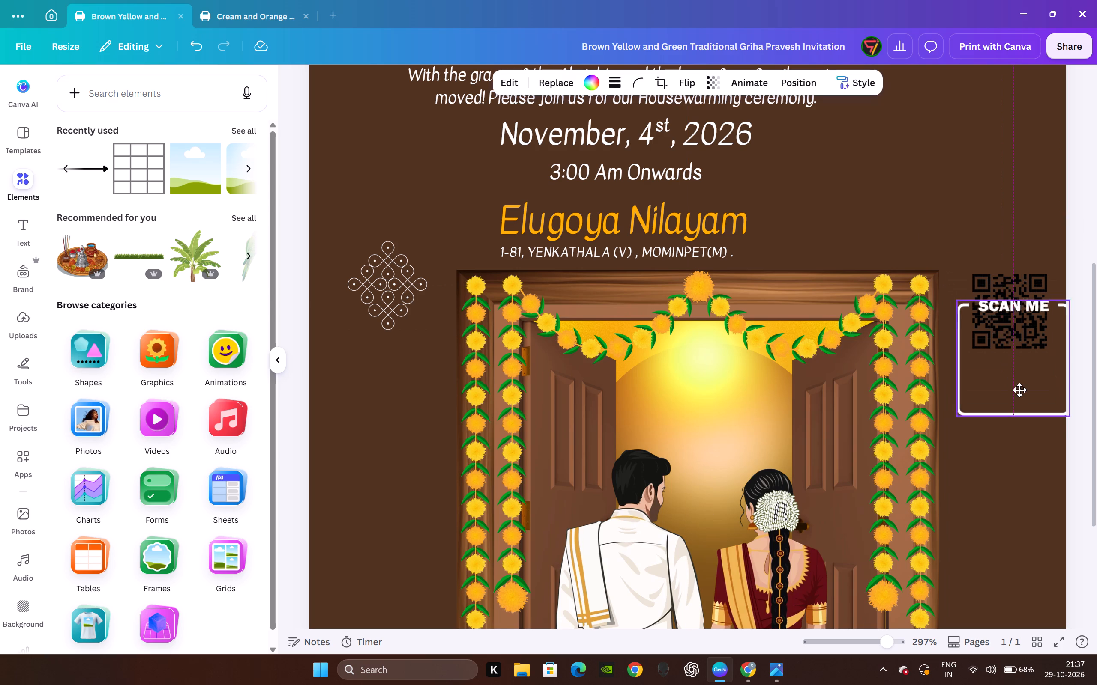
left_click_drag(1019, 390, 1004, 390)
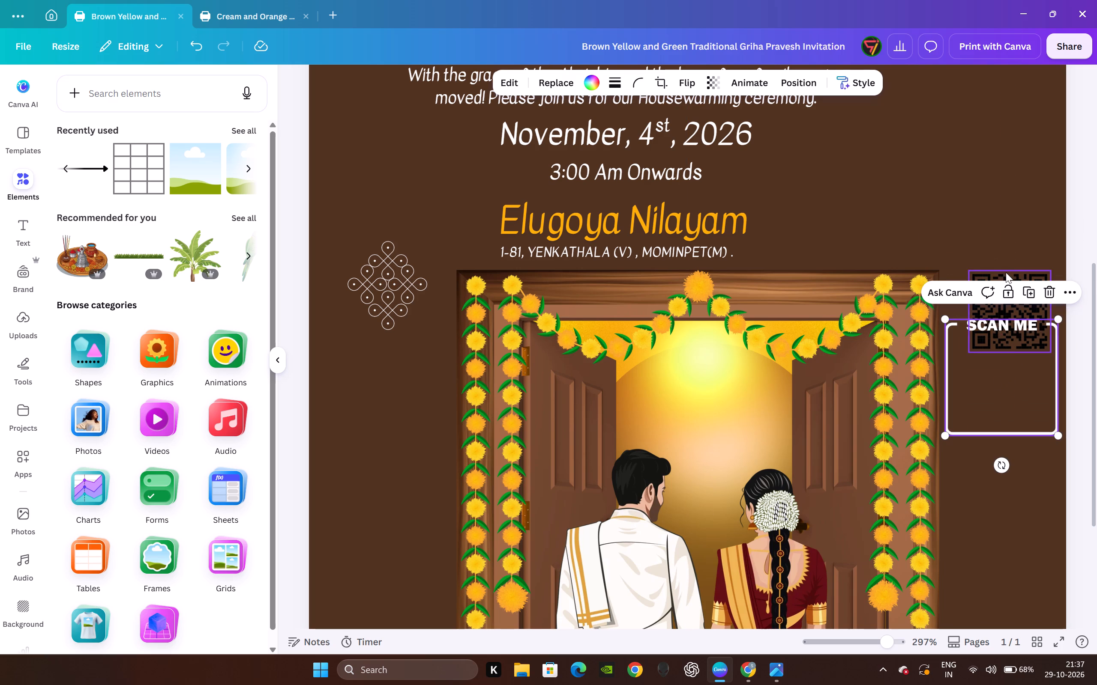
left_click_drag(1006, 272, 947, 128)
left_click_drag(1019, 387, 1016, 356)
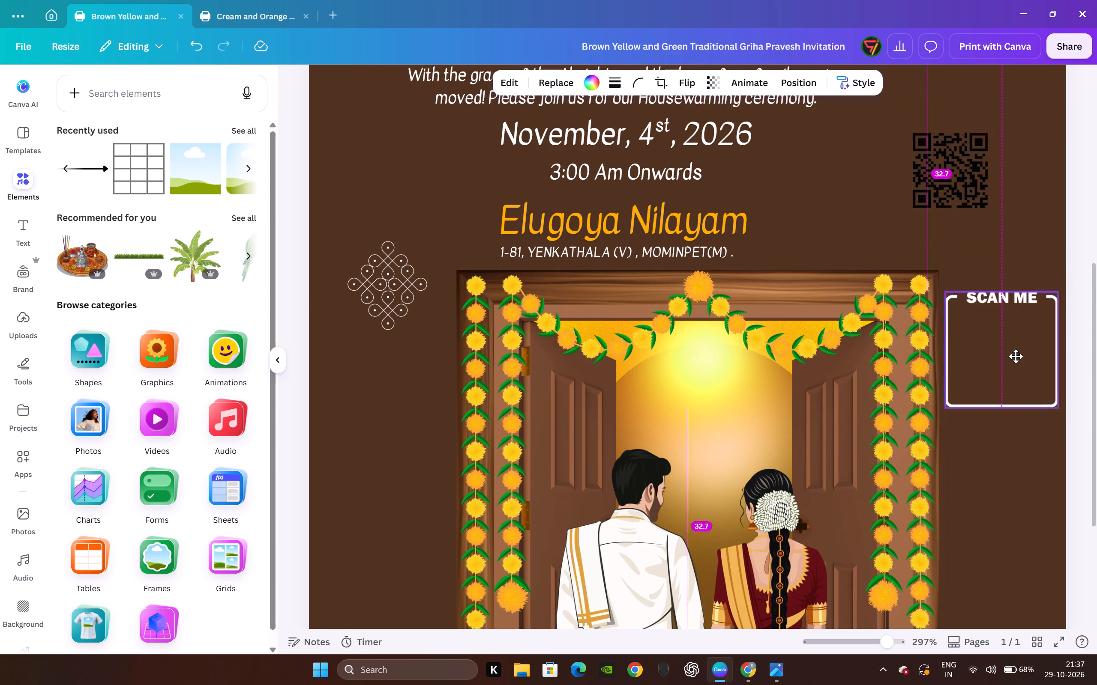
left_click_drag(1016, 356, 1018, 329)
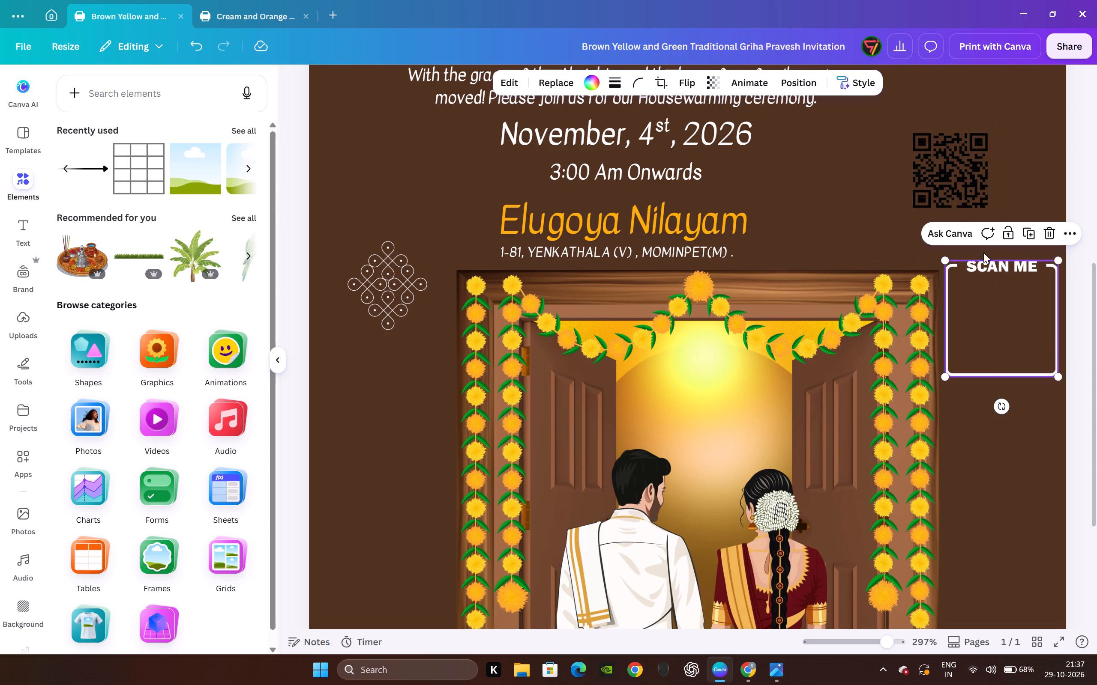
Move the QR code back inside the "SCAN ME" frame and enlarge it slightly to fill the frame.
left_click_drag(931, 173, 981, 322)
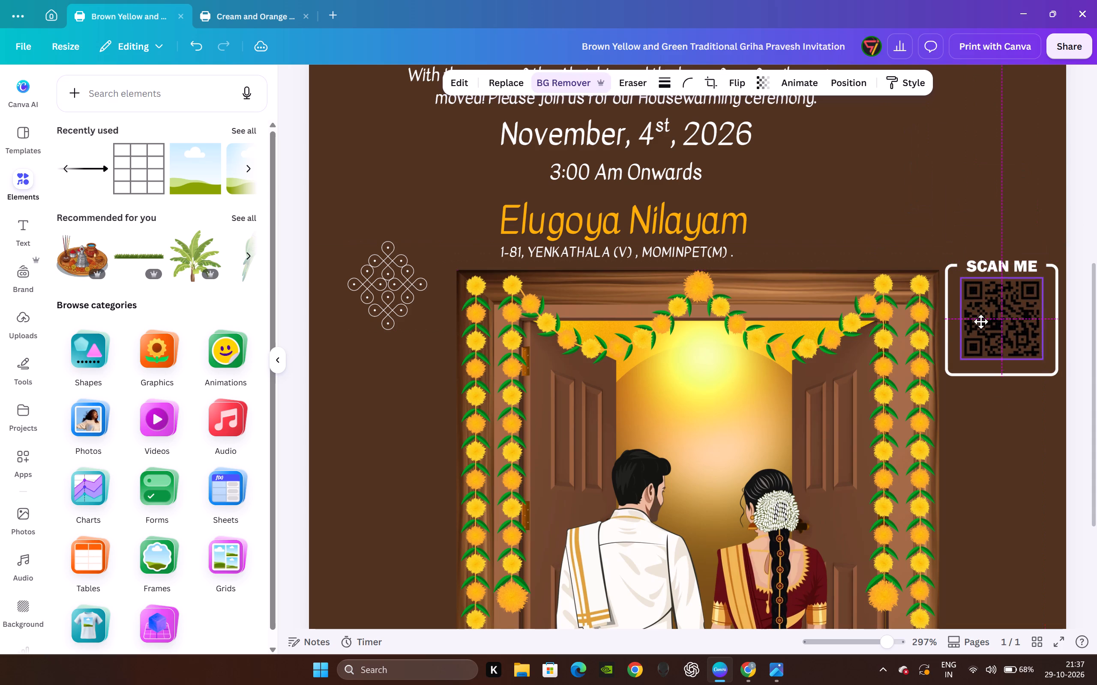
left_click_drag(981, 322, 979, 321)
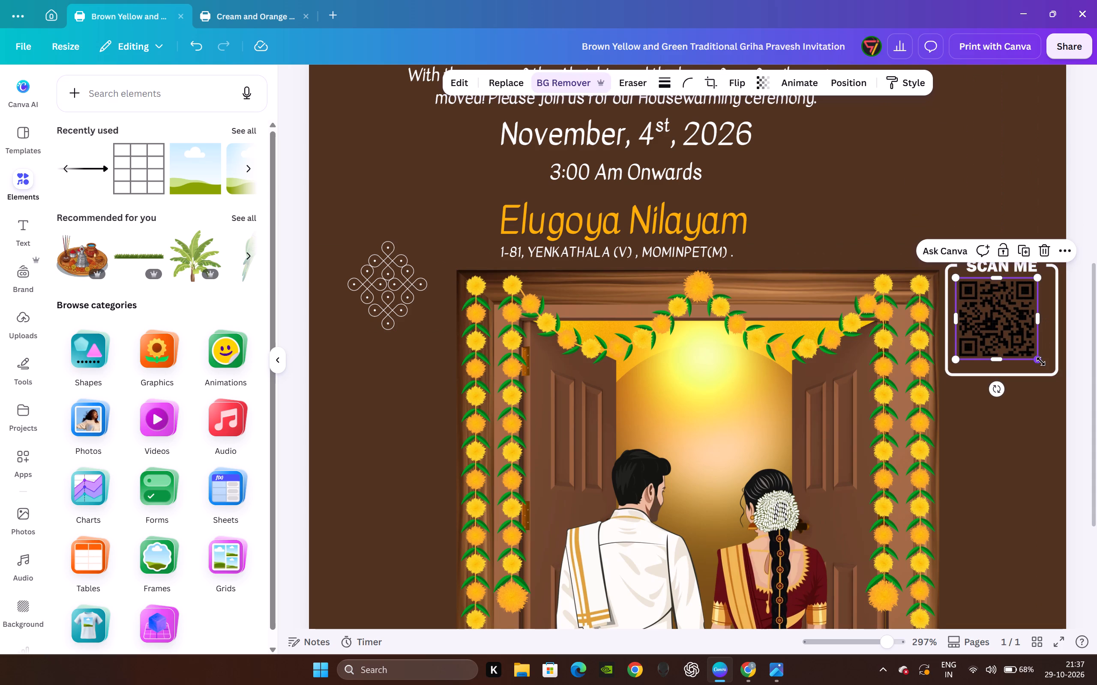
left_click_drag(1041, 361, 1051, 370)
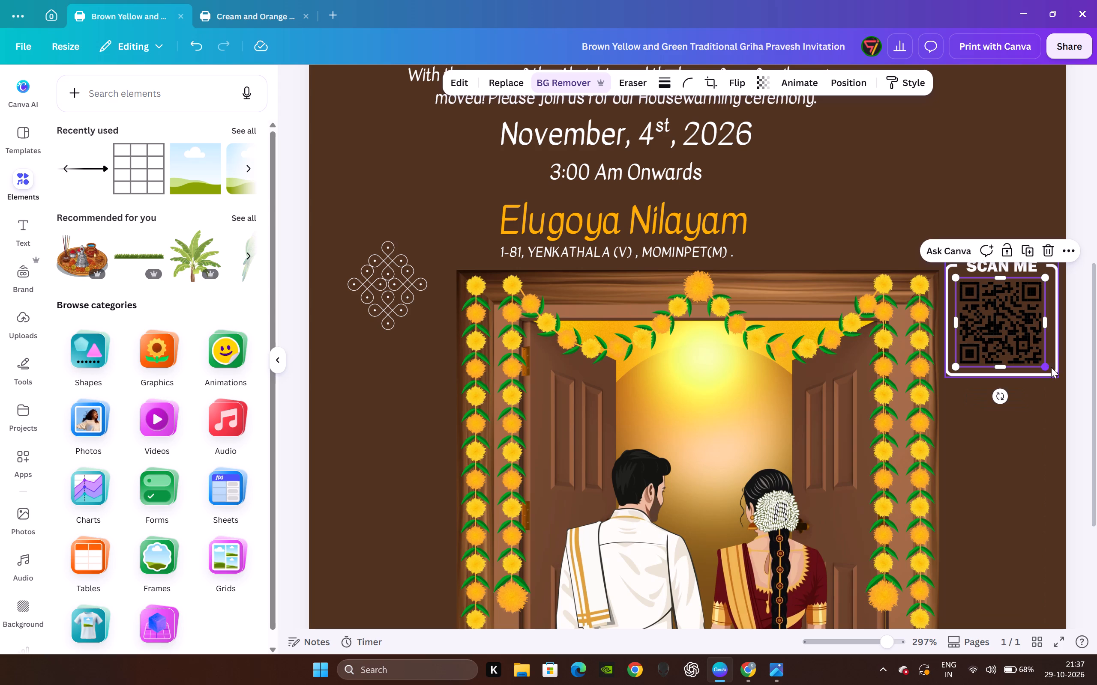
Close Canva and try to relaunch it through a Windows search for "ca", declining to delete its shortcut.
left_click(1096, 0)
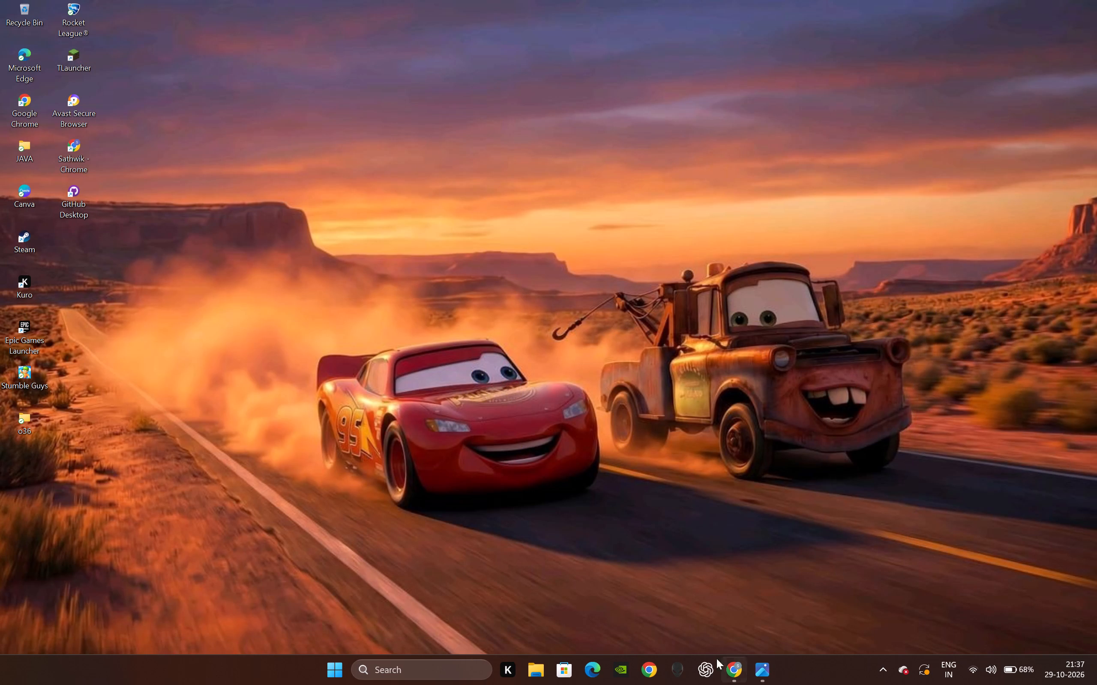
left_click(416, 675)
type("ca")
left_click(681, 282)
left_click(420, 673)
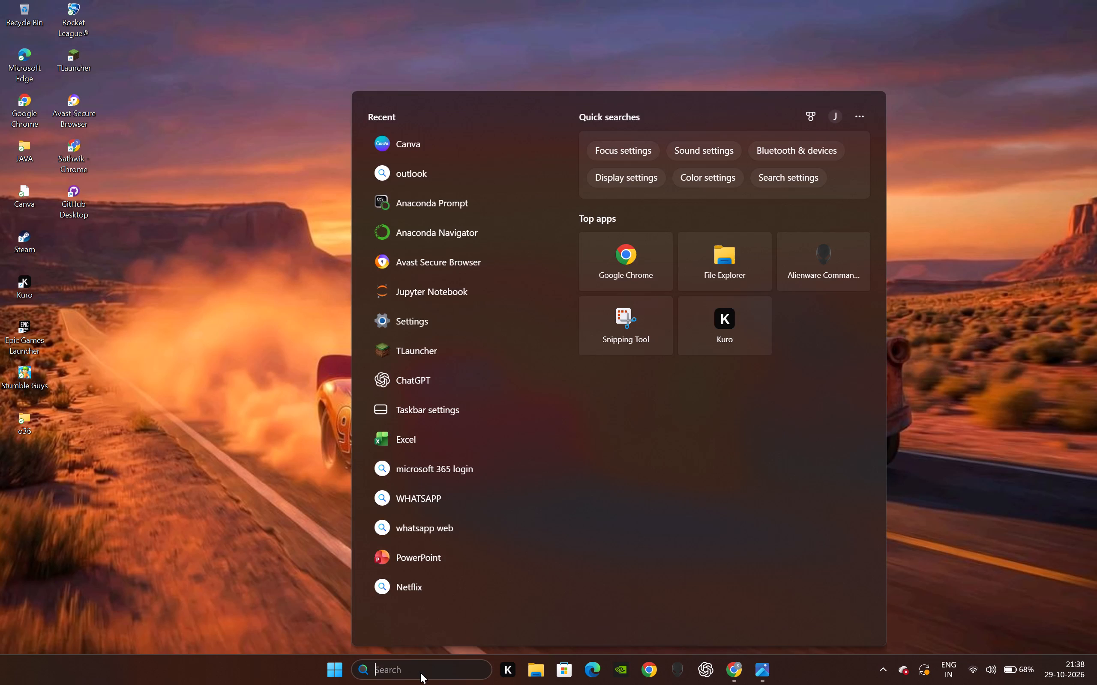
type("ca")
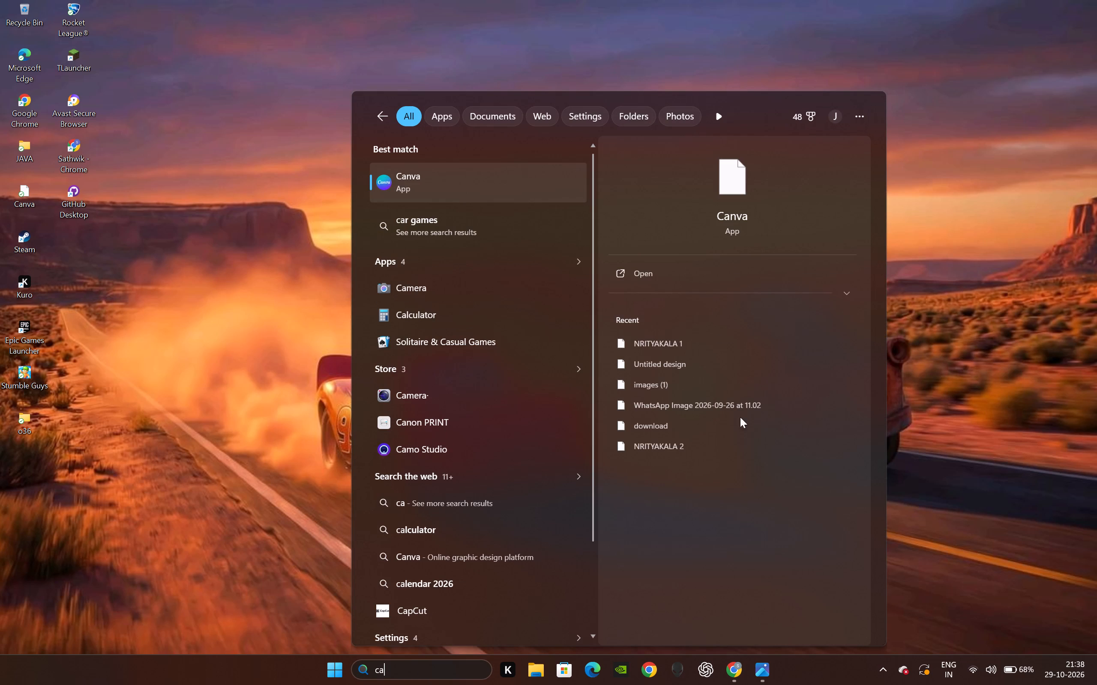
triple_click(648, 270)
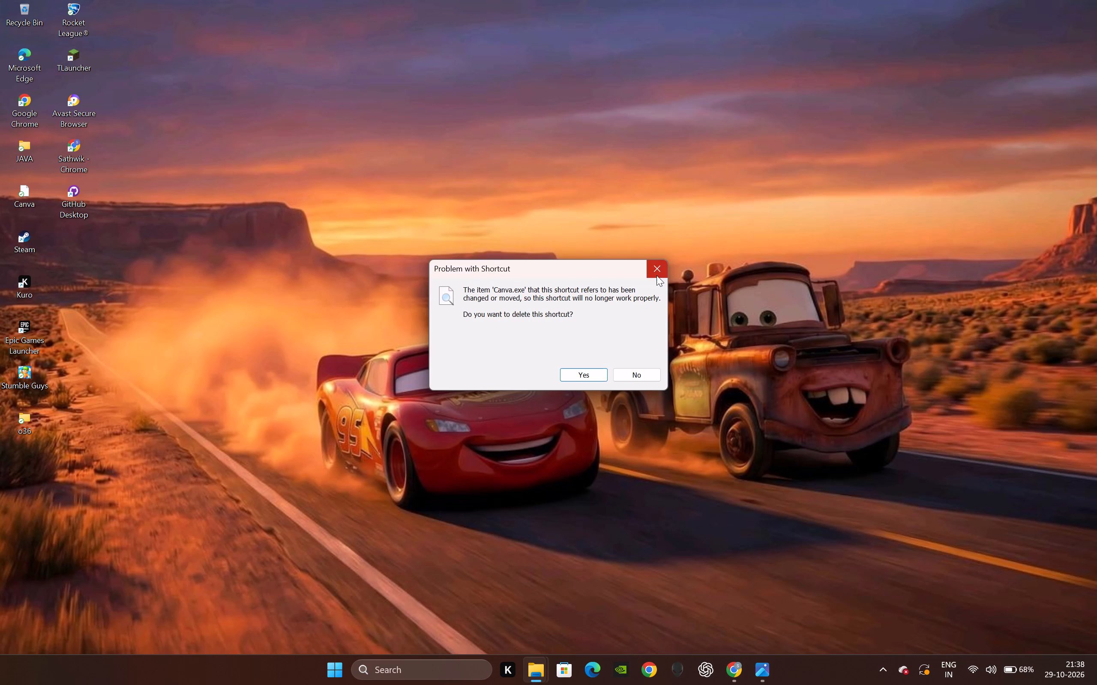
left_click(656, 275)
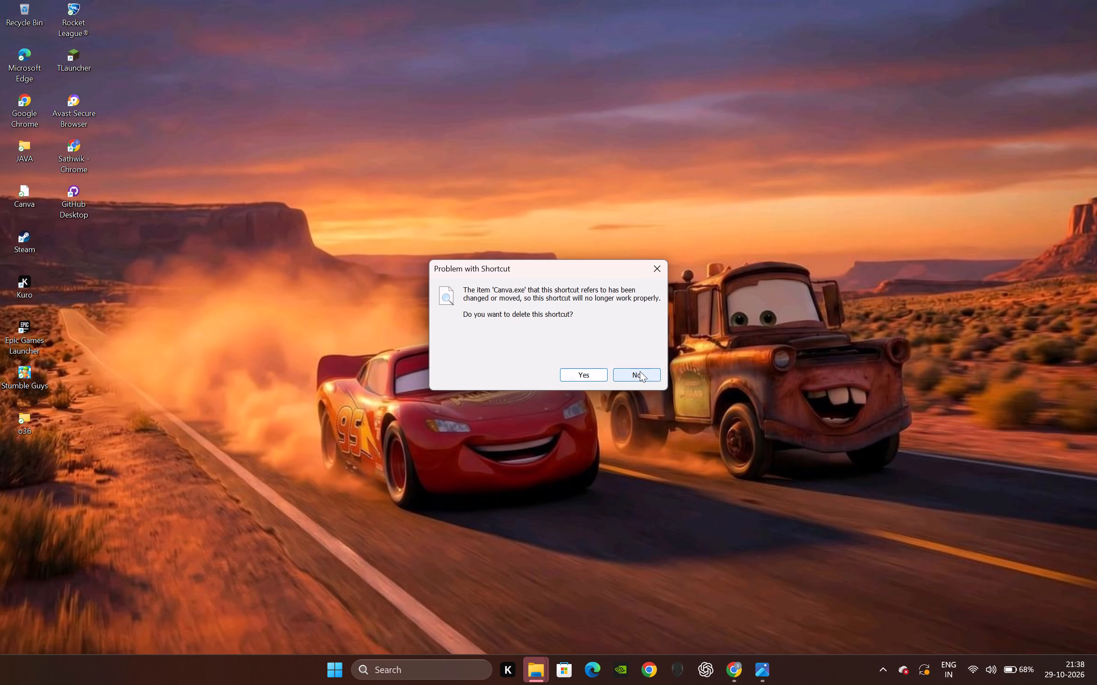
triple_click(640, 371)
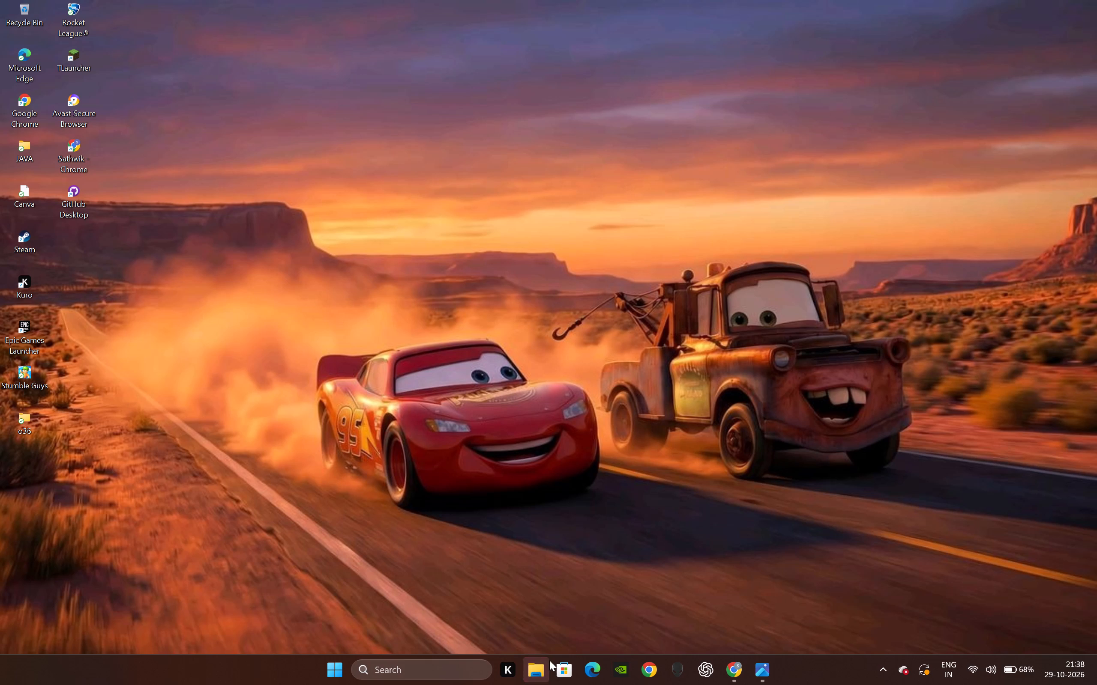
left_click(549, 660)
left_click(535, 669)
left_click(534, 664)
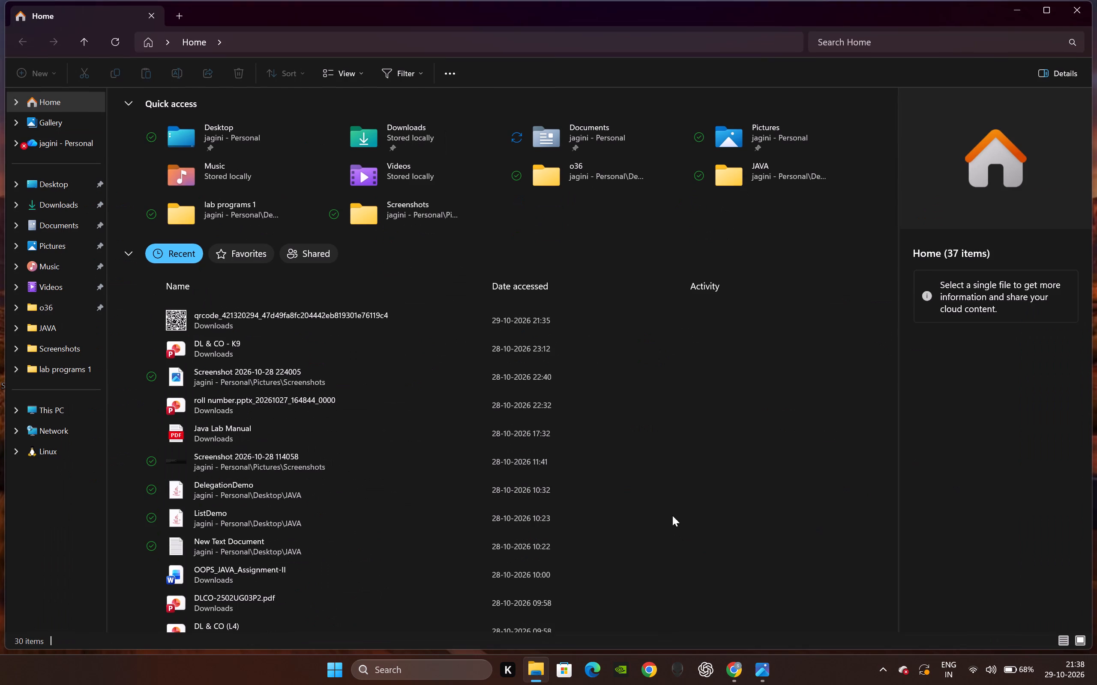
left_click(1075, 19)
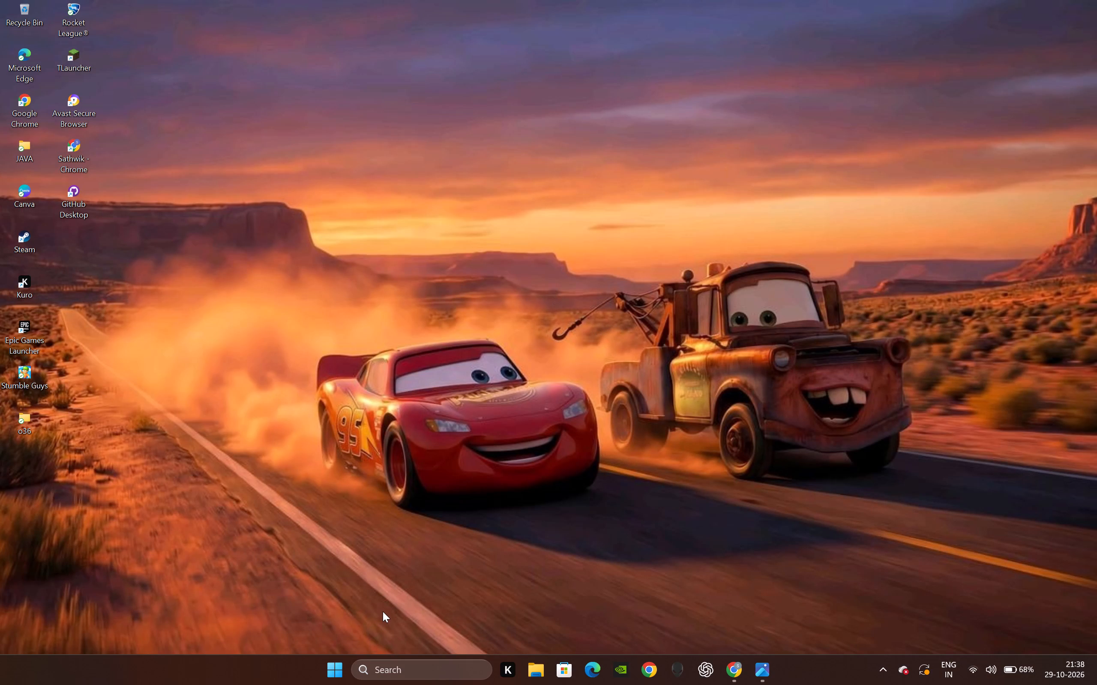
Relaunch Canva from the recent Windows searches and pin it to the taskbar.
left_click(391, 668)
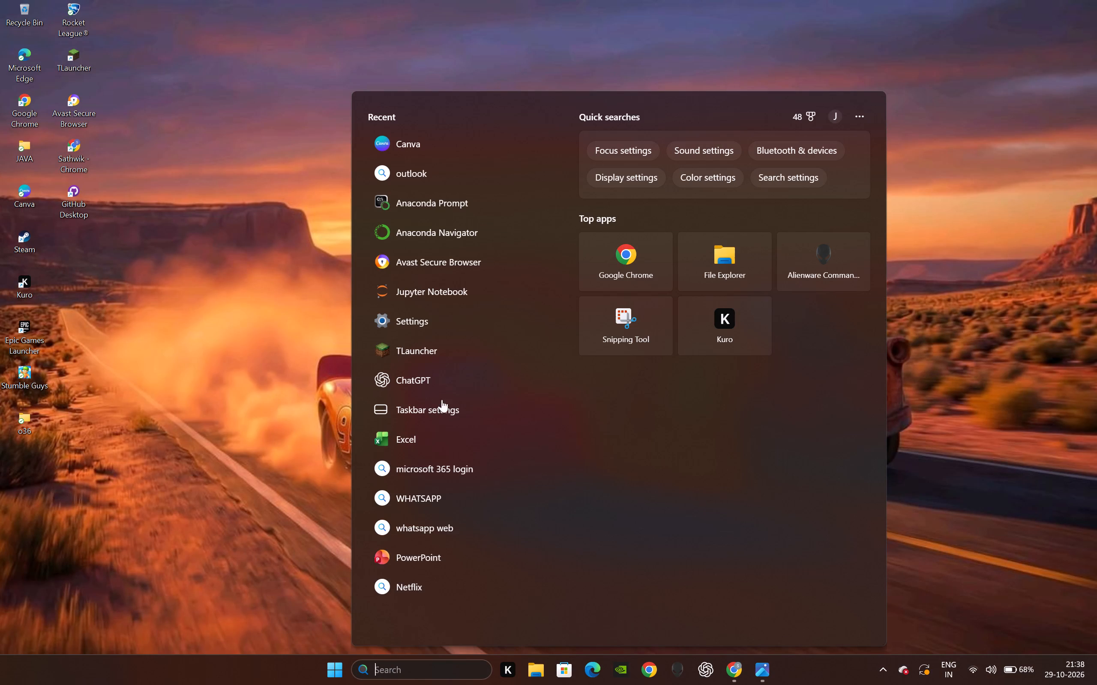
double_click(449, 152)
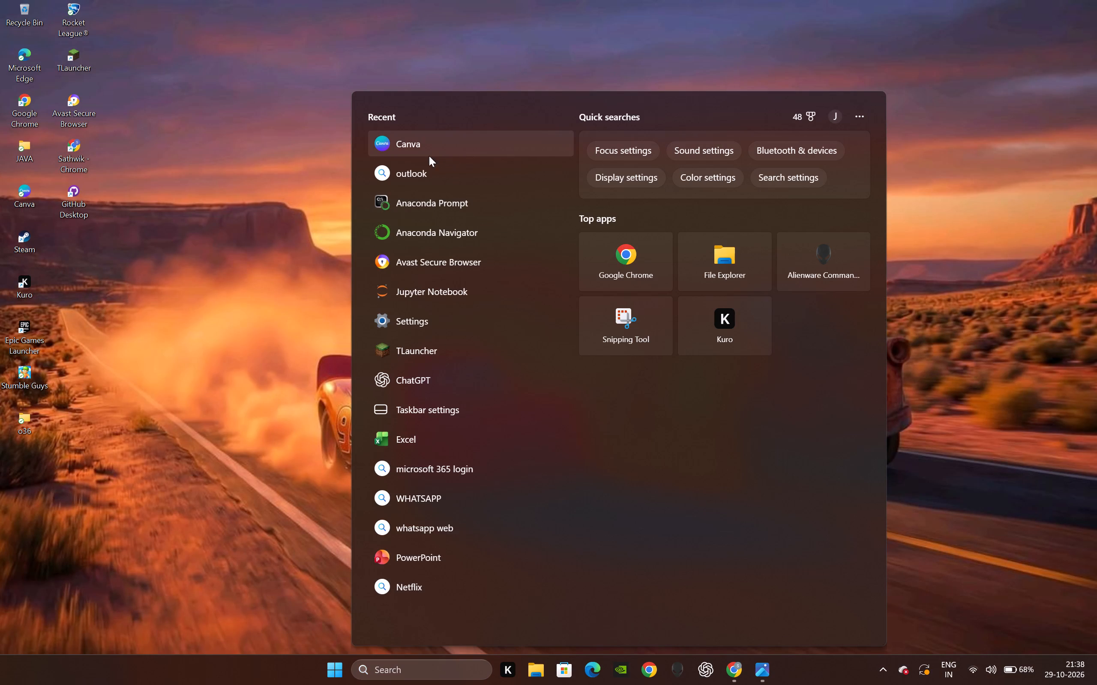
left_click(373, 142)
right_click(373, 142)
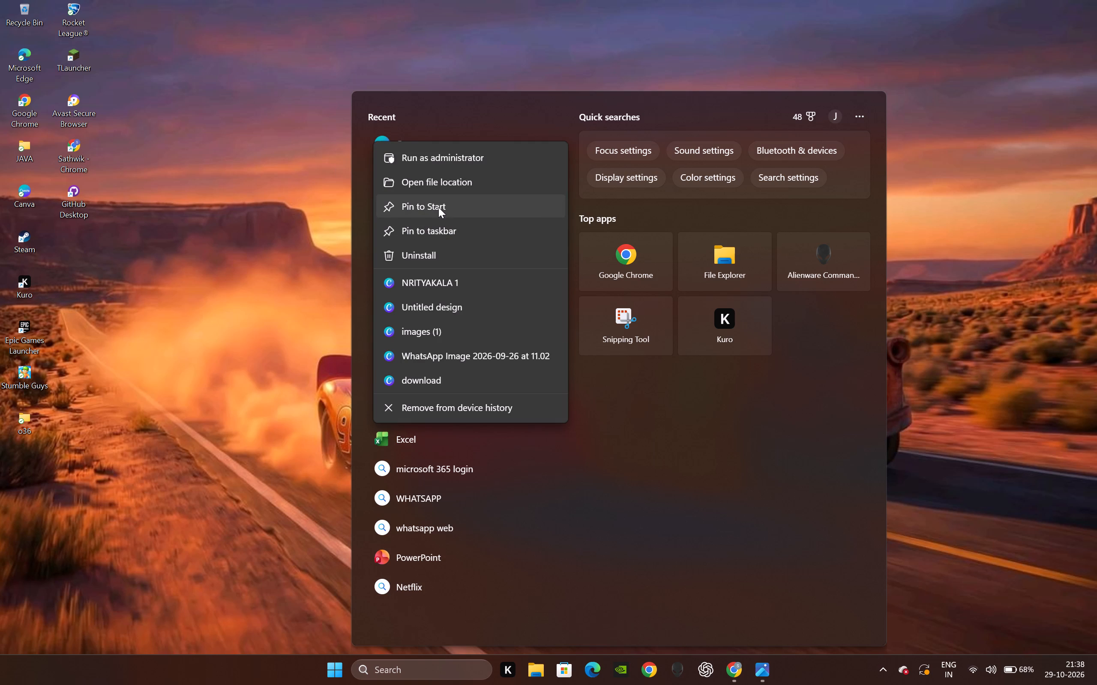
left_click(446, 235)
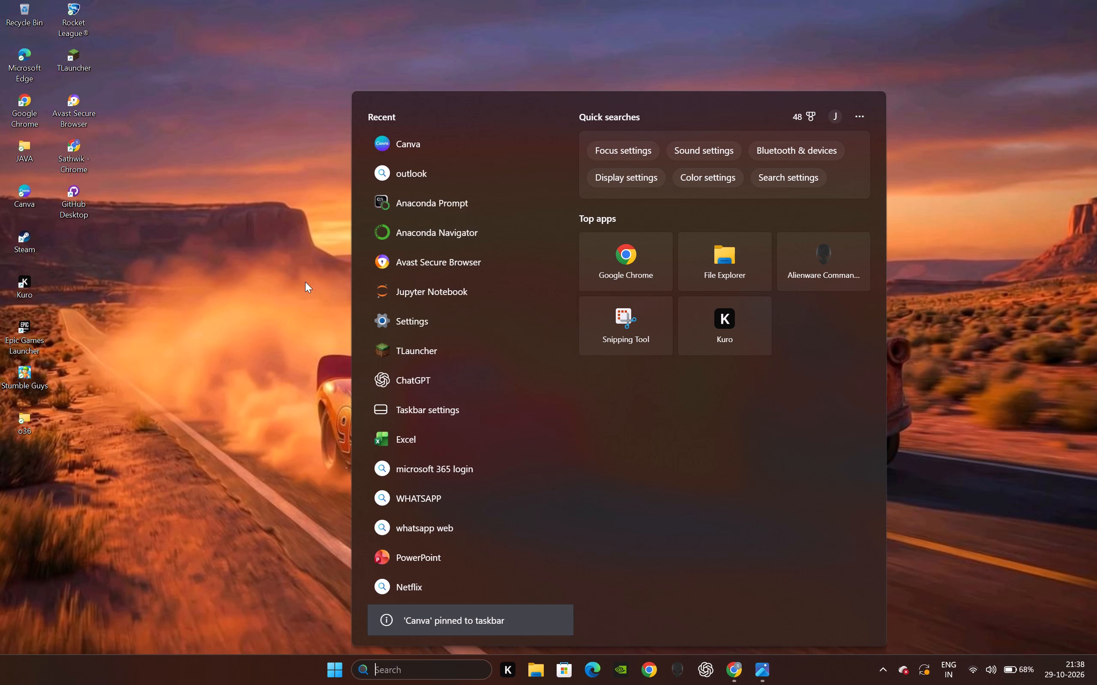
left_click(304, 282)
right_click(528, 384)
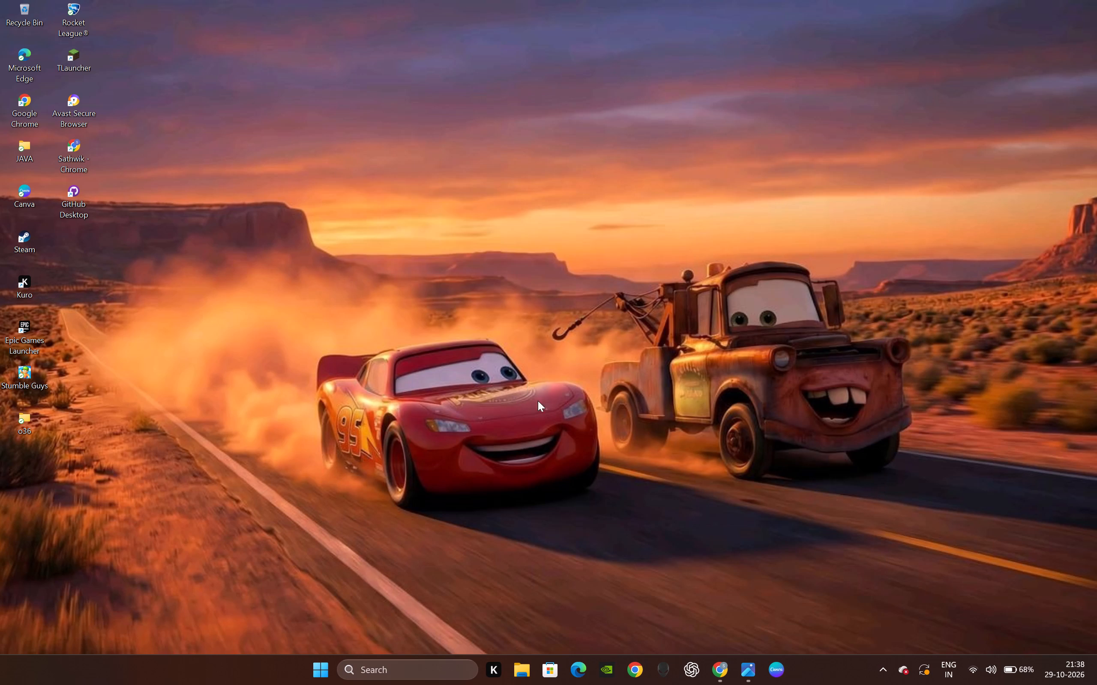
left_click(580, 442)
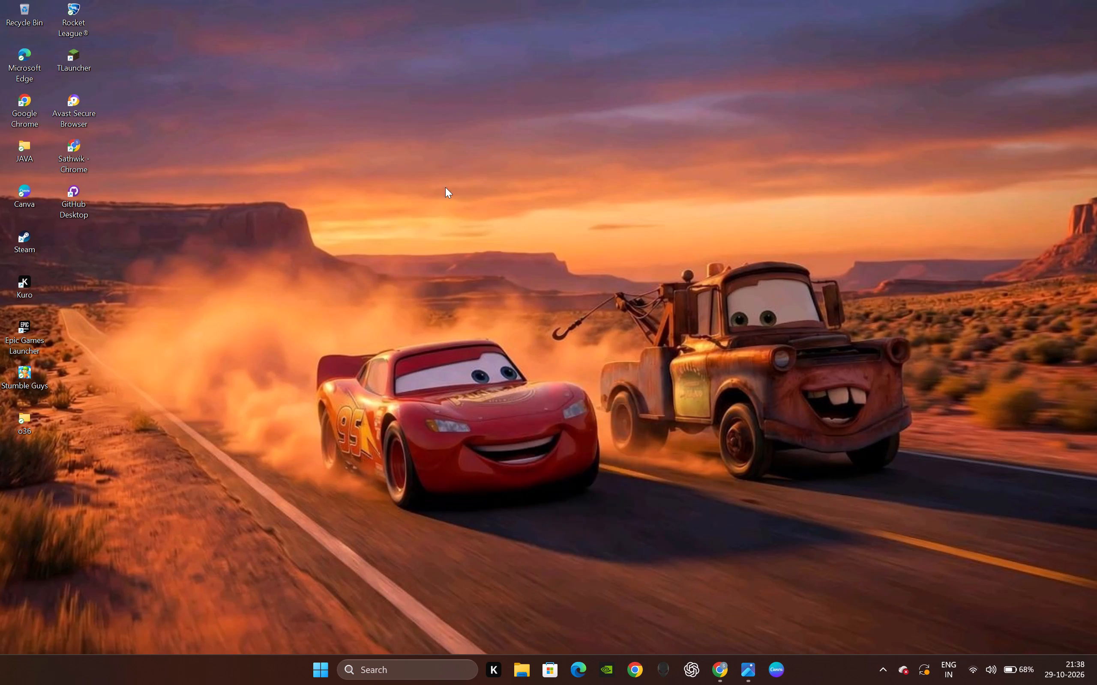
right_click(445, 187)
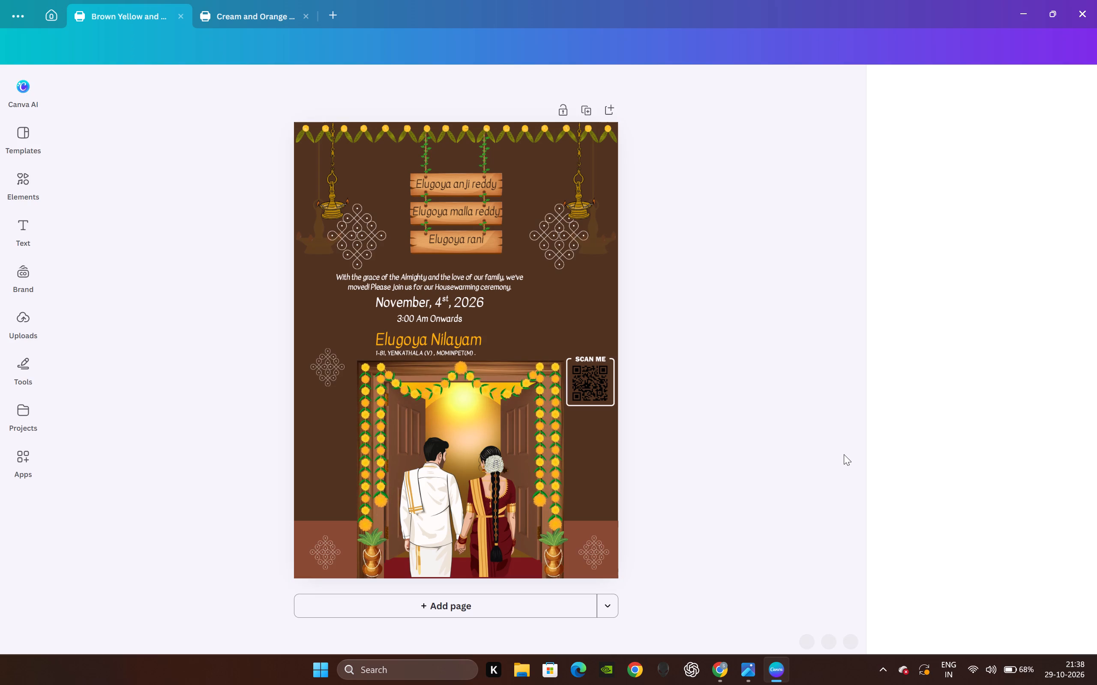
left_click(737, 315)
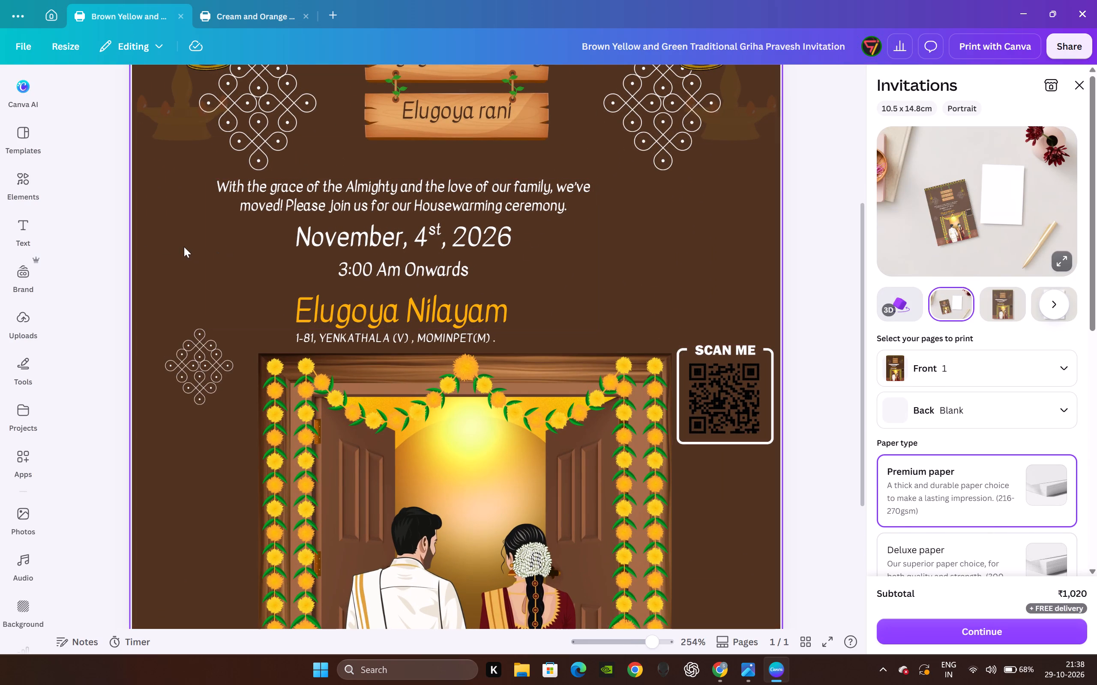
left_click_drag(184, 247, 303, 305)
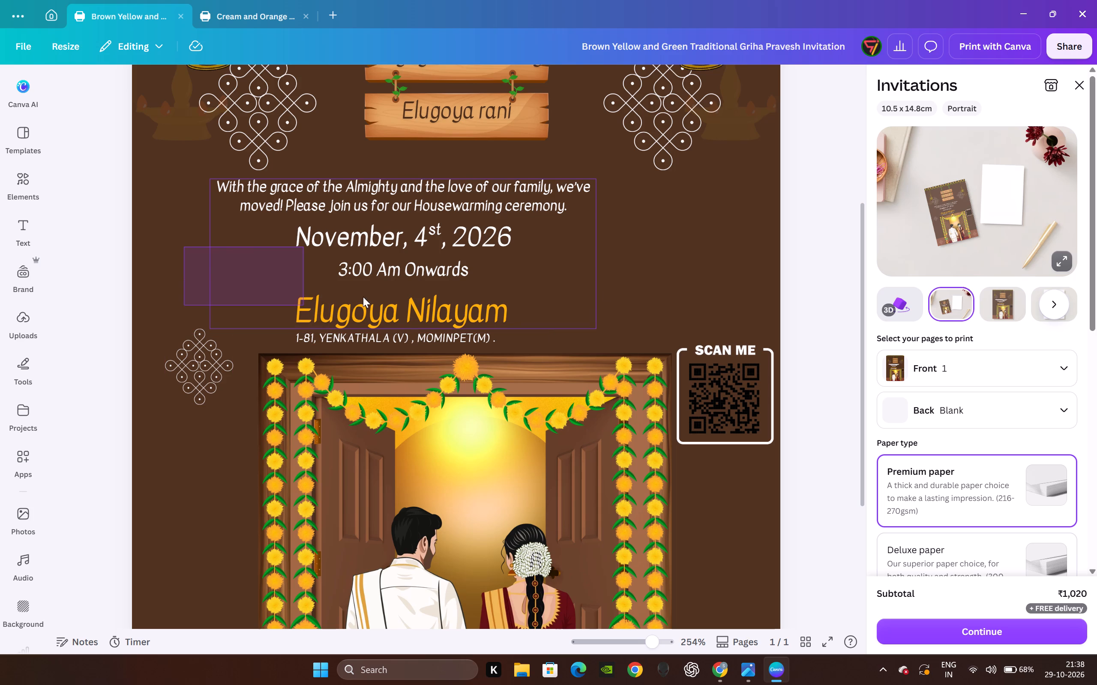
Select the grouped event details together with the address line and move them sideways to centre them on the invitation.
left_click(643, 275)
left_click_drag(629, 278, 480, 336)
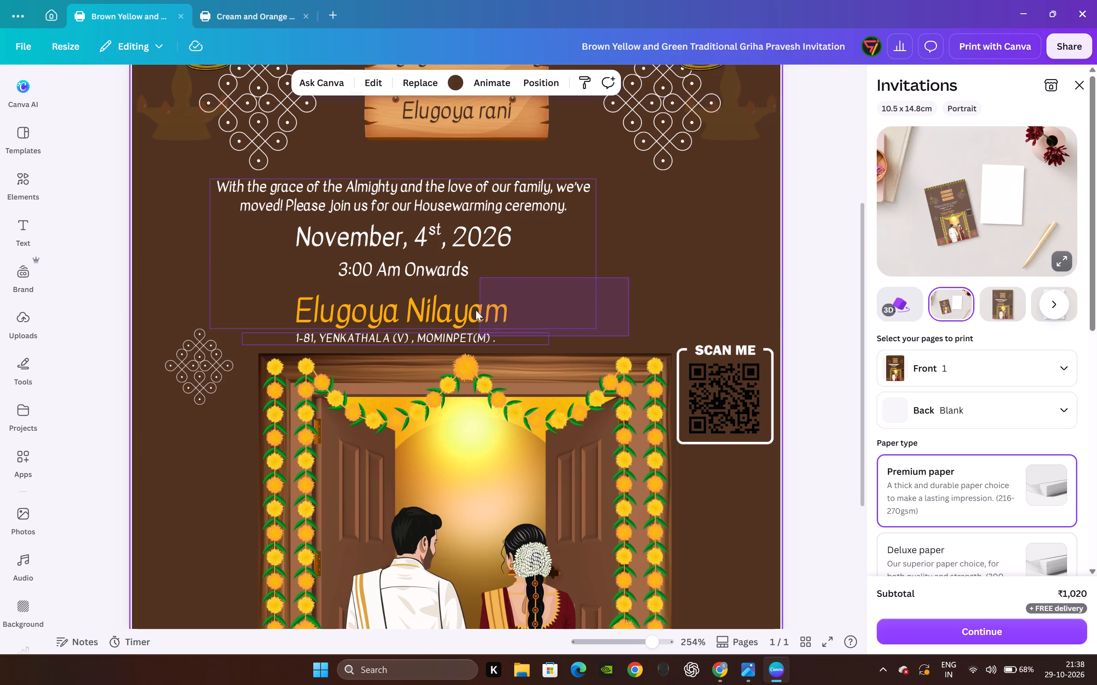
left_click(357, 146)
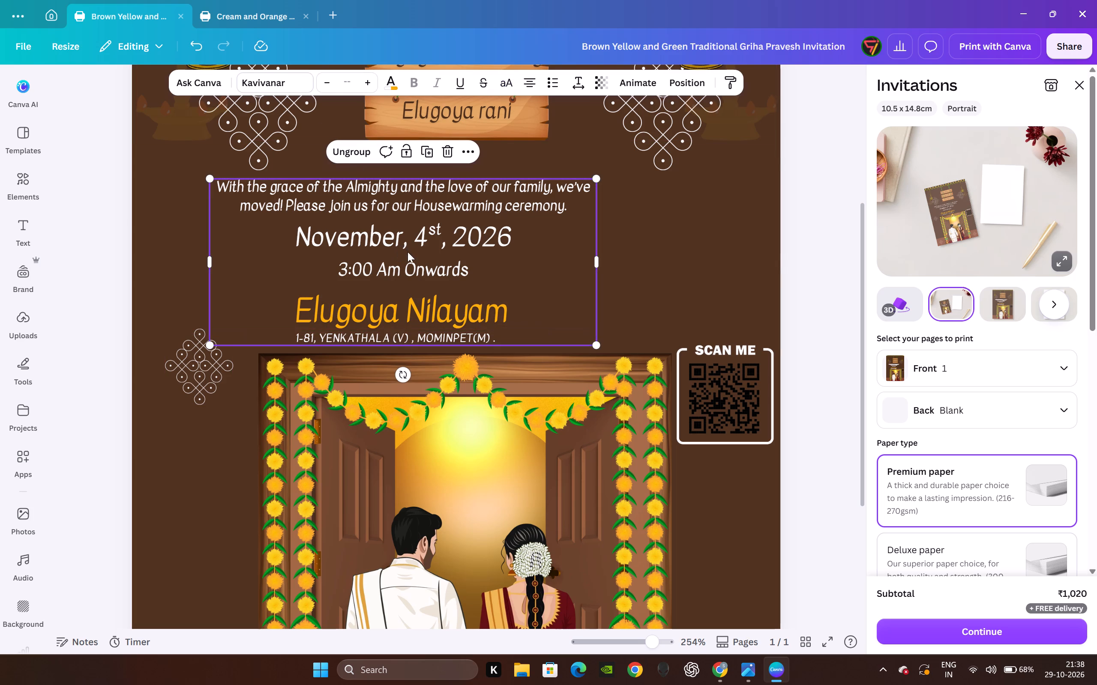
left_click_drag(408, 252, 459, 248)
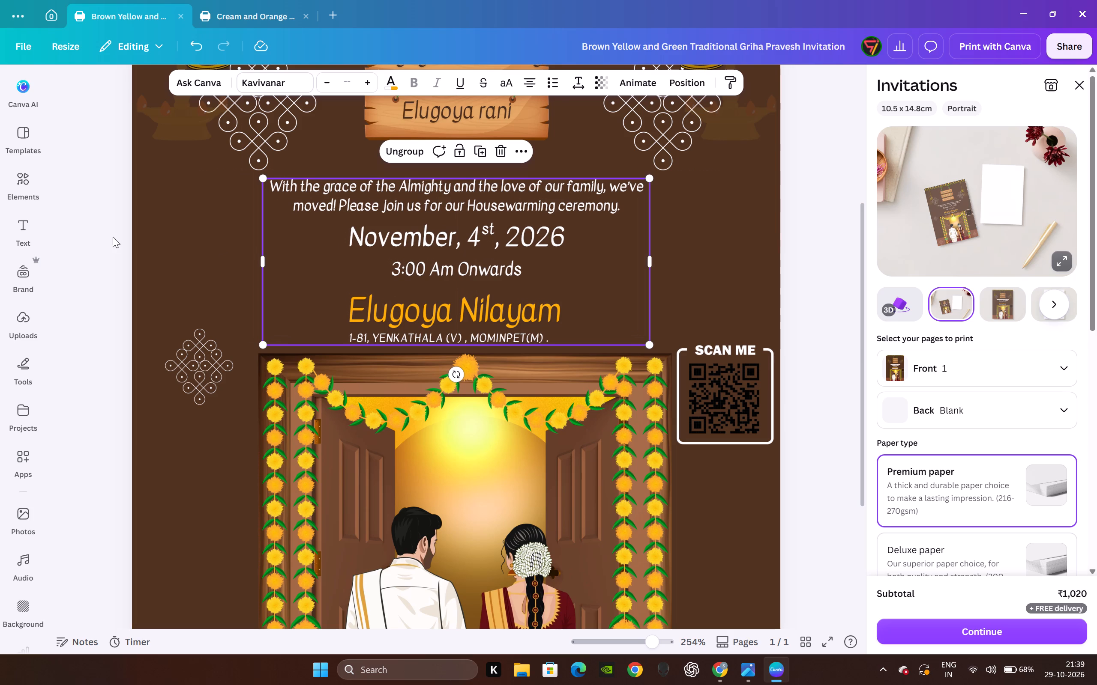
left_click(104, 240)
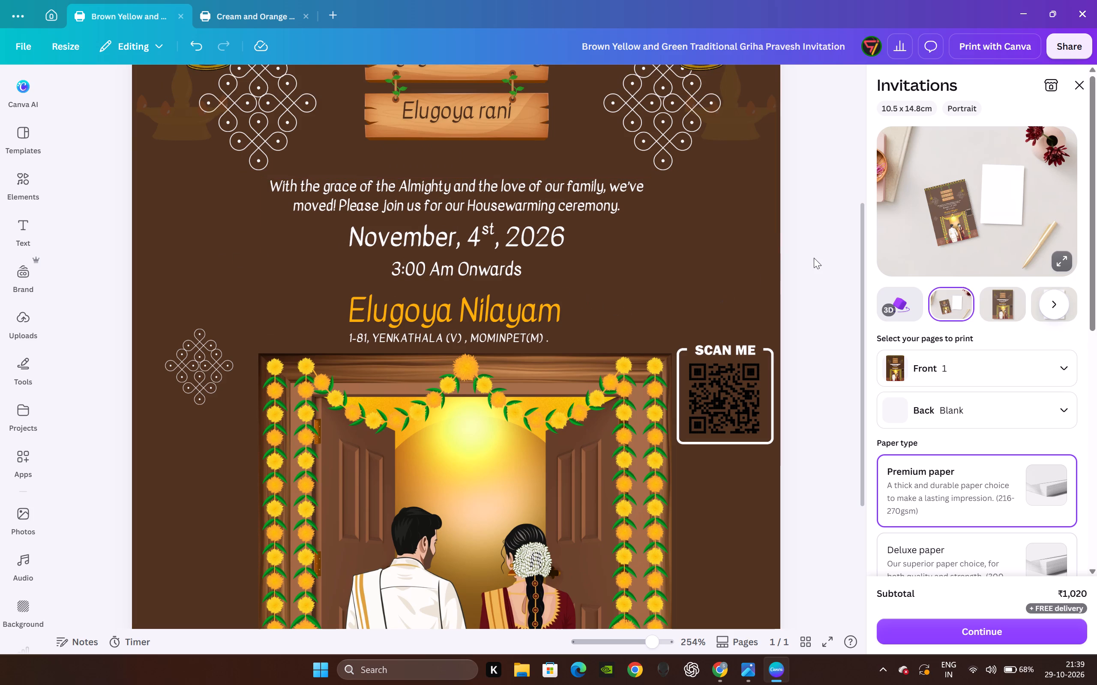
left_click(815, 256)
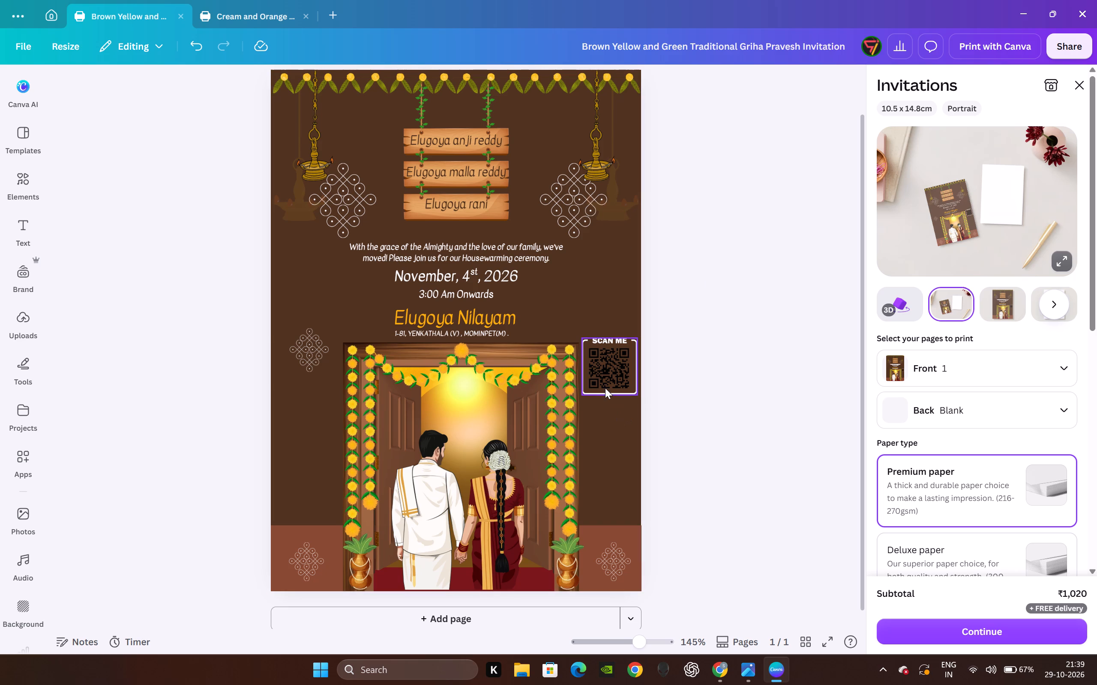
Move the "SCAN ME" frame up beside the date and house name, and delete the dark QR code left behind.
left_click(611, 373)
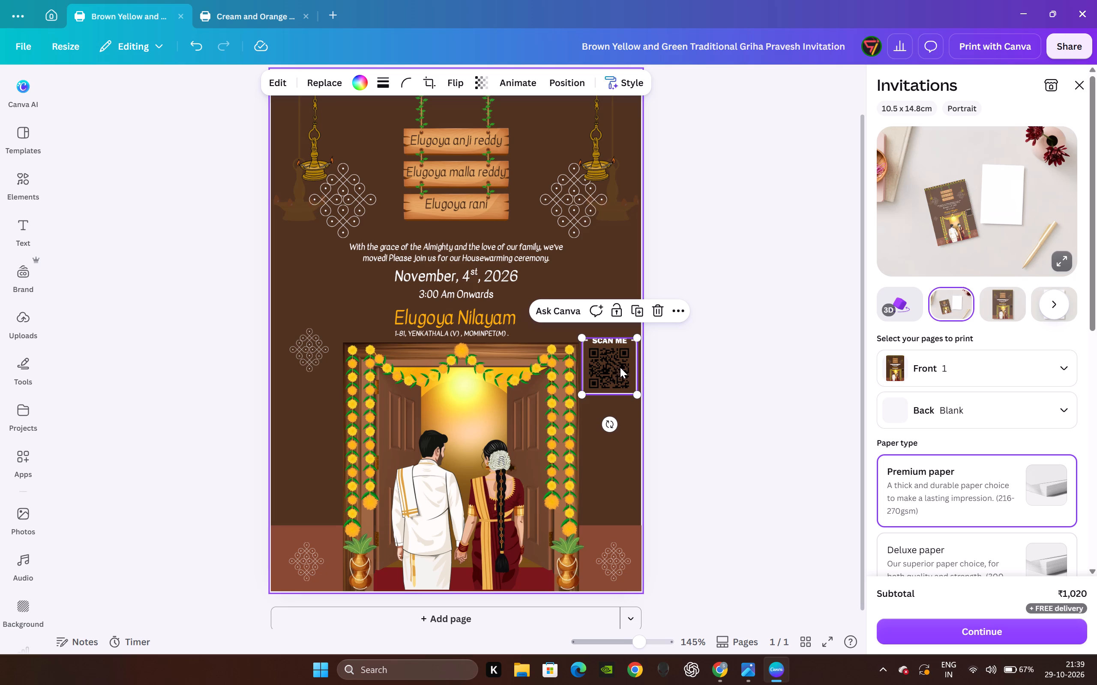
left_click_drag(626, 388, 617, 301)
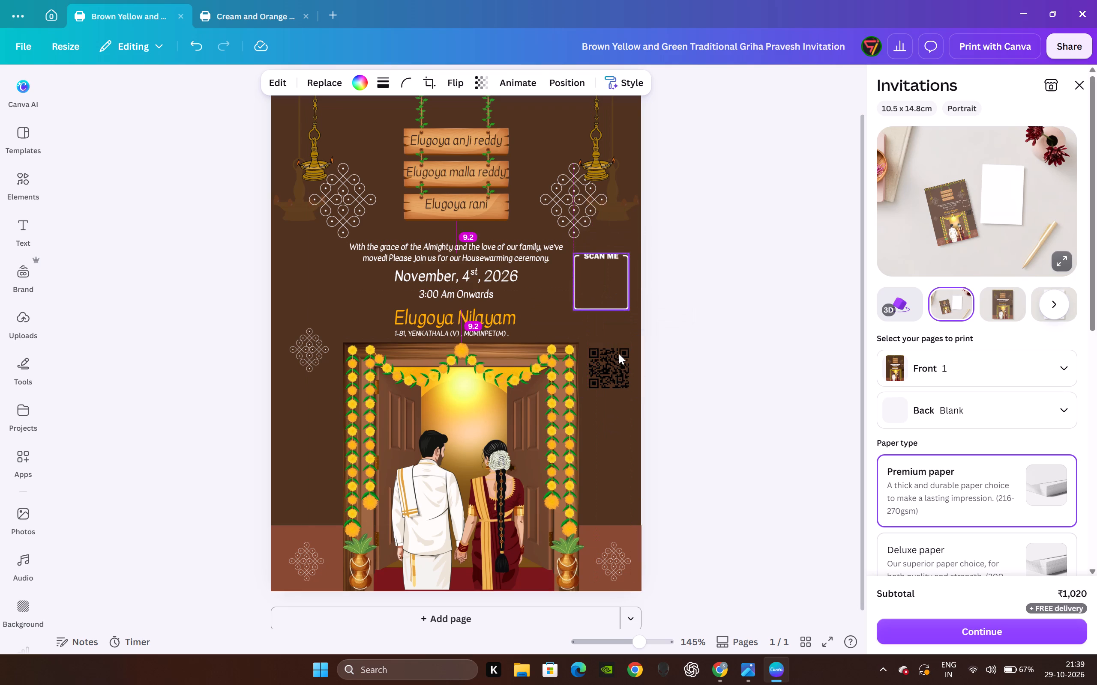
left_click(606, 364)
key("BackSpace")
left_click(769, 375)
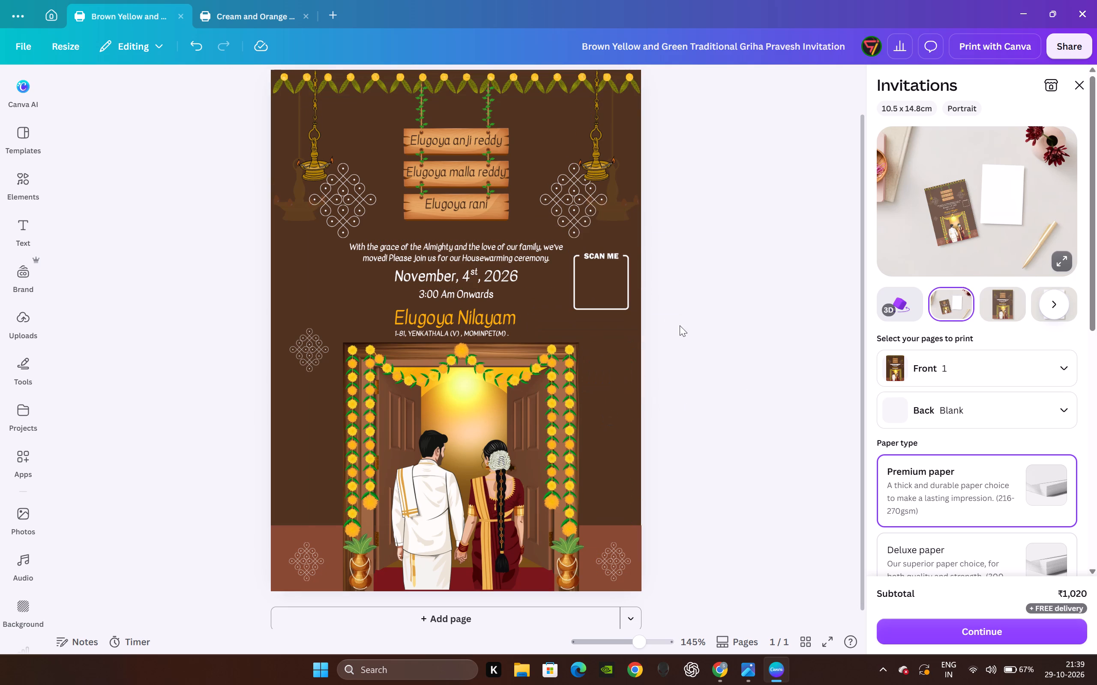
left_click_drag(613, 292, 612, 311)
left_click(752, 295)
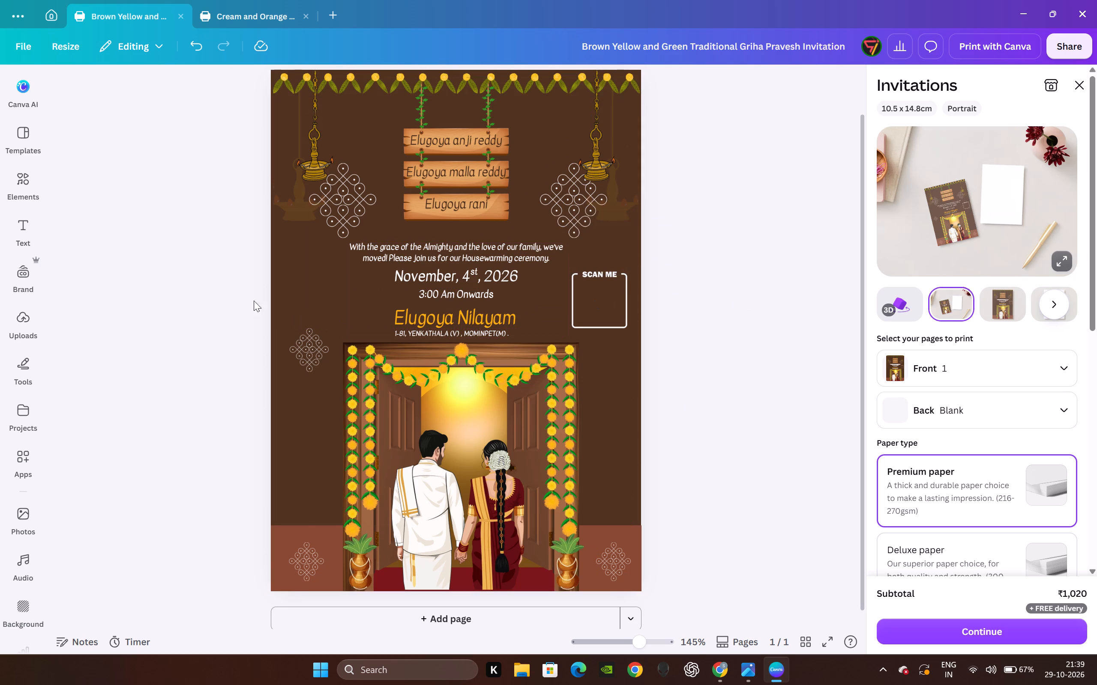
Insert the uploaded black-and-white QR code image and shrink it to about 17.3 by 17.3.
left_click(23, 238)
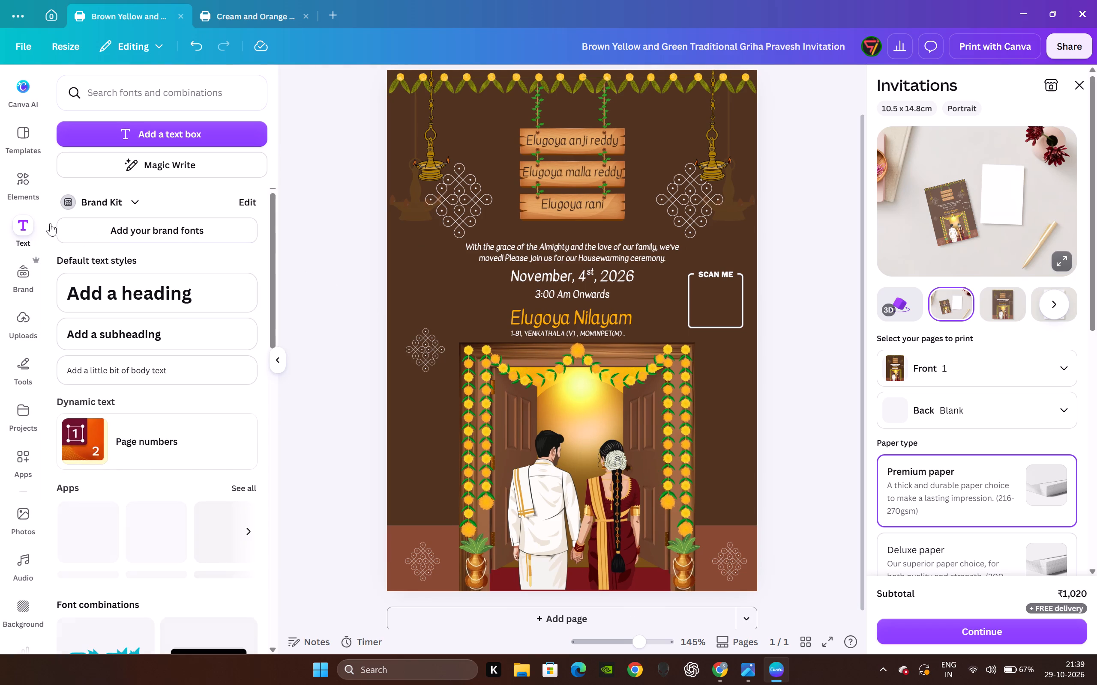
left_click(25, 317)
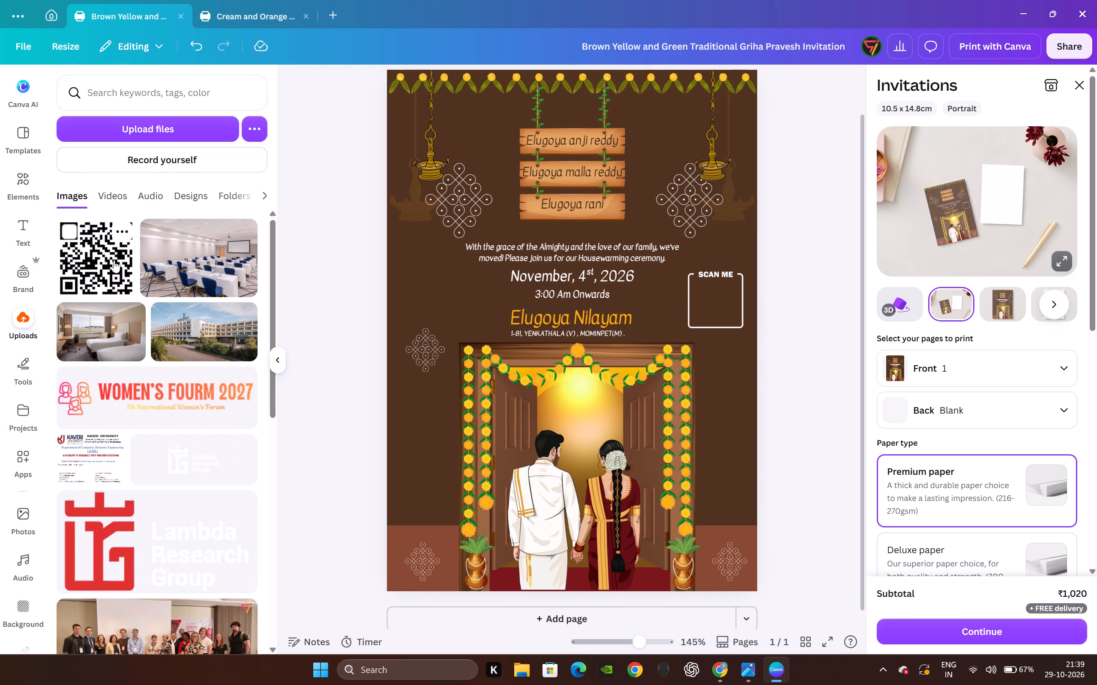
left_click(102, 266)
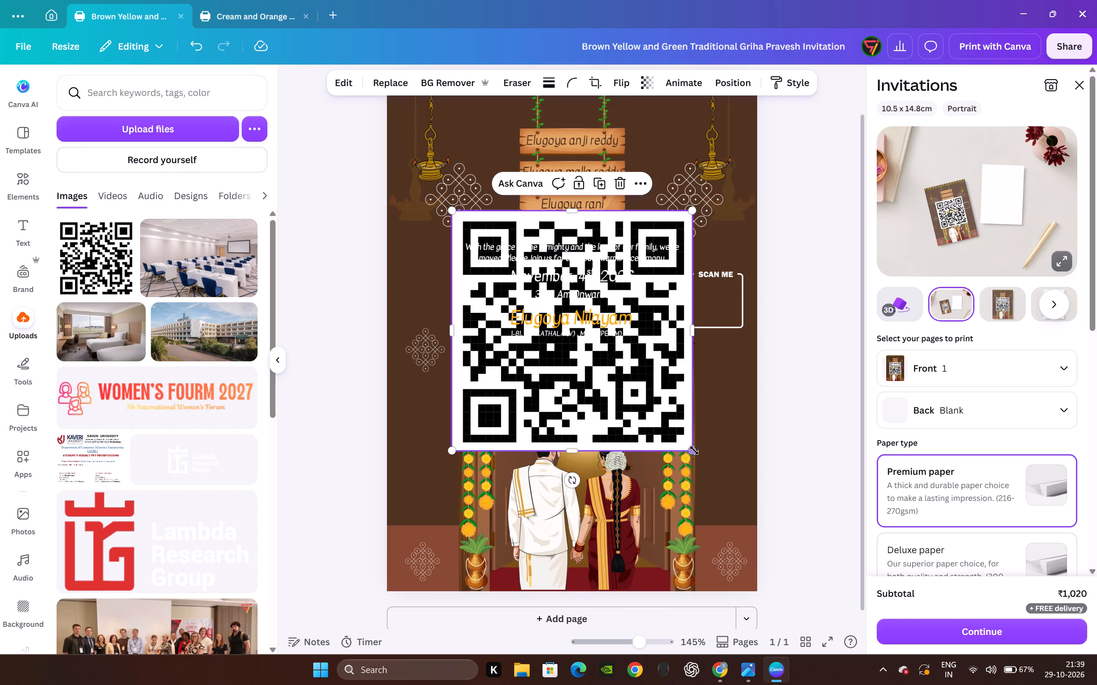
left_click_drag(692, 450, 502, 284)
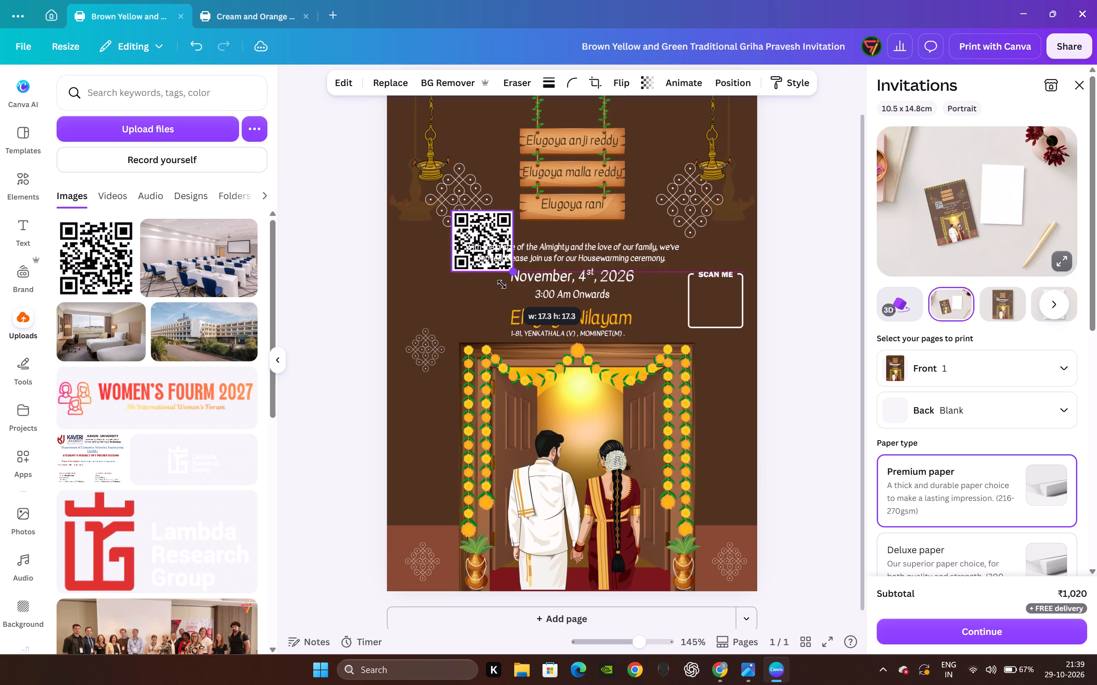
left_click_drag(502, 284, 498, 281)
Move the QR code over the "SCAN ME" frame beside the date and house name.
left_click_drag(480, 229, 539, 237)
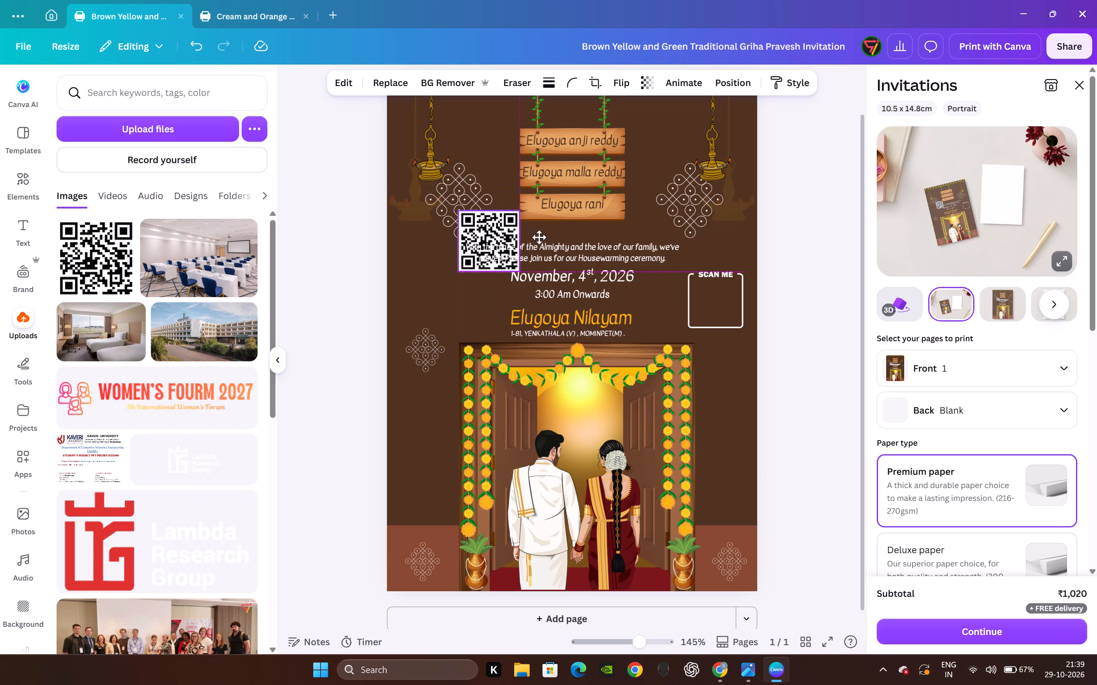
left_click_drag(539, 237, 719, 300)
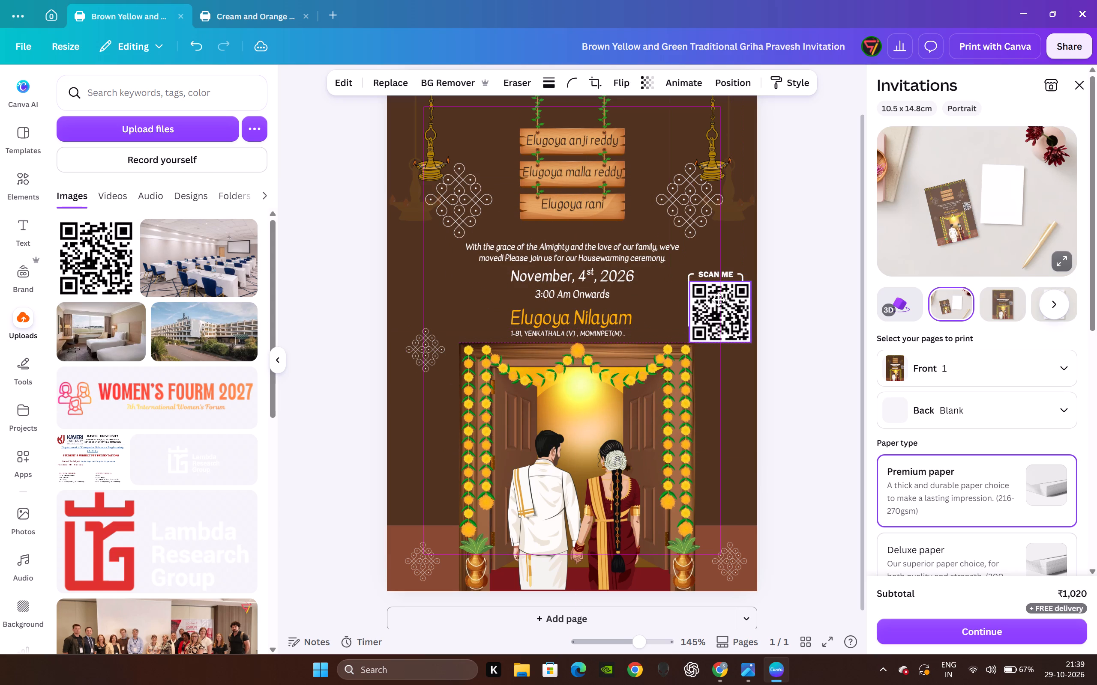
left_click_drag(719, 300, 714, 294)
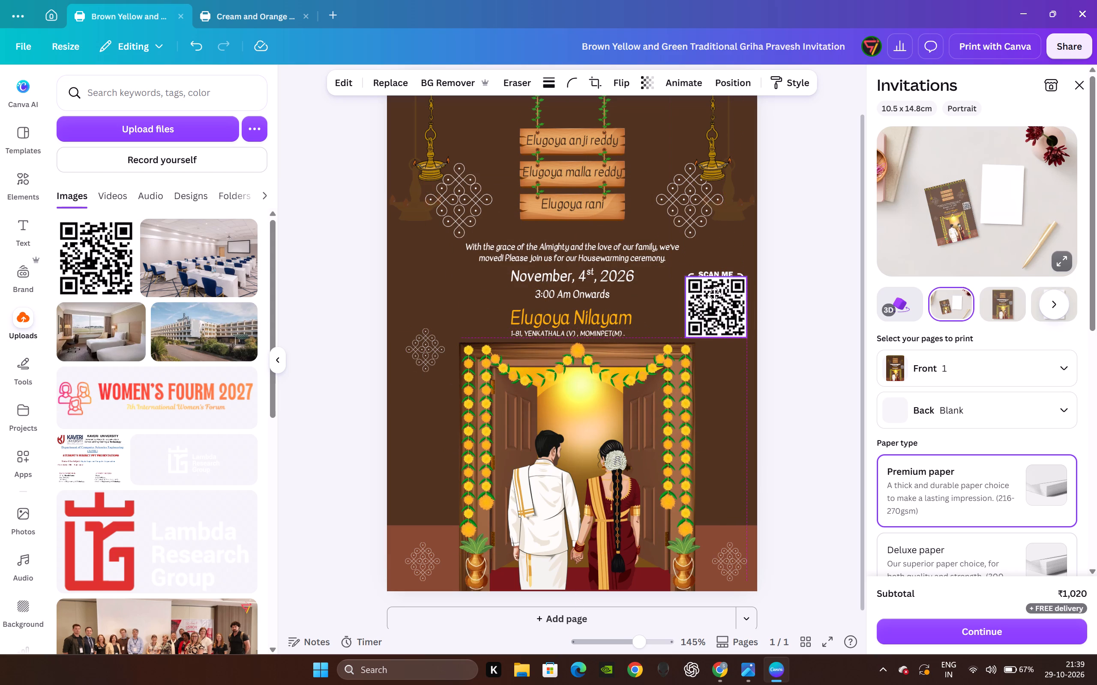
left_click_drag(714, 294, 714, 289)
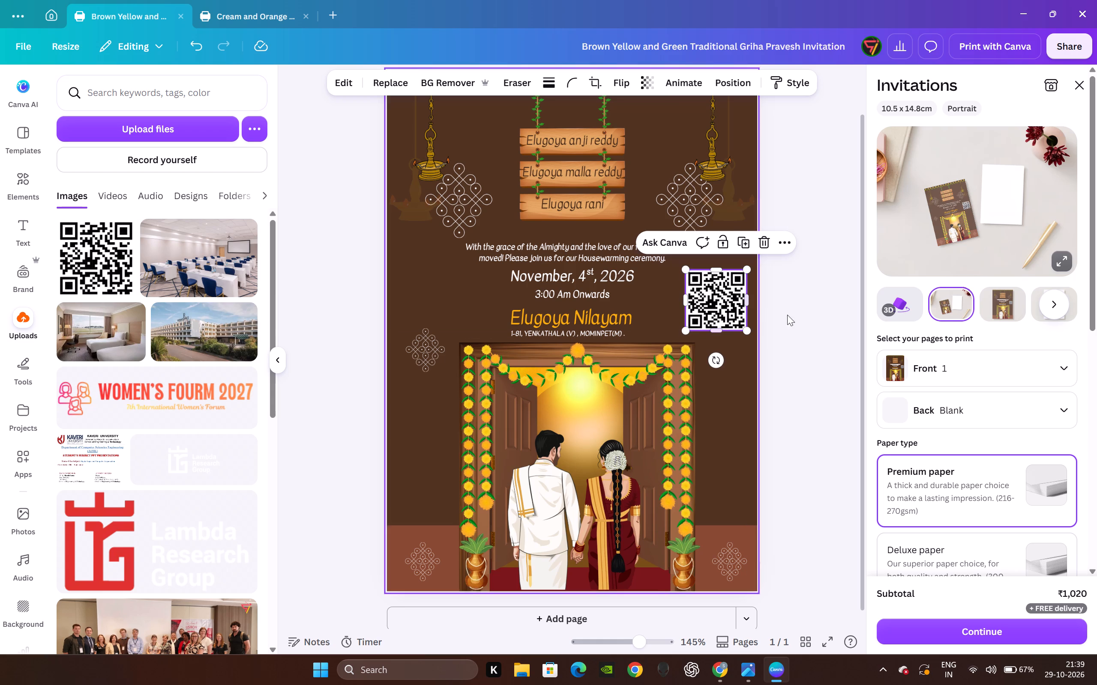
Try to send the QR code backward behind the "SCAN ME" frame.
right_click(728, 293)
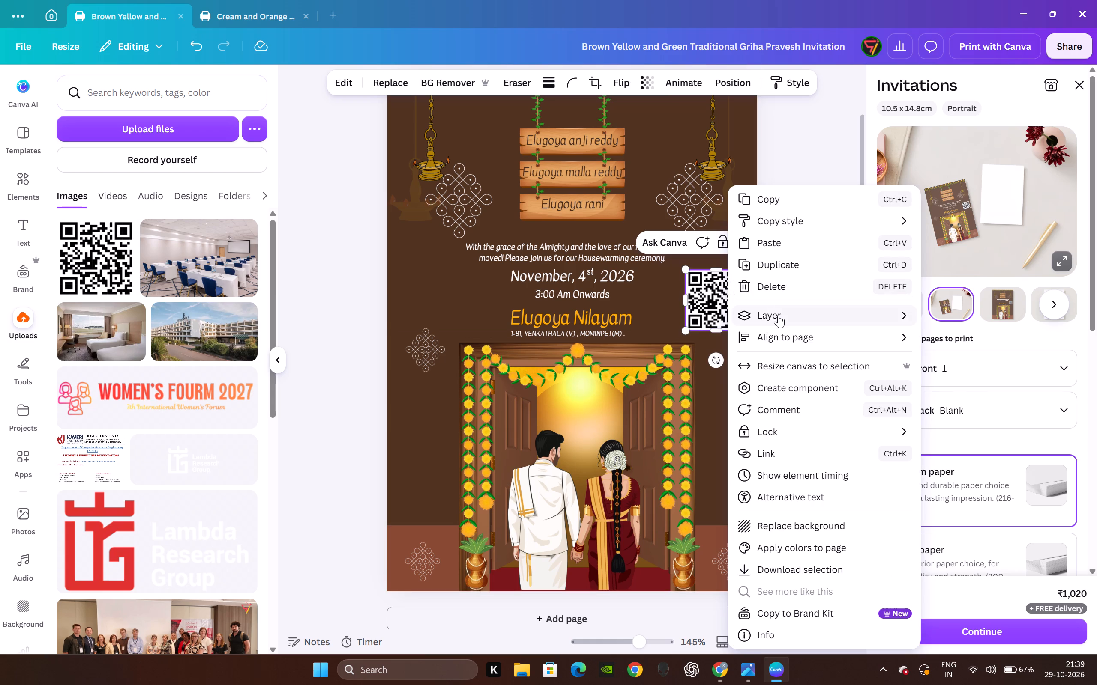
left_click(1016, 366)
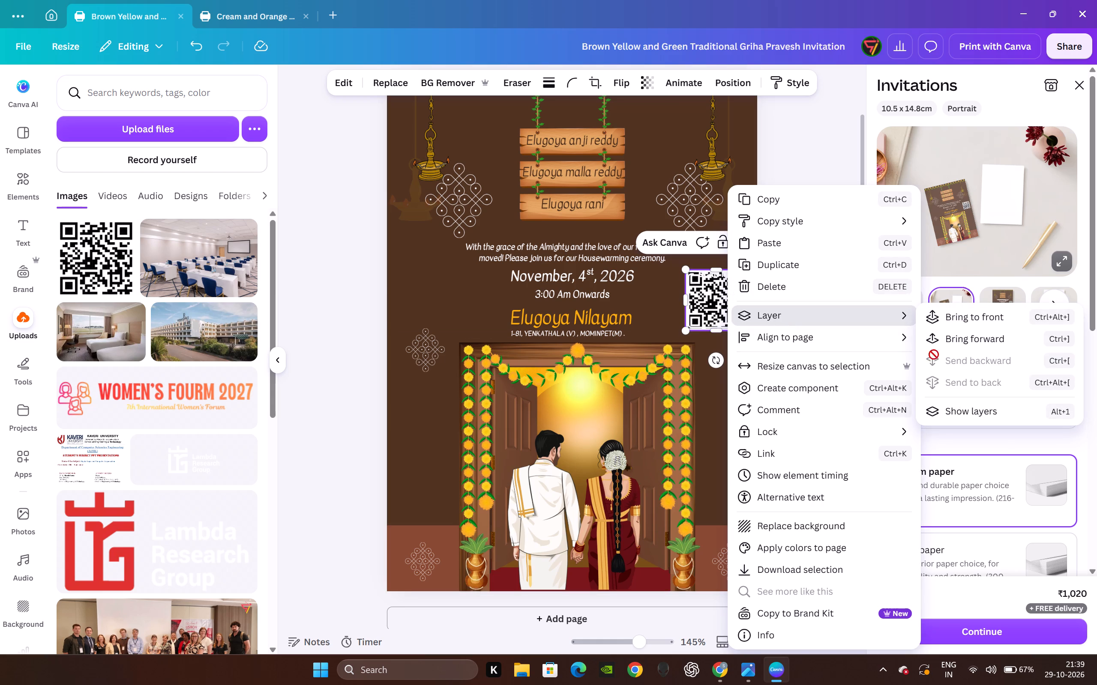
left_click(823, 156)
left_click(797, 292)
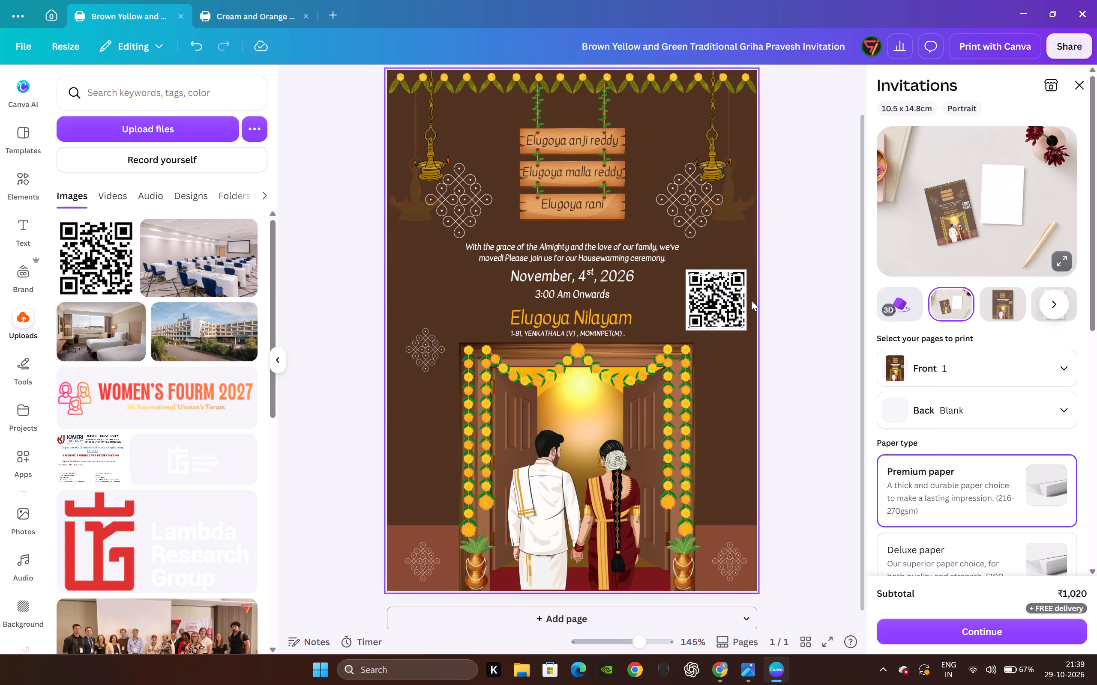
Enlarge the "SCAN ME" frame and reposition it so that it surrounds the QR code with an even margin.
left_click_drag(739, 308, 725, 291)
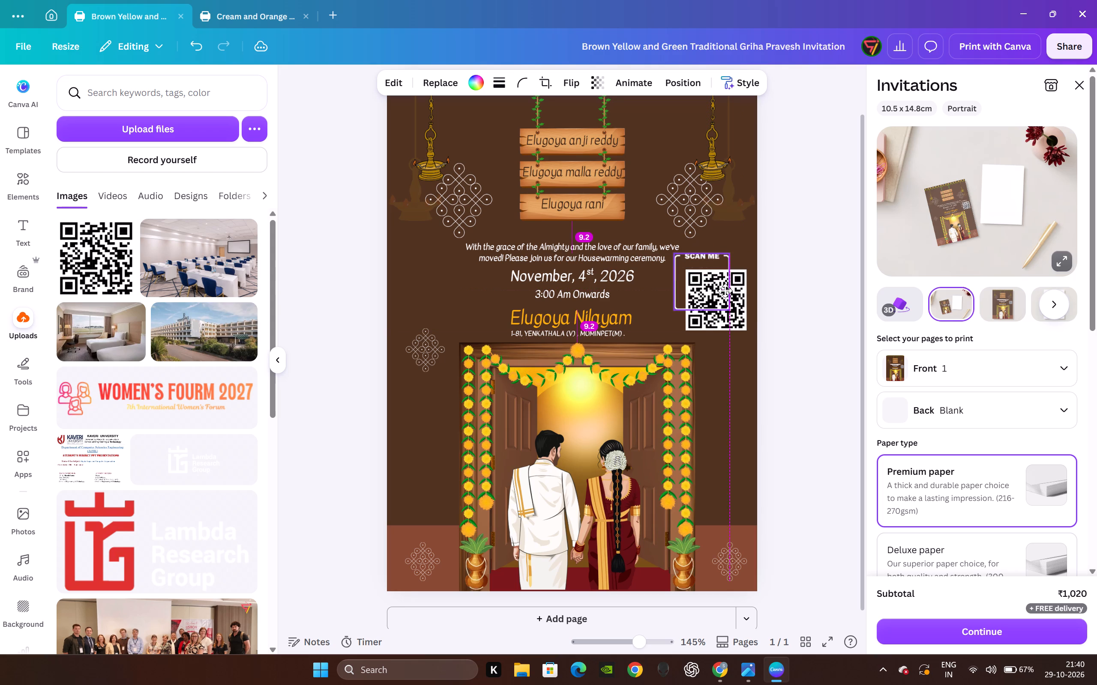
left_click_drag(725, 291, 728, 288)
left_click_drag(730, 306, 740, 332)
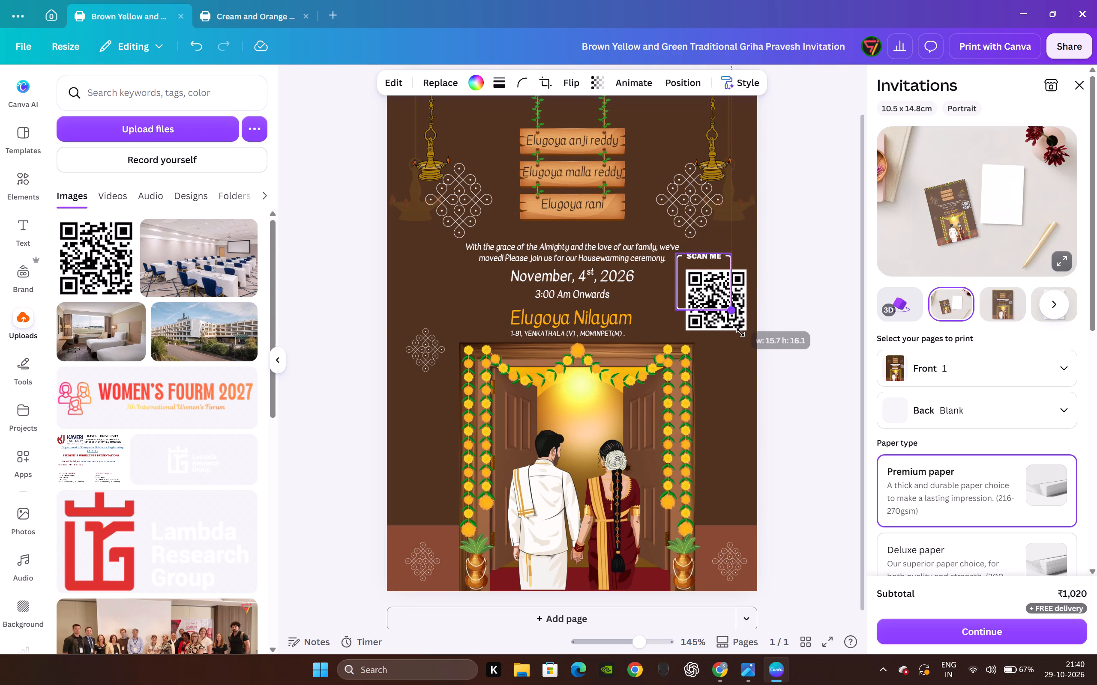
left_click_drag(740, 332, 737, 343)
left_click_drag(745, 303, 743, 311)
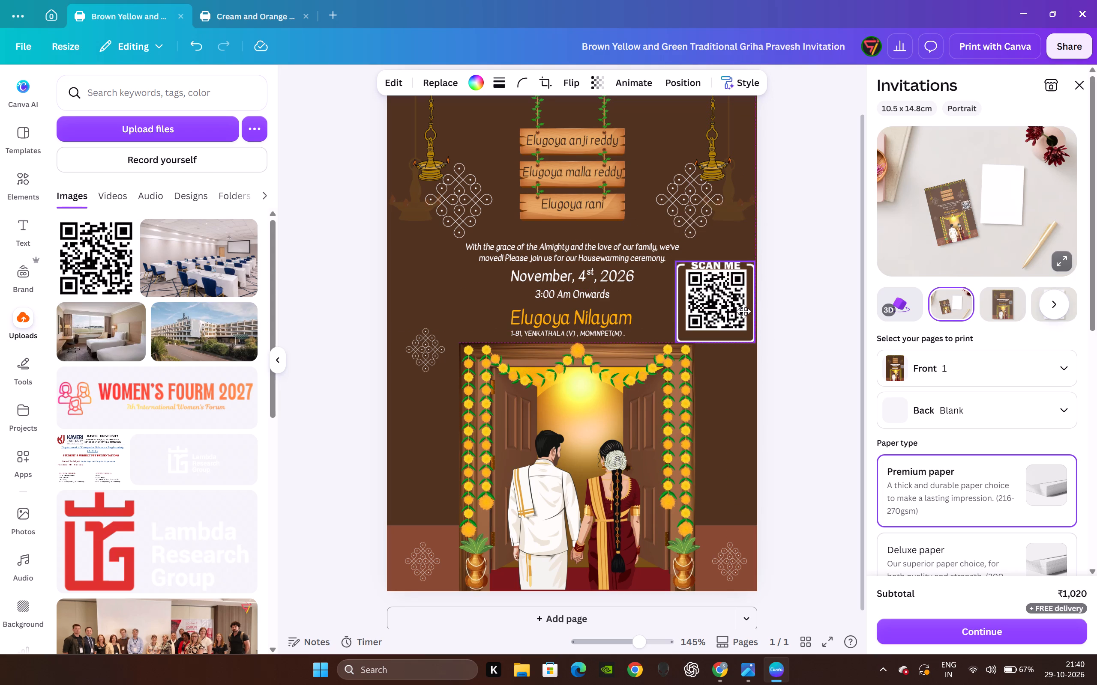
left_click_drag(743, 311, 743, 307)
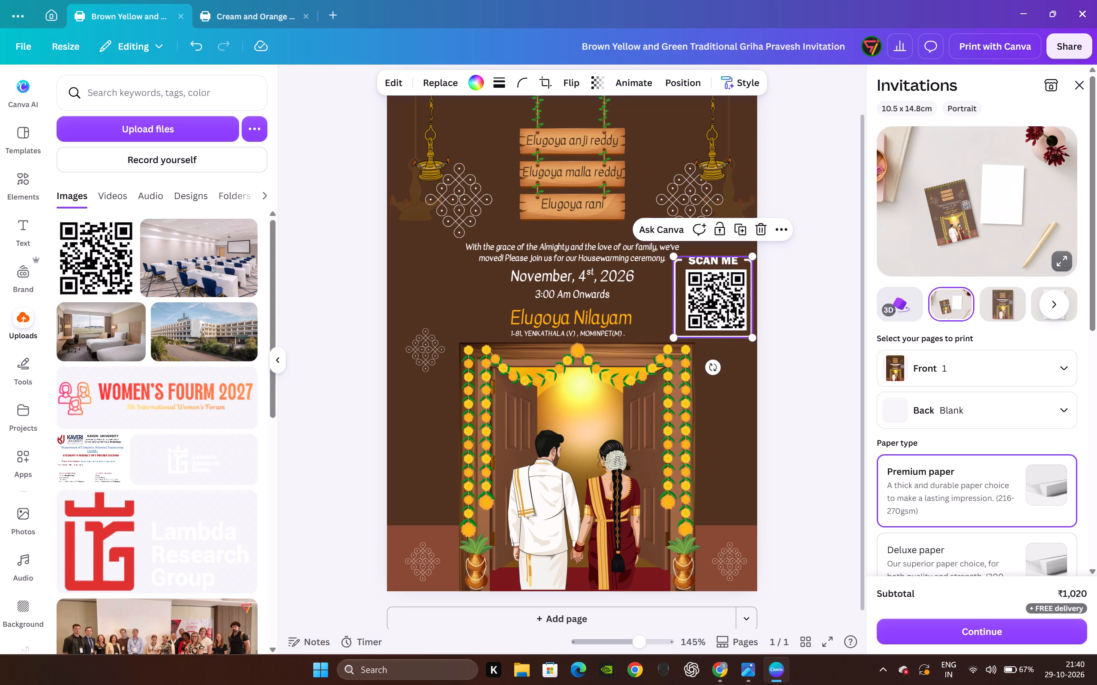
left_click(728, 310)
left_click(801, 284)
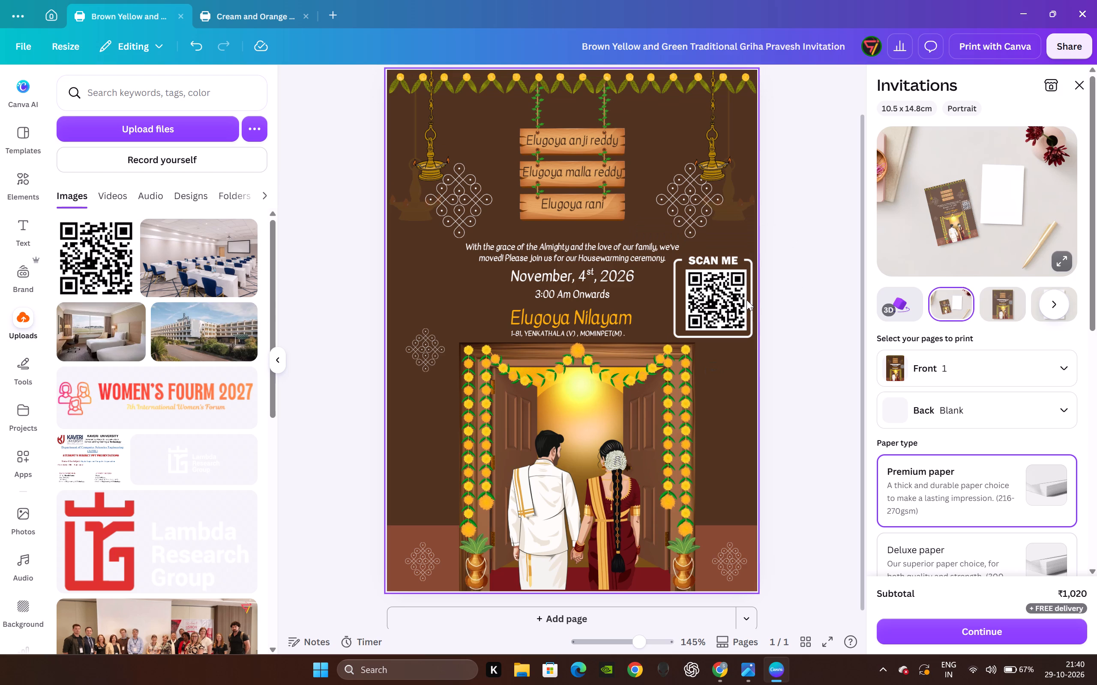
left_click(754, 293)
left_click(722, 304)
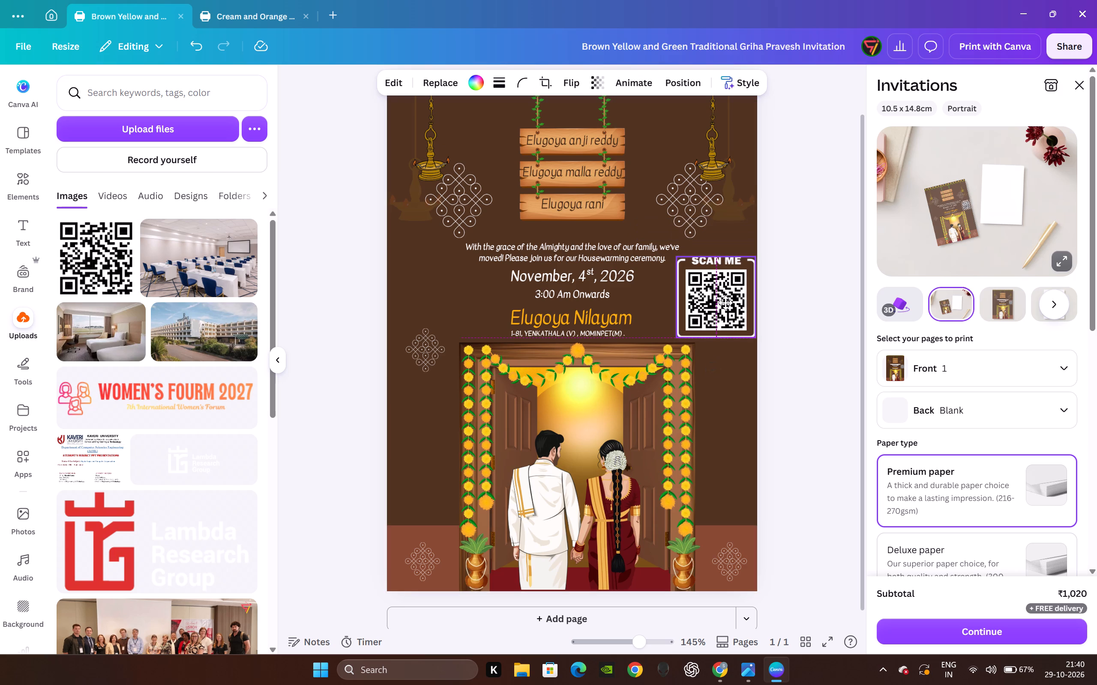
left_click(795, 286)
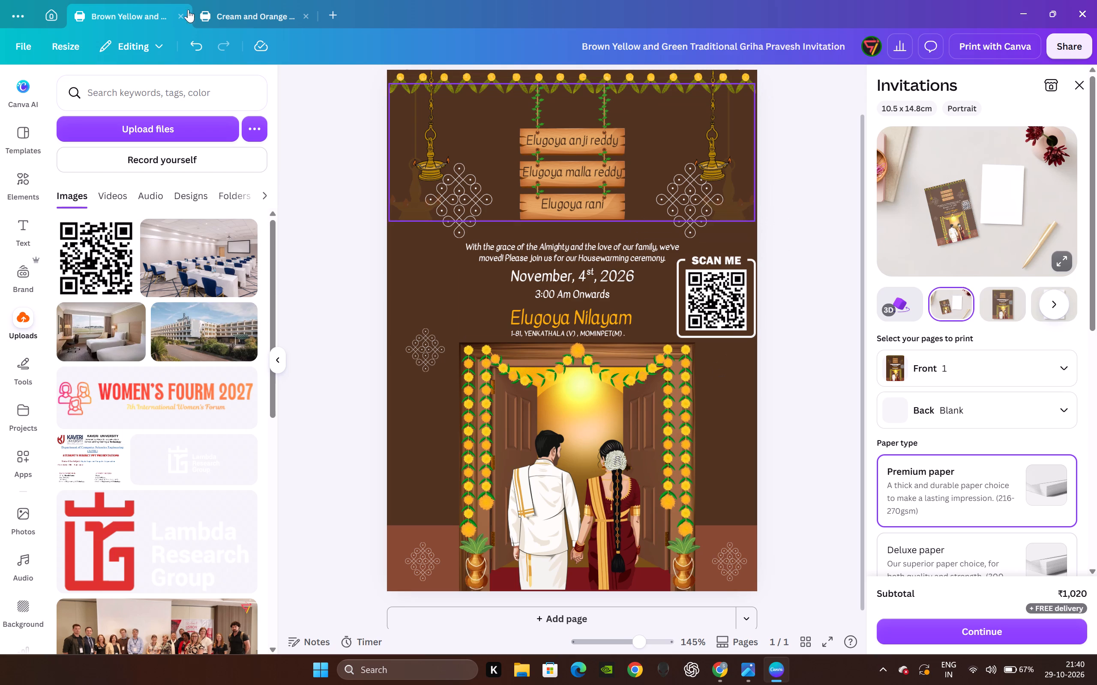
View the Cream and Orange Griha Pravesh Ceremony Invitation, and return to the brown invitation.
left_click(225, 9)
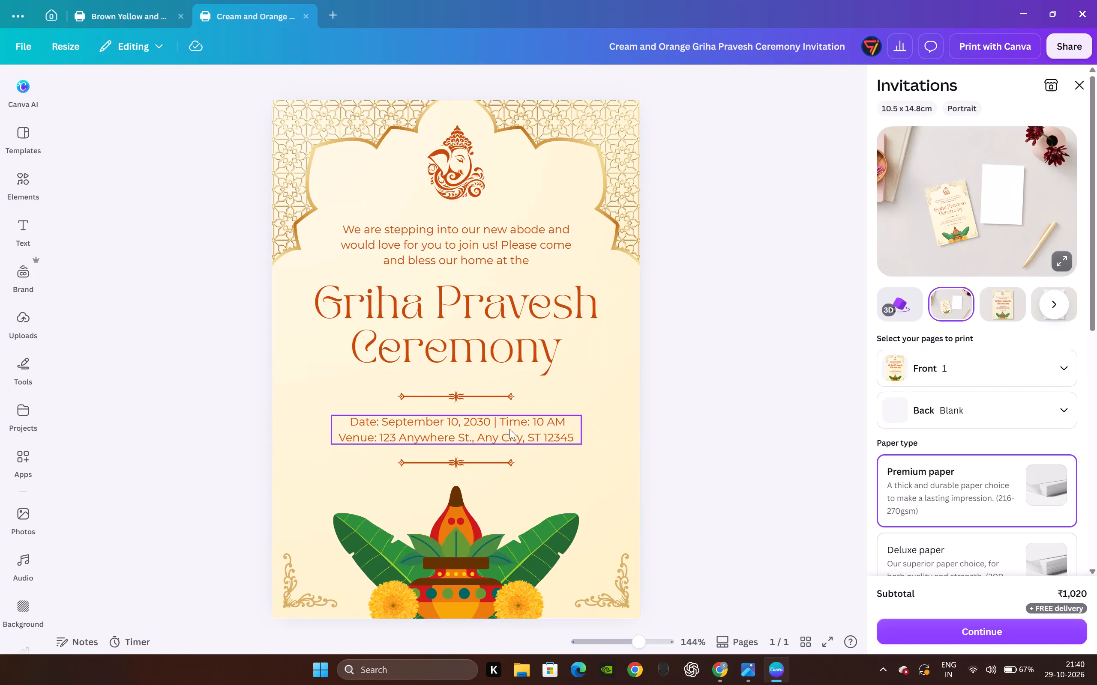
left_click(132, 14)
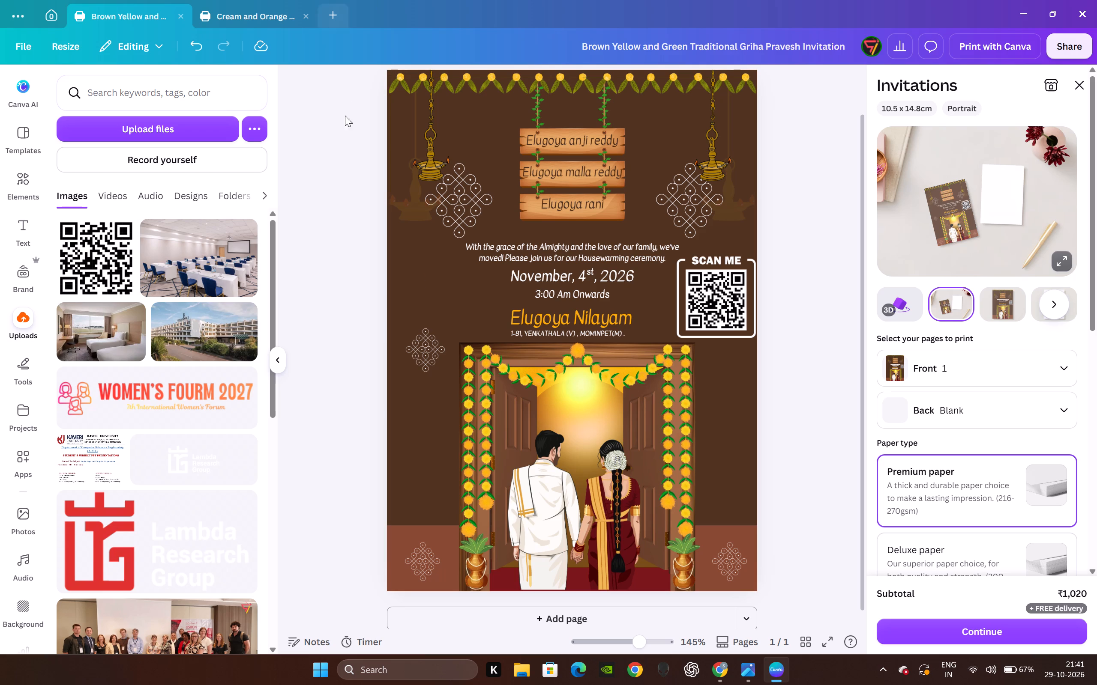
Change the text colour of the name on the topmost wooden sign to white.
left_click(572, 138)
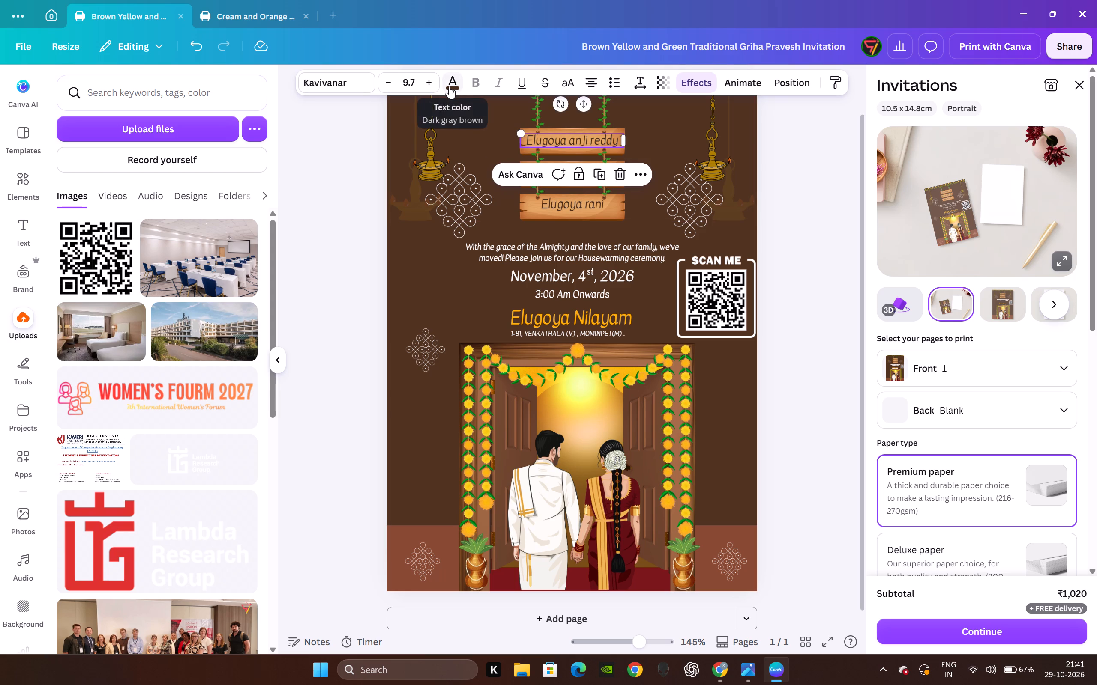
left_click(449, 86)
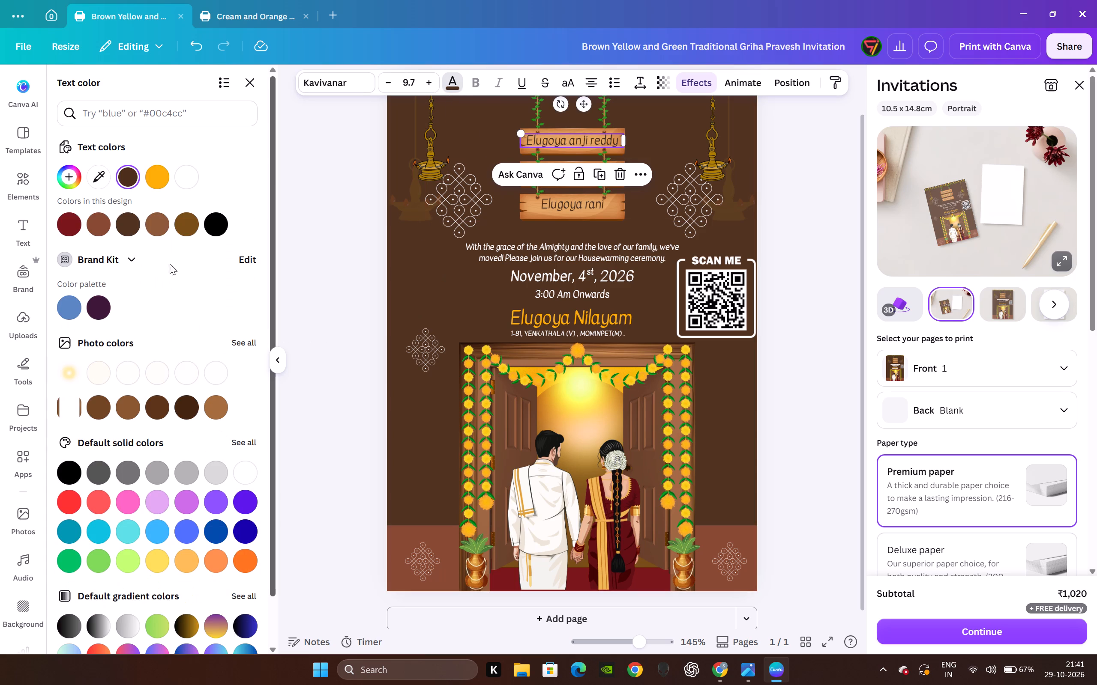
left_click(184, 170)
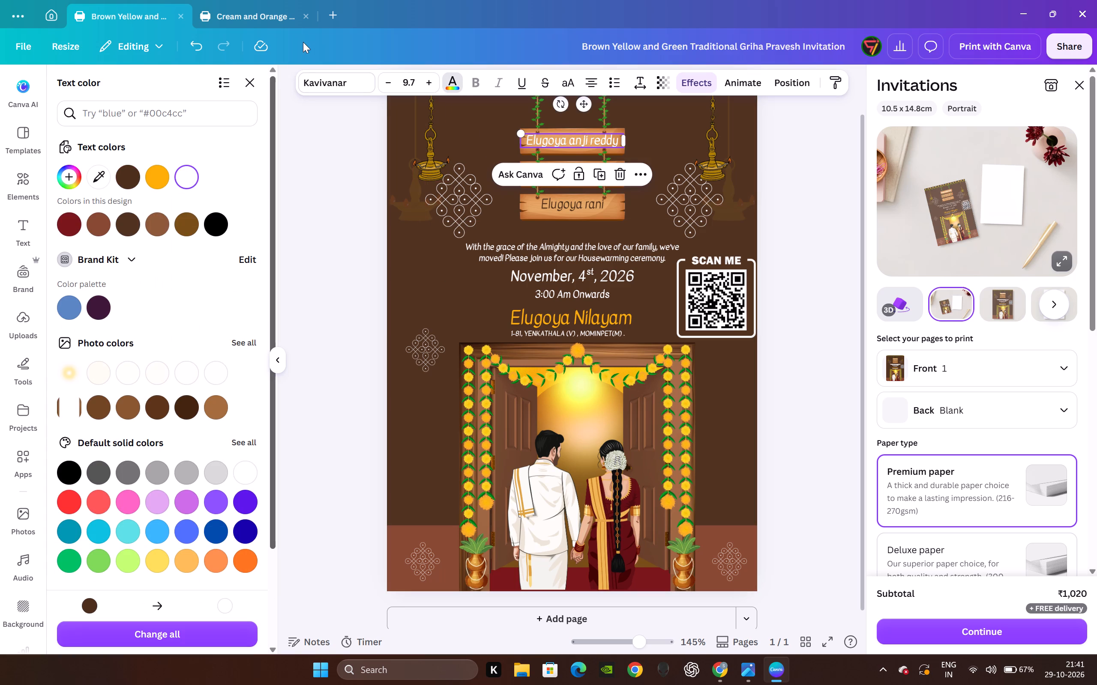
left_click(339, 124)
left_click(339, 124)
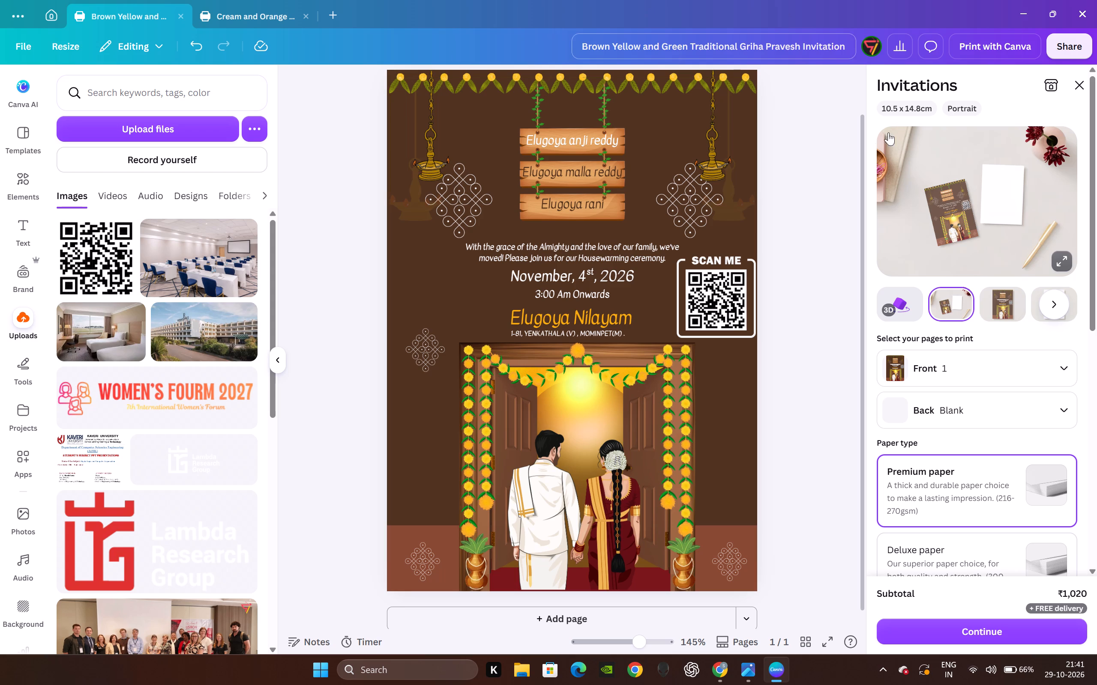
Close the Invitations print options to give the design more room.
left_click(848, 153)
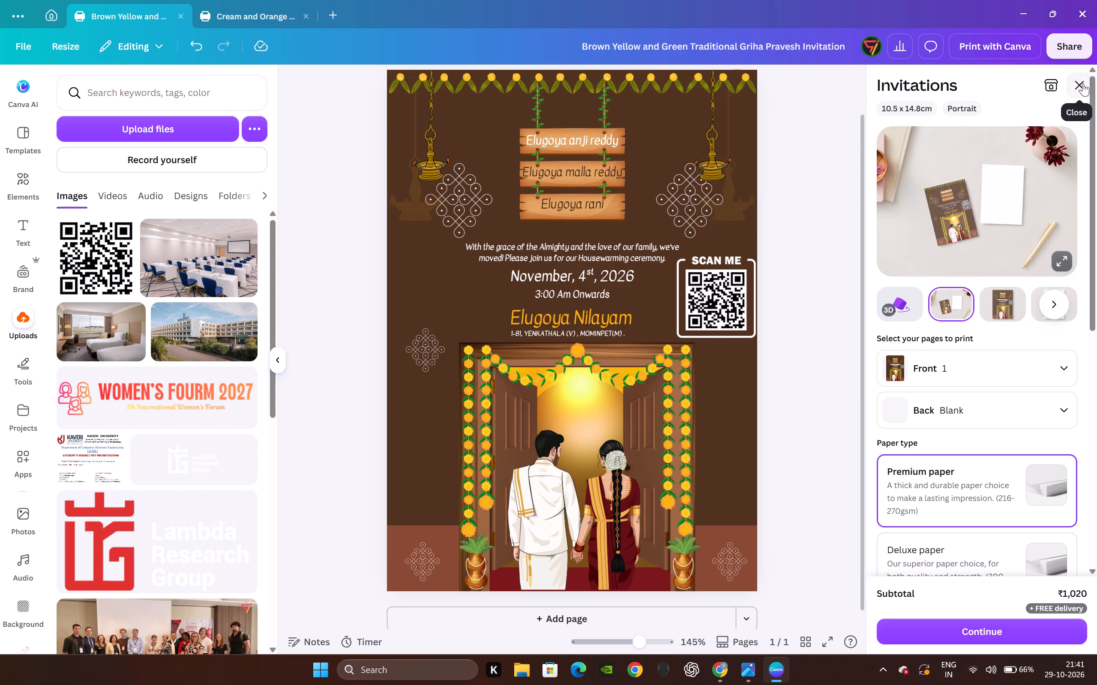
left_click(1083, 83)
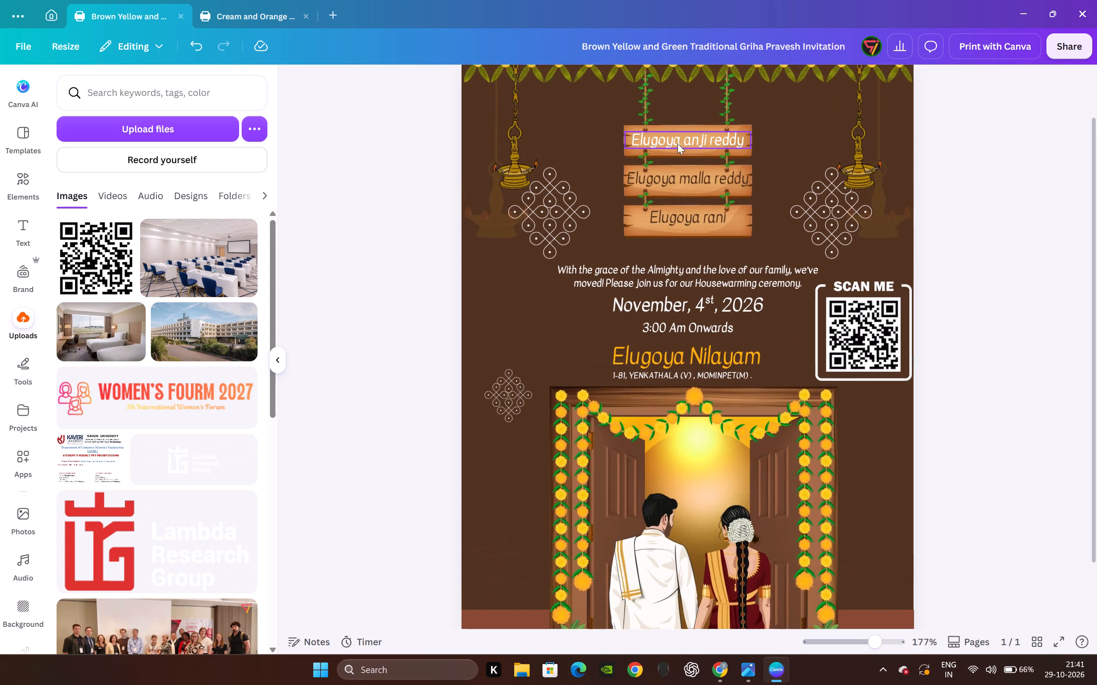
Capitalize the first letter of the second word in the name on the topmost wooden sign, making it "A".
left_click(677, 143)
left_click_drag(635, 114, 583, 78)
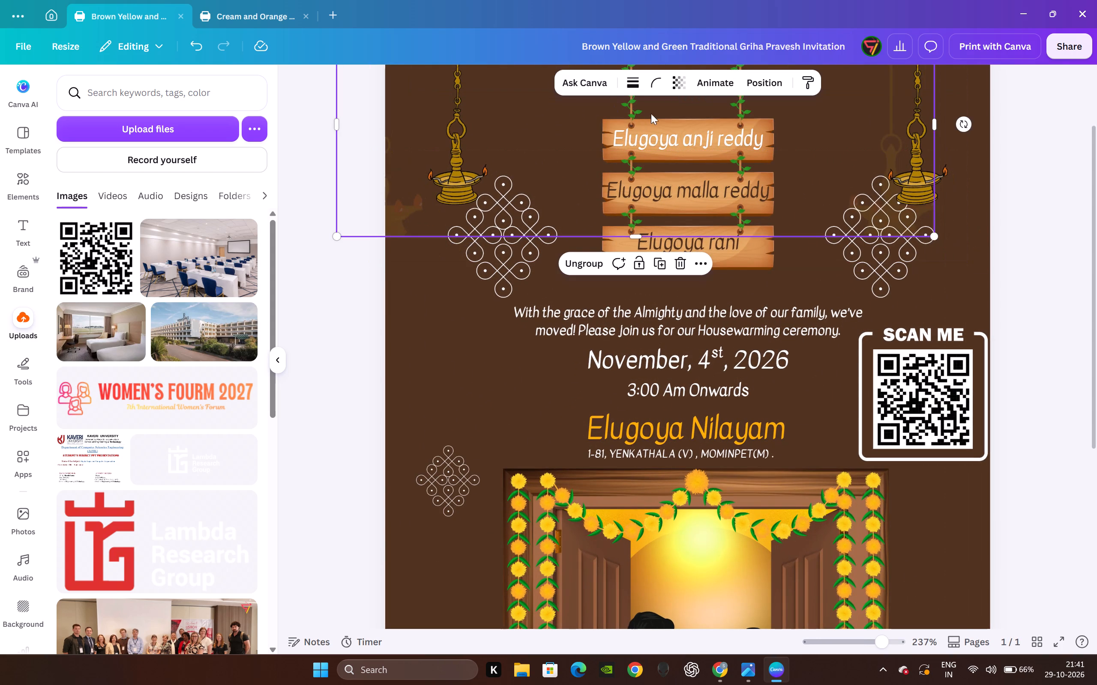
left_click(675, 134)
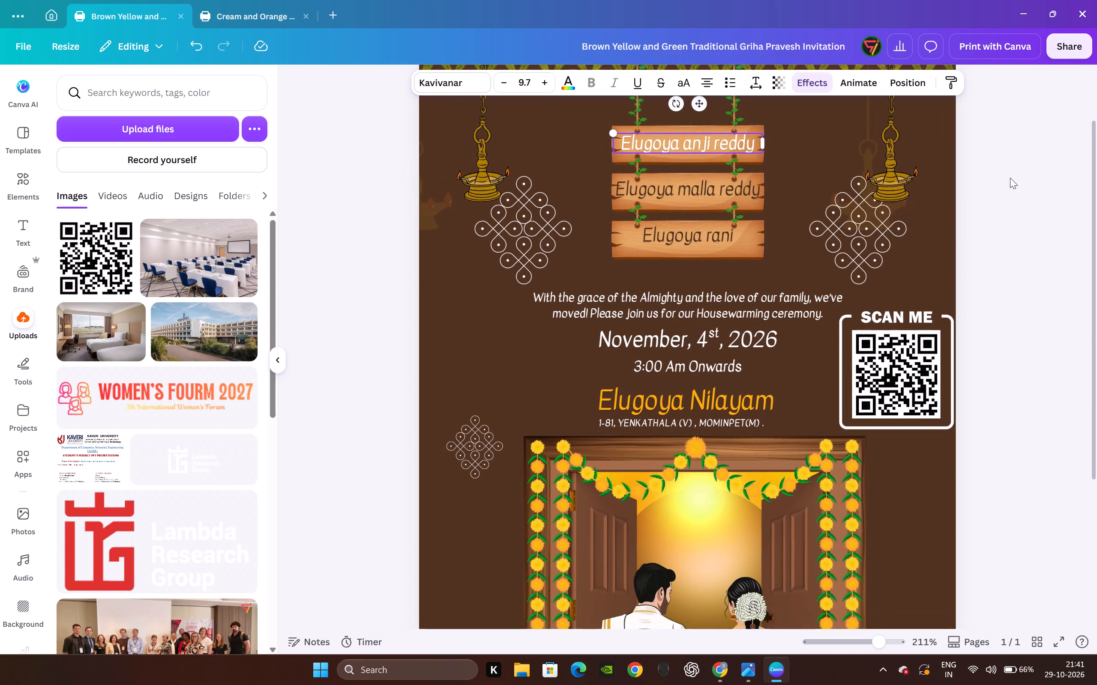
left_click(1046, 186)
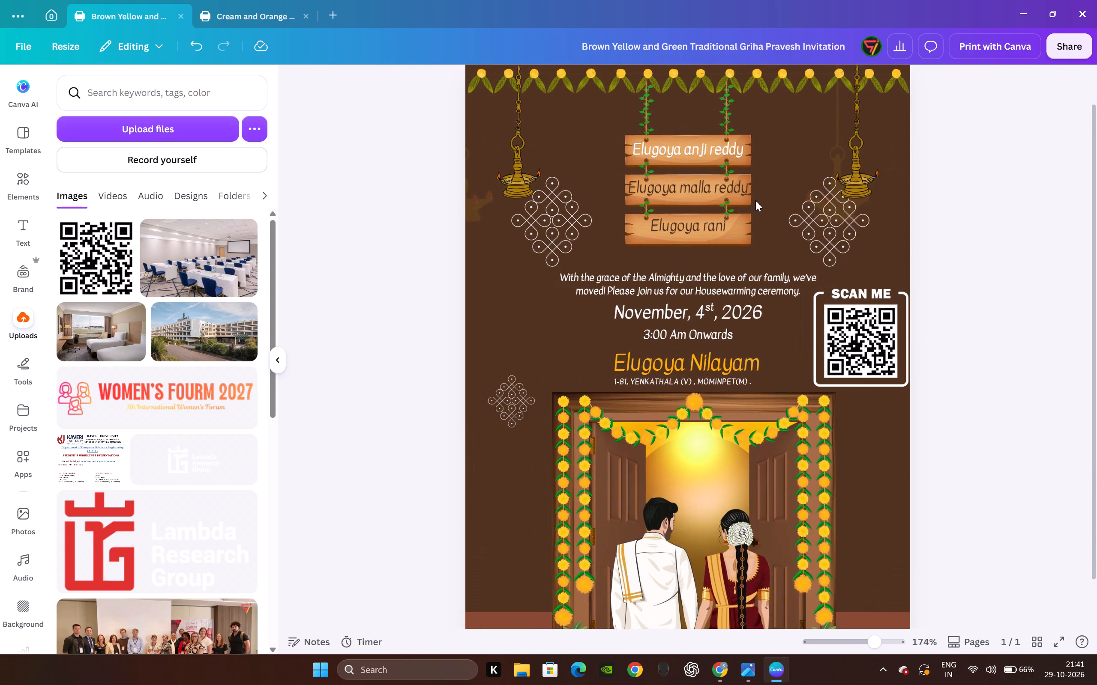
left_click(720, 128)
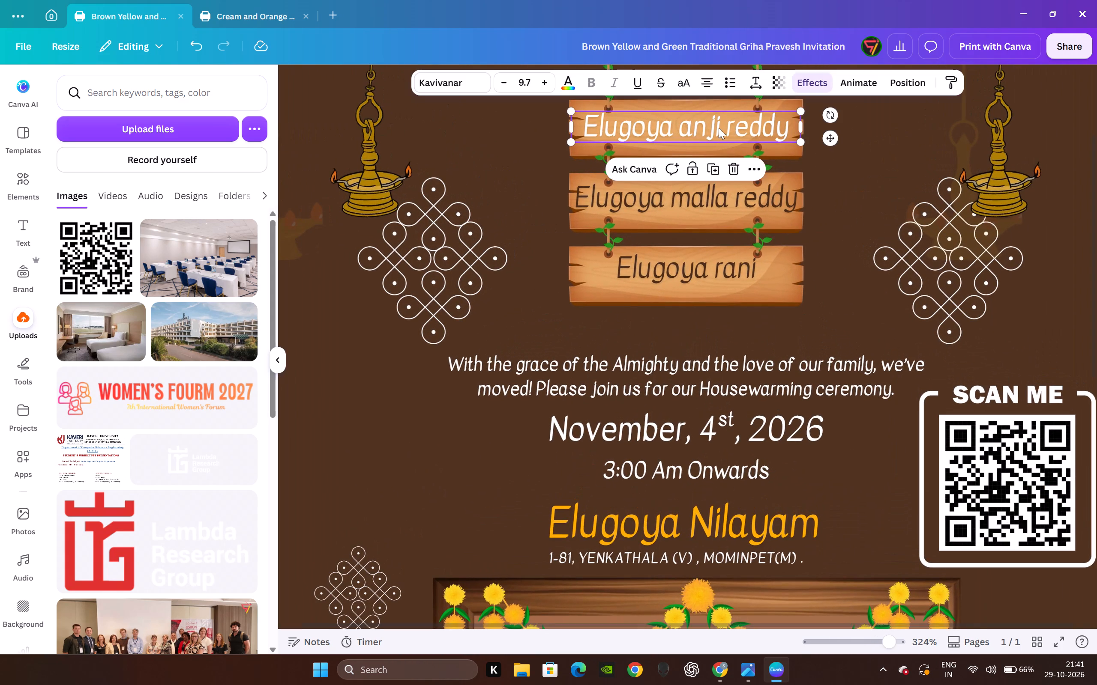
left_click(686, 128)
left_click(690, 128)
key("BackSpace")
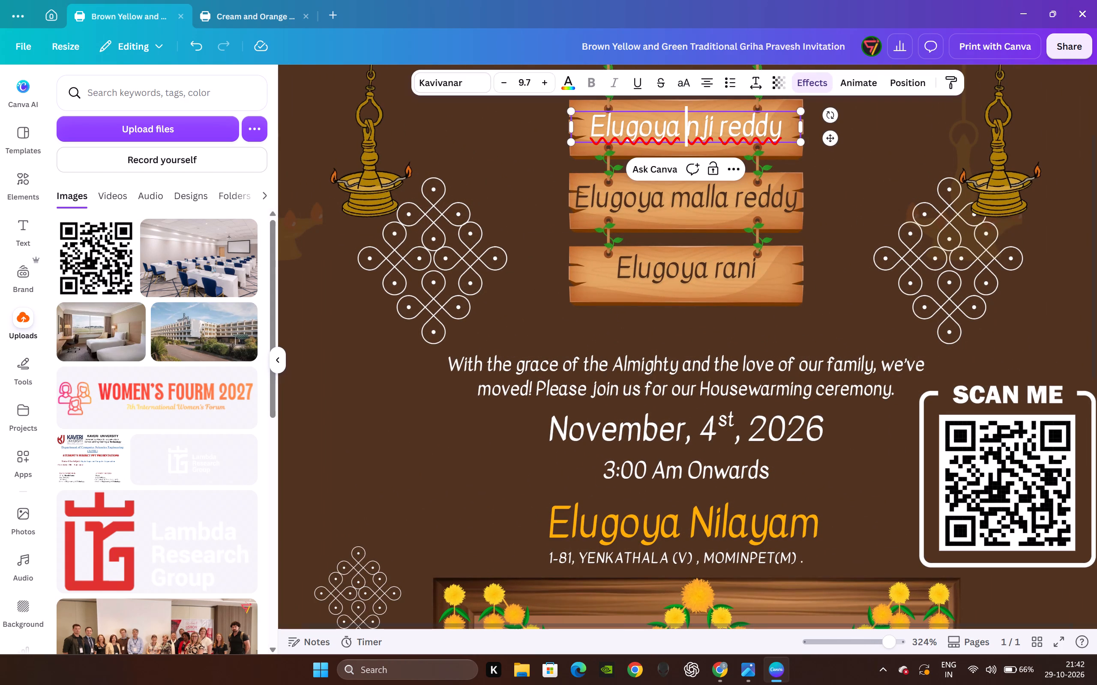
key("shift+a")
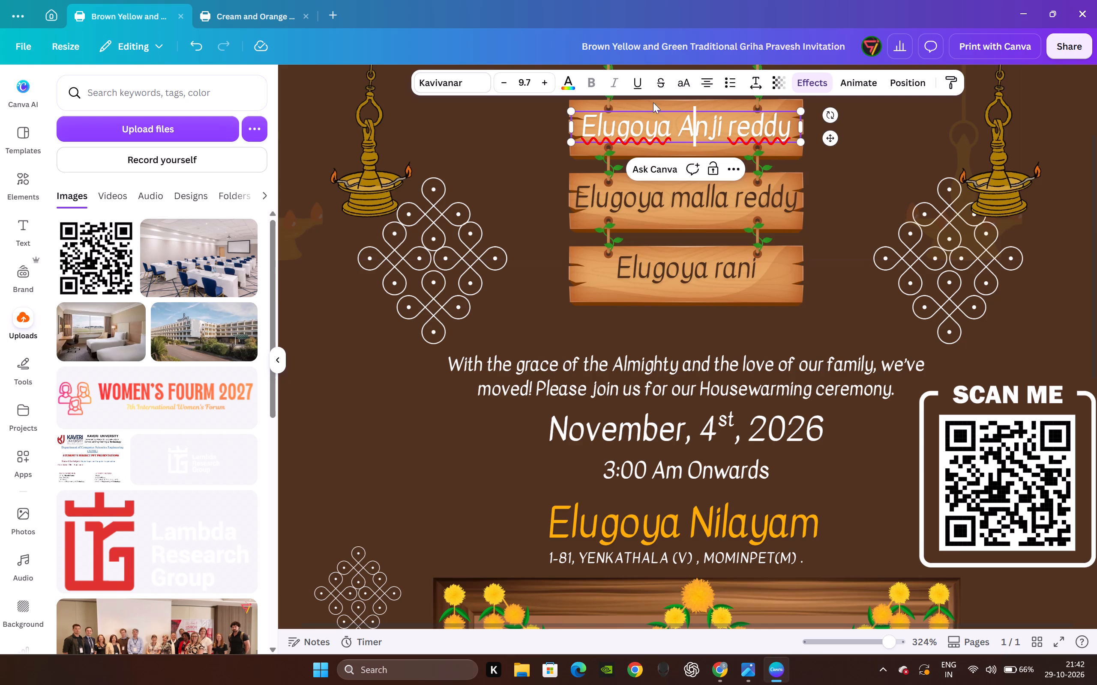
left_click(371, 380)
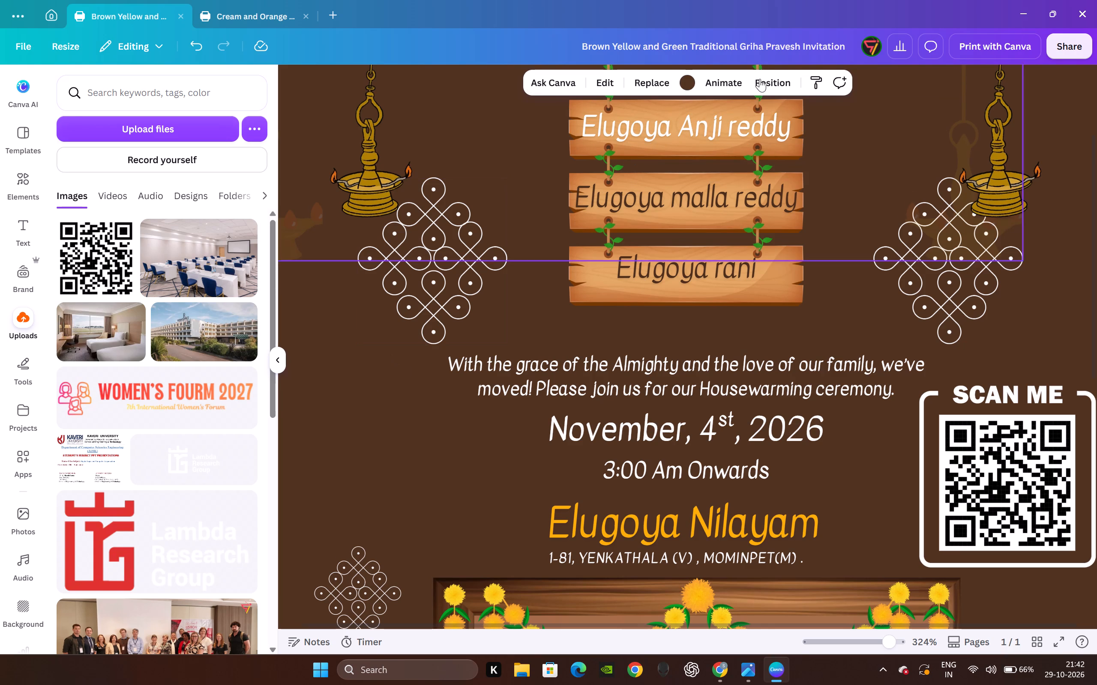
Set the font size of the name on the topmost wooden sign to 9.1.
left_click(731, 118)
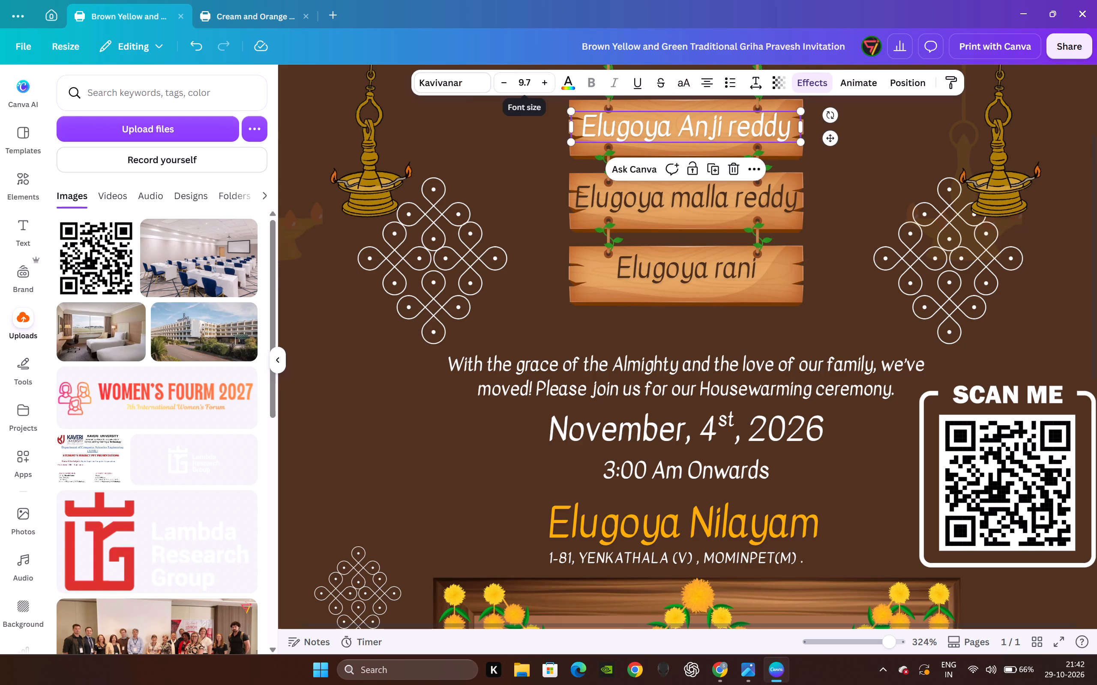
left_click(521, 85)
left_click(533, 82)
left_click(533, 82)
left_click(528, 83)
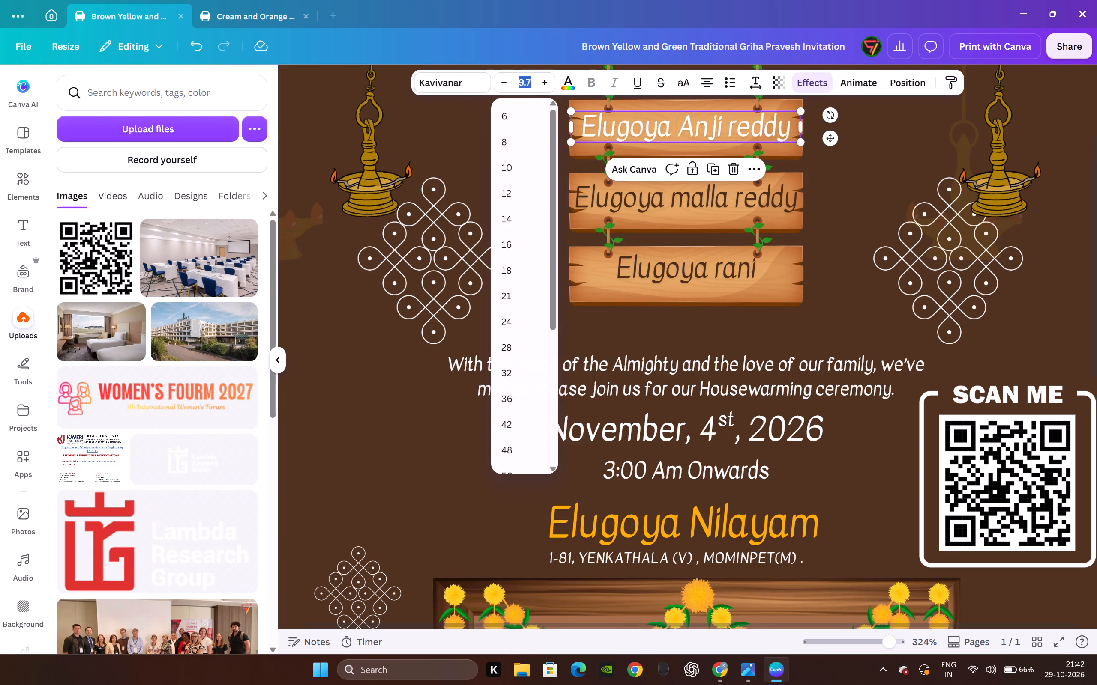
left_click(527, 84)
key("Right")
key("BackSpace")
key("1")
key("Return")
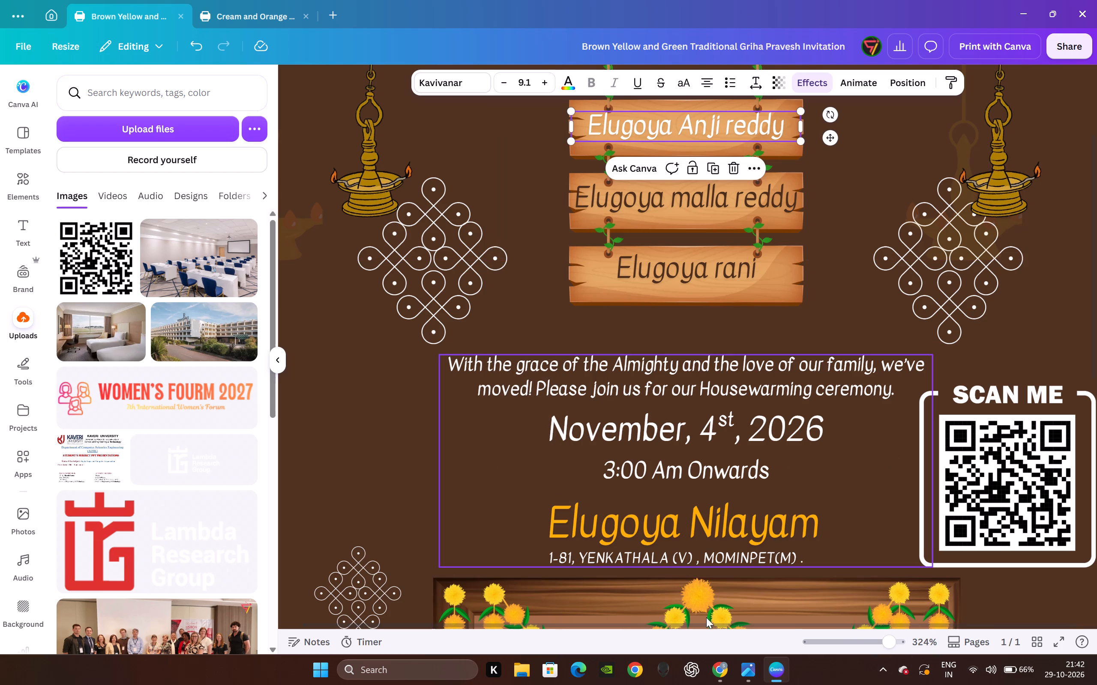
left_click(327, 495)
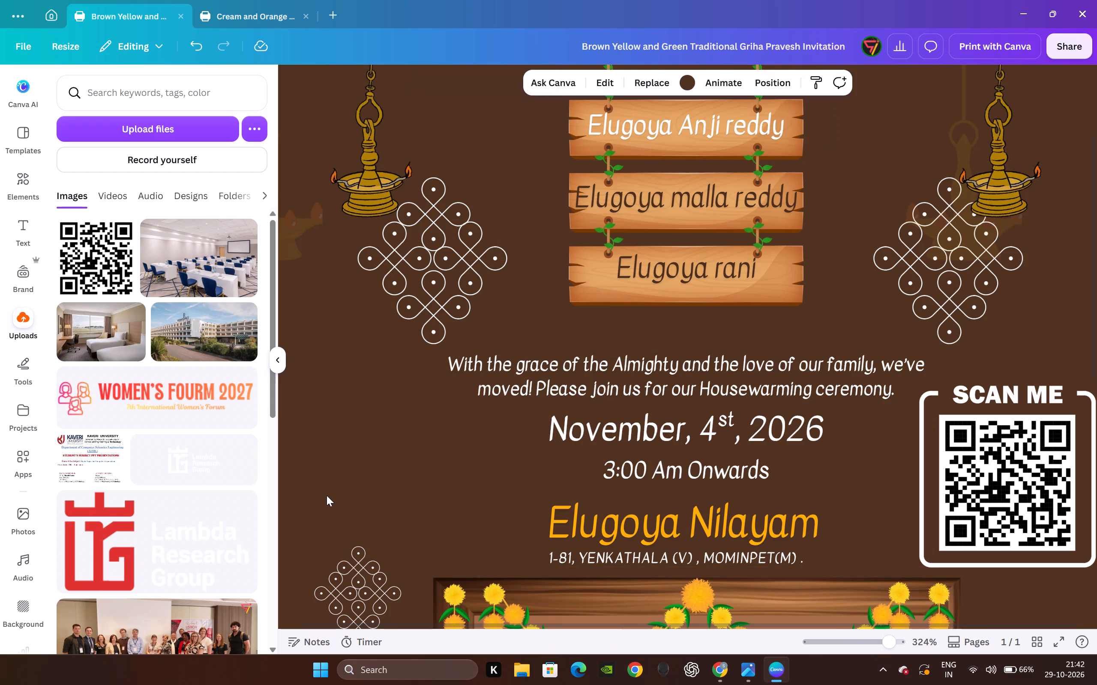
Reduce the font size of the name on the topmost wooden sign to 8.1.
double_click(668, 136)
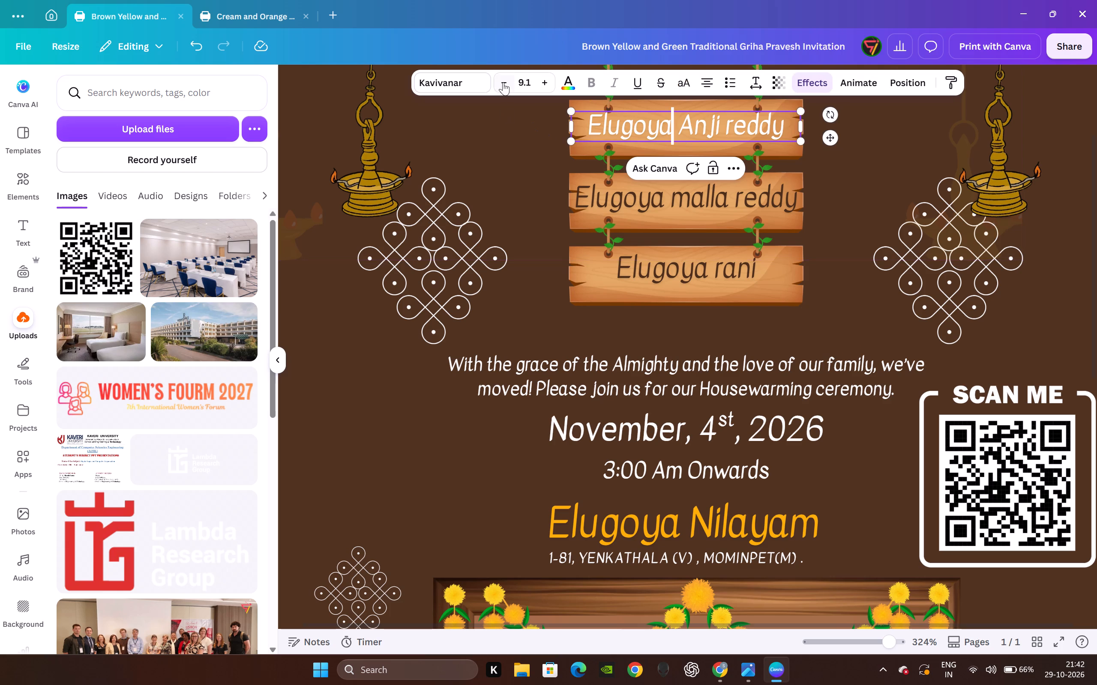
left_click(507, 89)
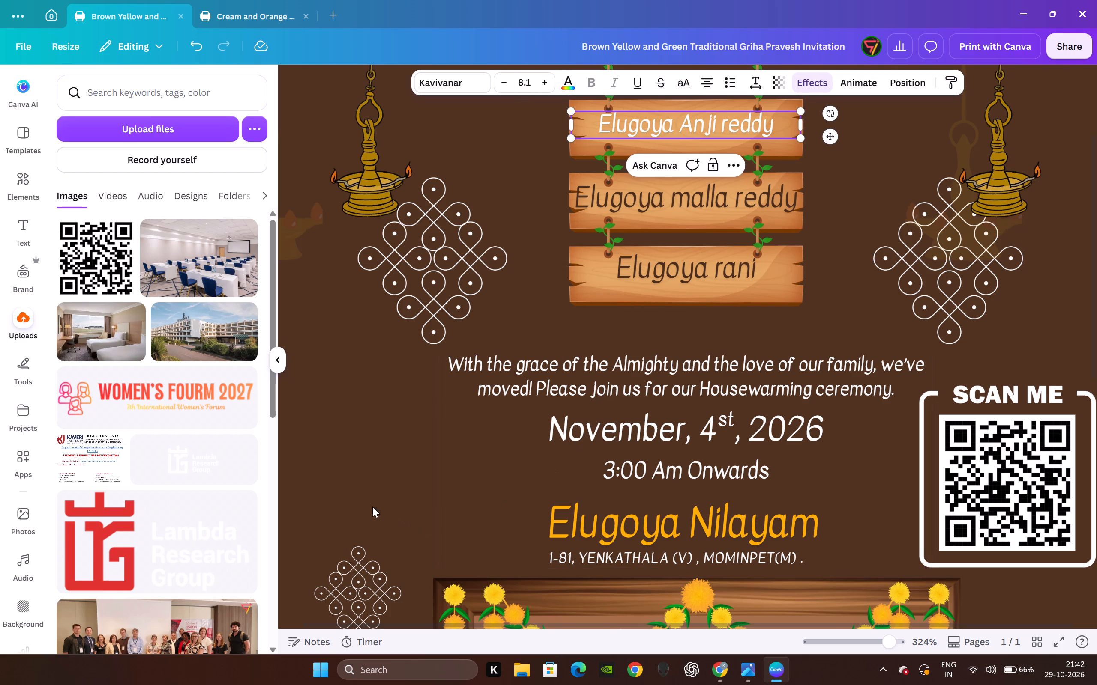
left_click(354, 491)
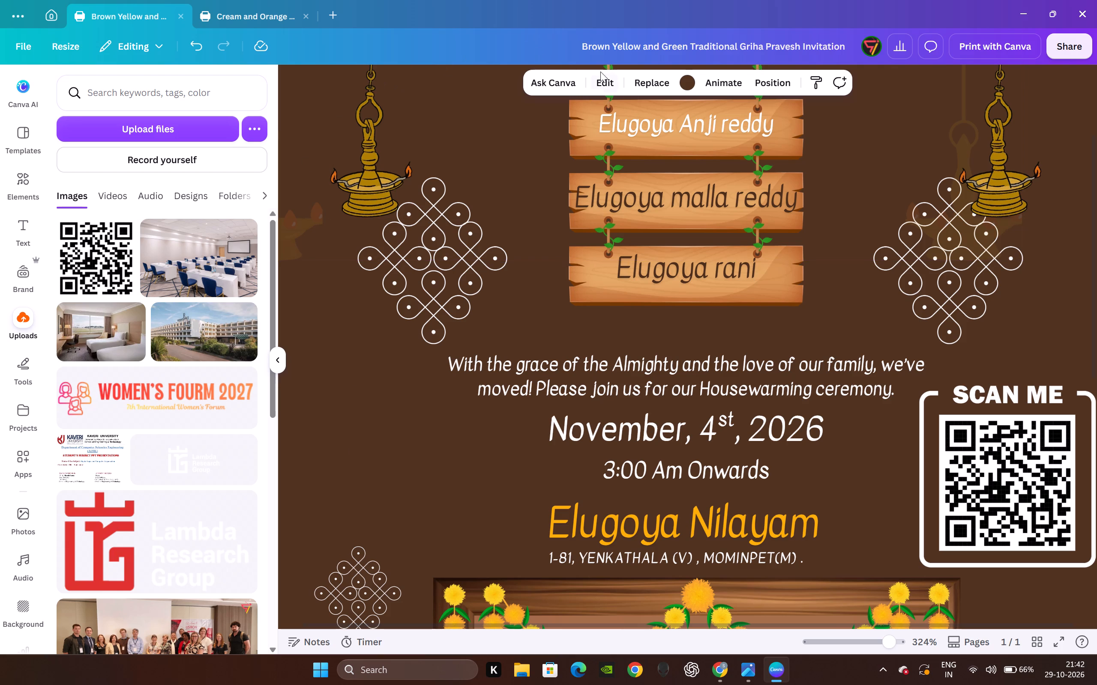
left_click(656, 114)
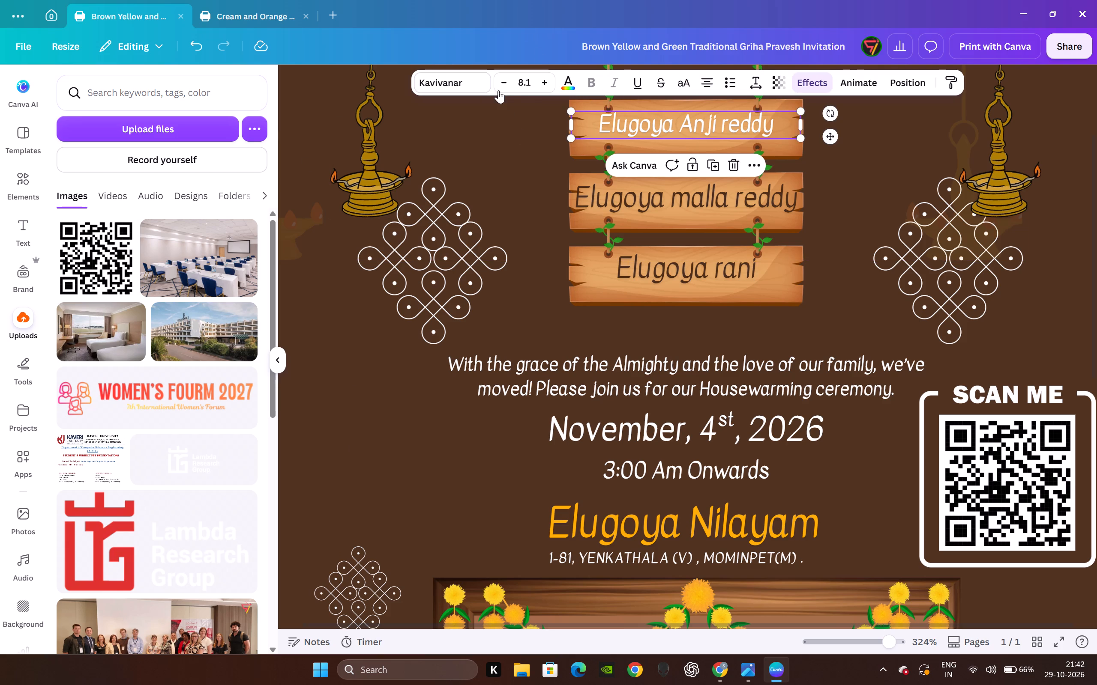
left_click(498, 85)
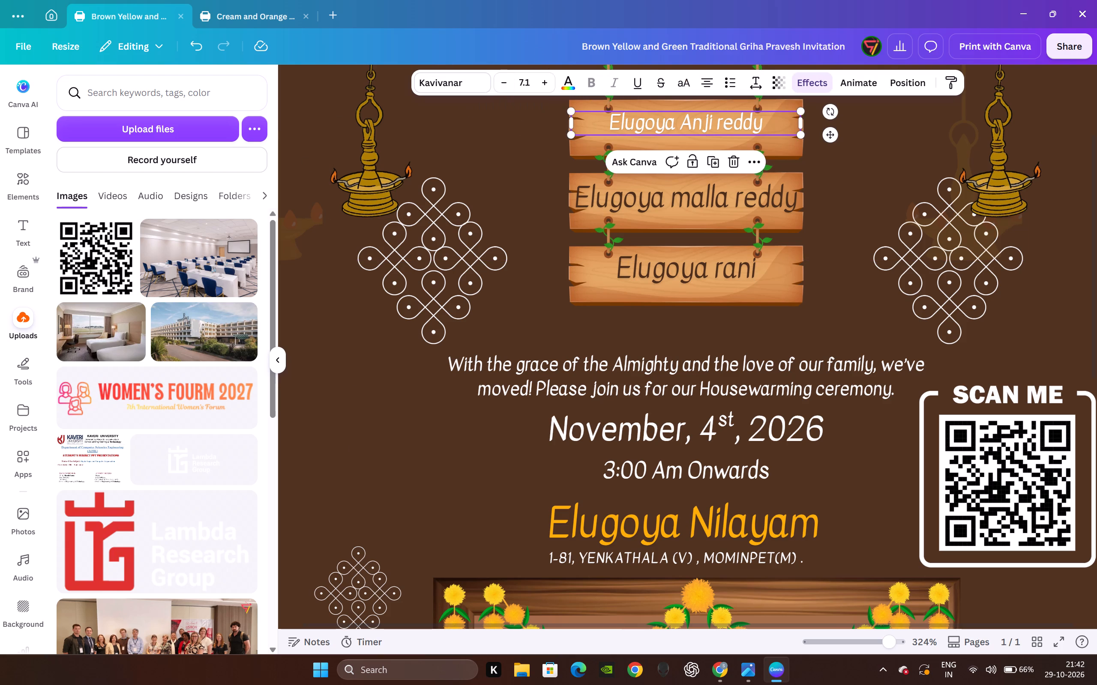
left_click(549, 89)
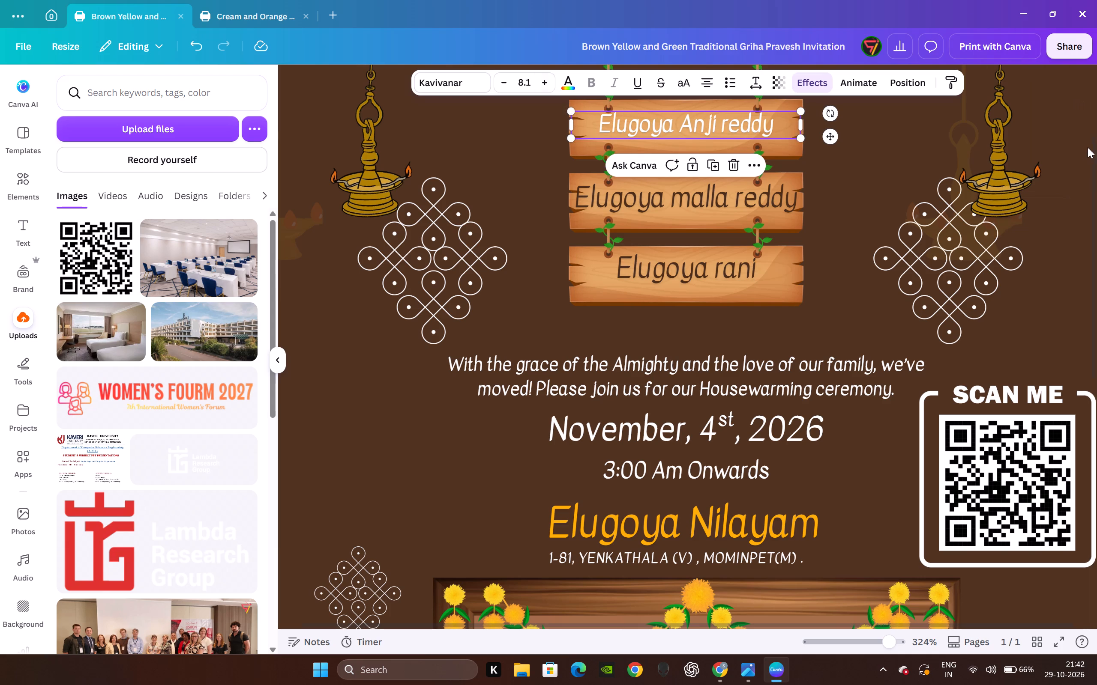
Move the name on the topmost wooden sign slightly down so that it sits vertically centred on the plank.
left_click_drag(1096, 139, 1076, 104)
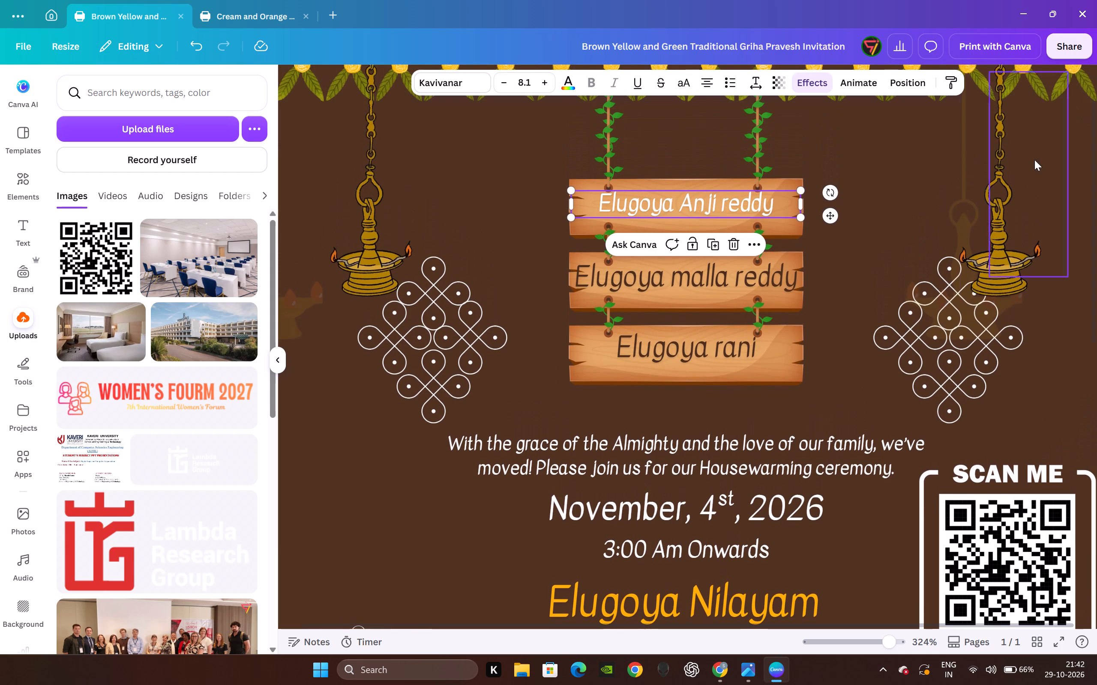
left_click(925, 201)
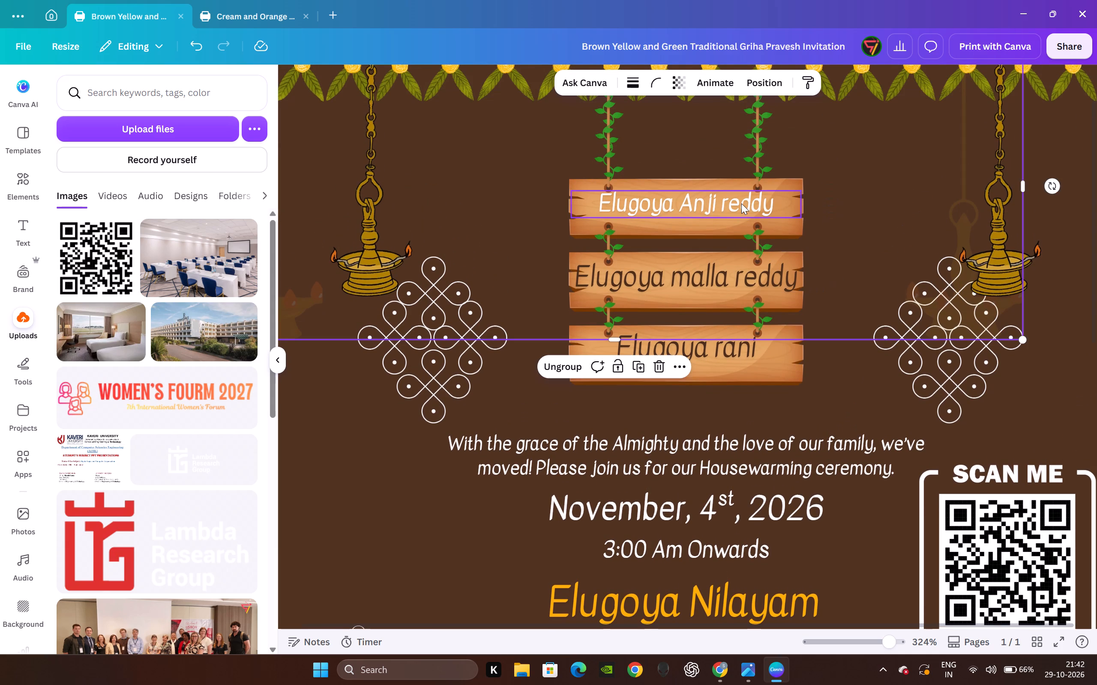
left_click_drag(741, 203, 741, 208)
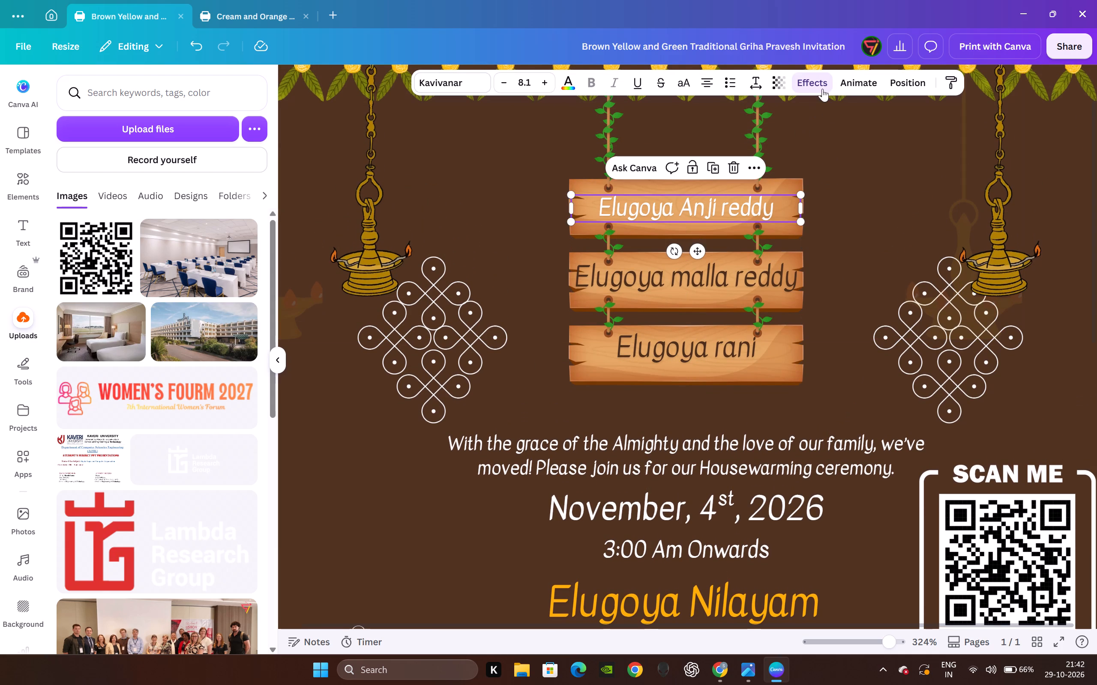
left_click(850, 123)
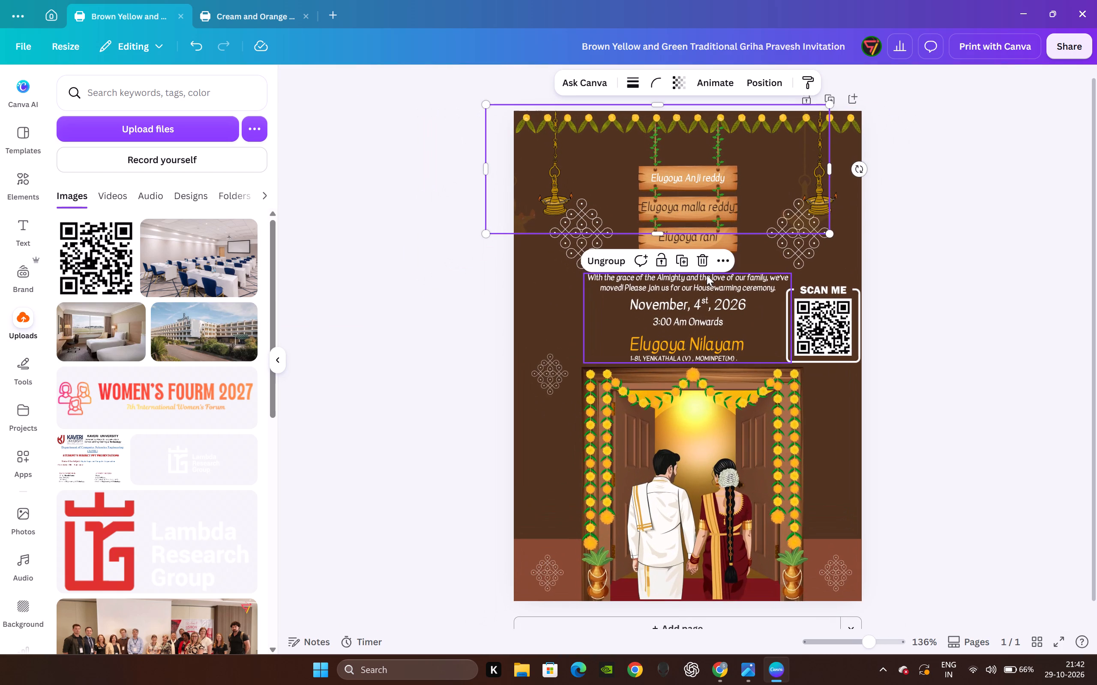
left_click(915, 430)
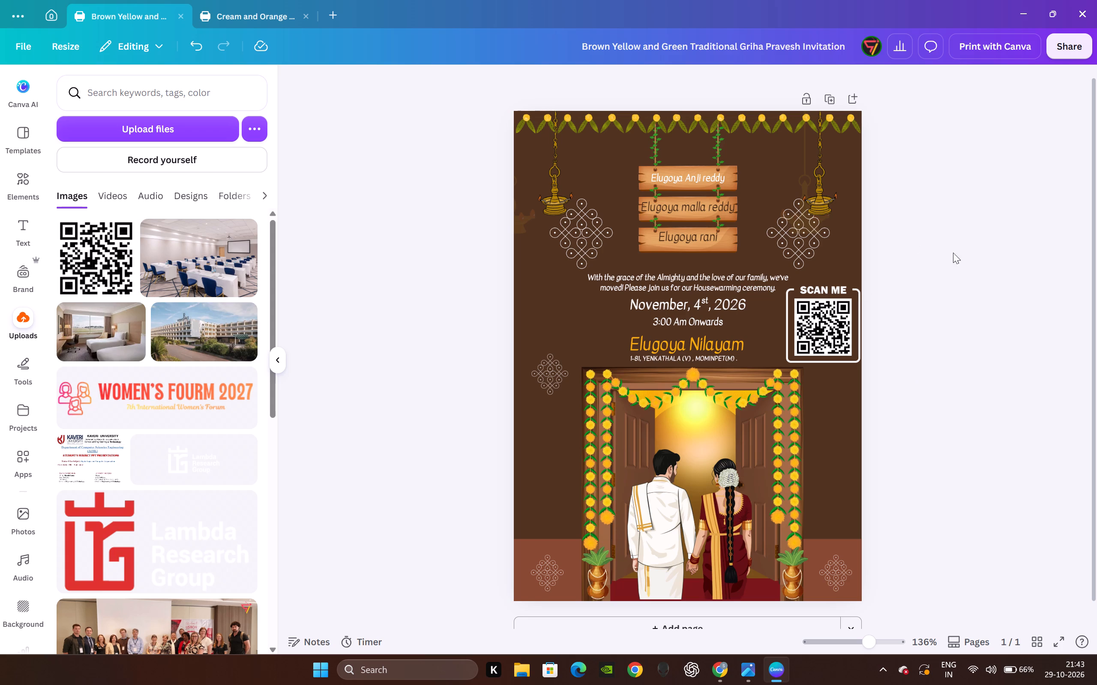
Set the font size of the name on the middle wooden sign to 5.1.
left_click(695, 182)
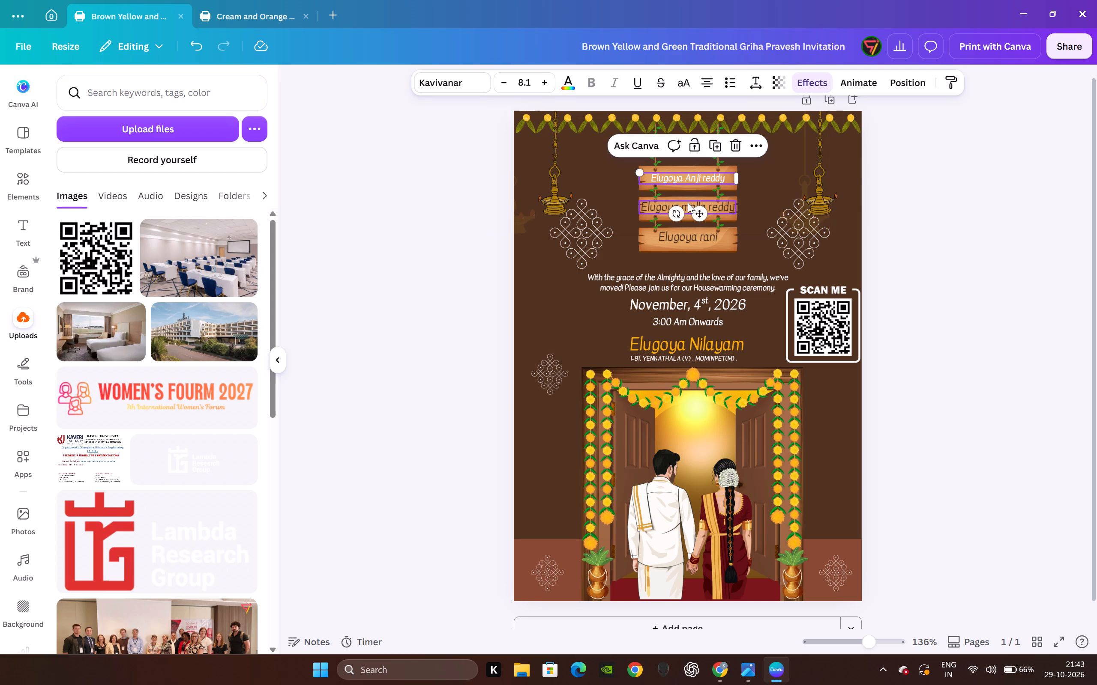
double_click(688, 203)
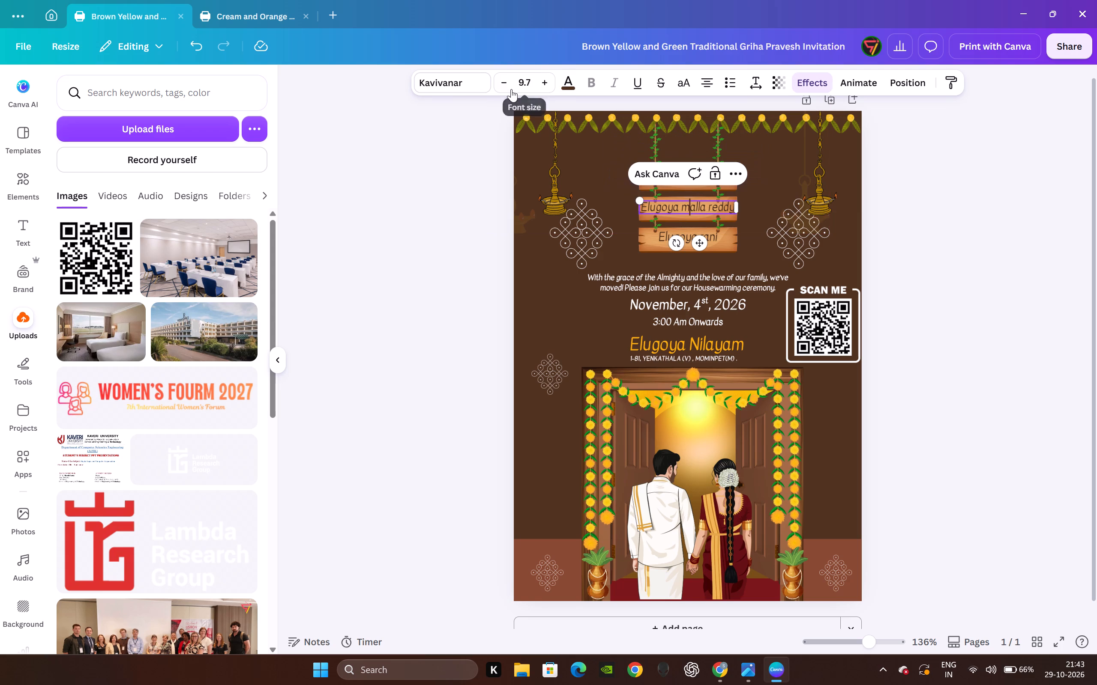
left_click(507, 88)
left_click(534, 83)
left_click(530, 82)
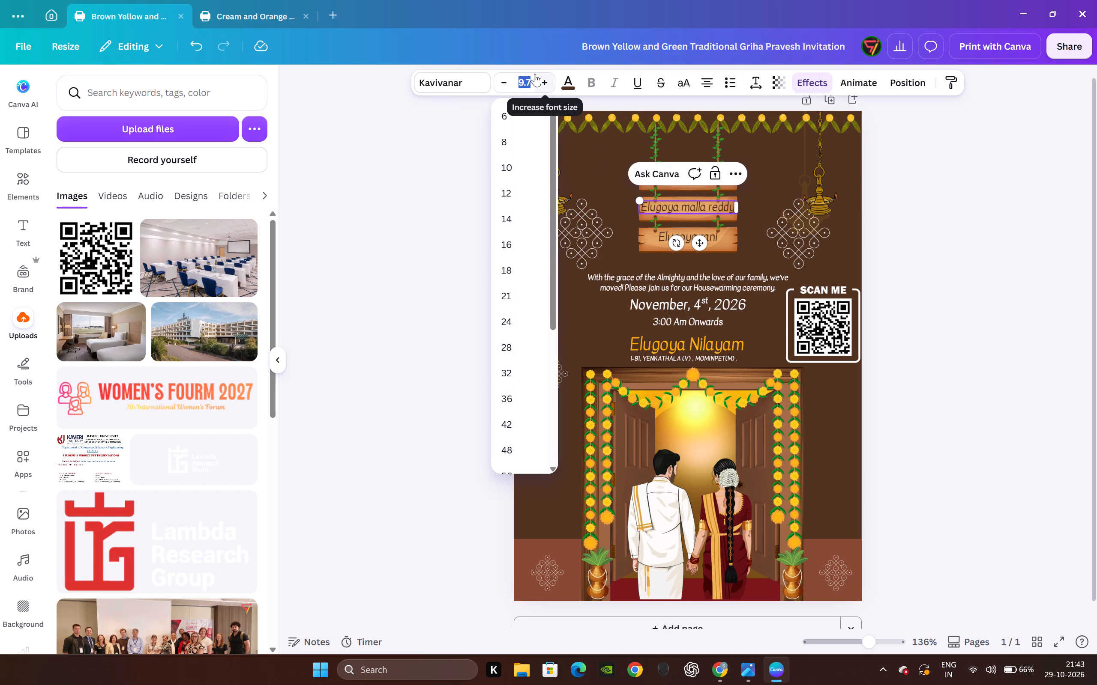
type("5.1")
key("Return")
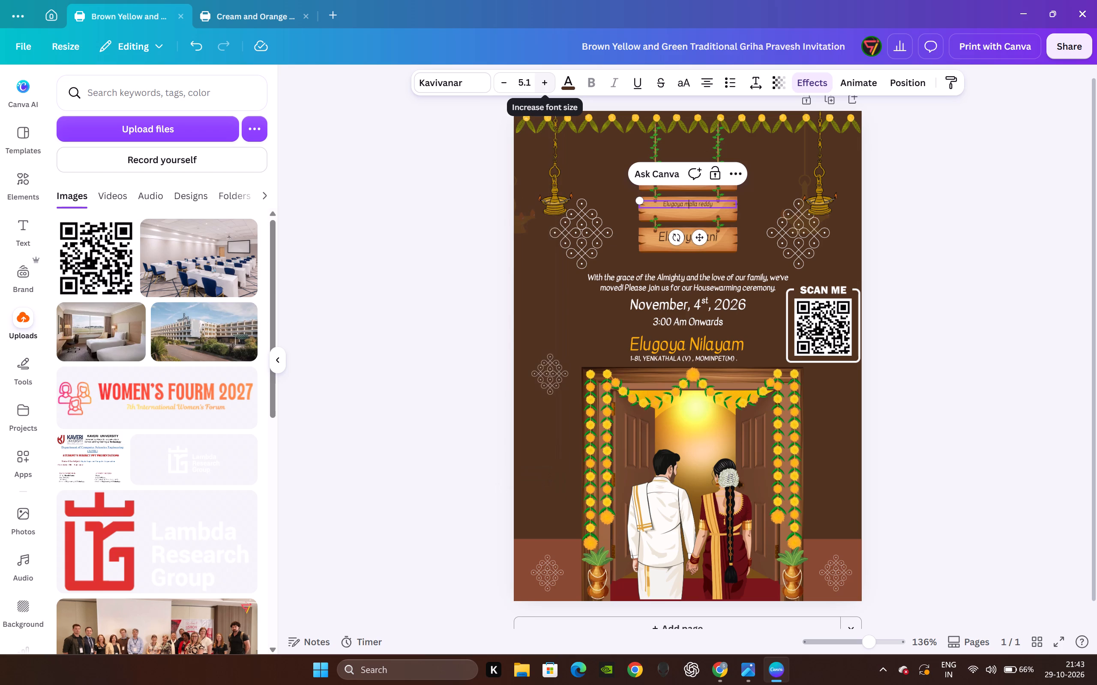
Set the font size of the name on the middle wooden sign to 8.1, matching the topmost sign.
double_click(521, 80)
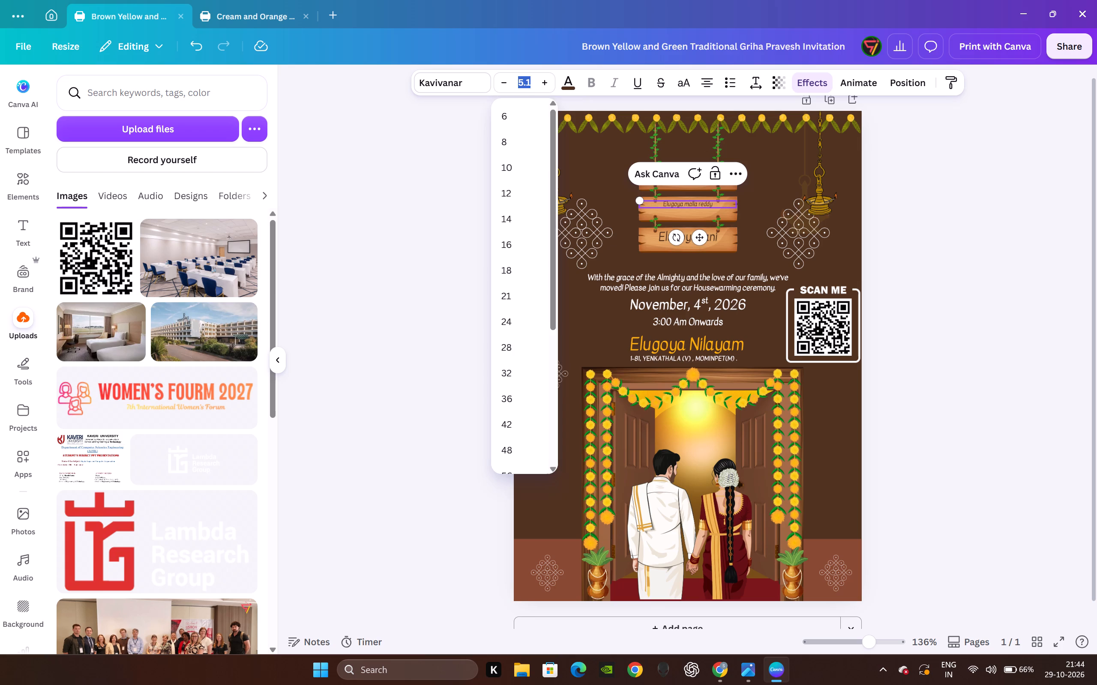
left_click(523, 82)
key("BackSpace")
type("8.1")
key("Return")
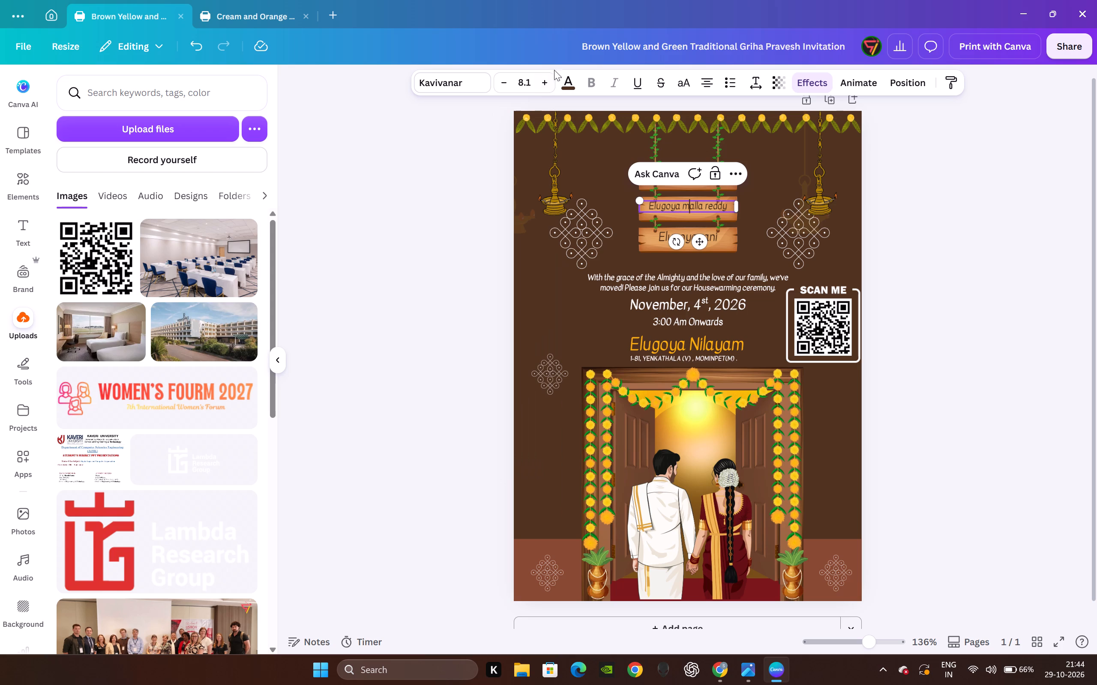
Change the text colour of the name on the middle wooden sign to white.
left_click(565, 77)
double_click(401, 203)
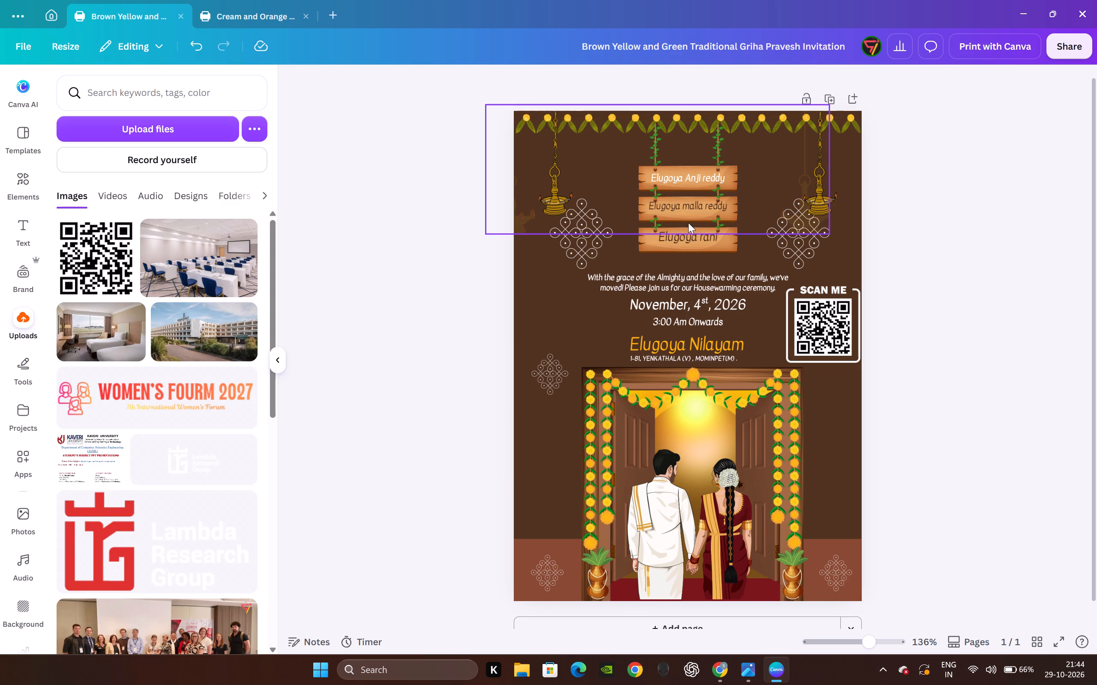
left_click(708, 205)
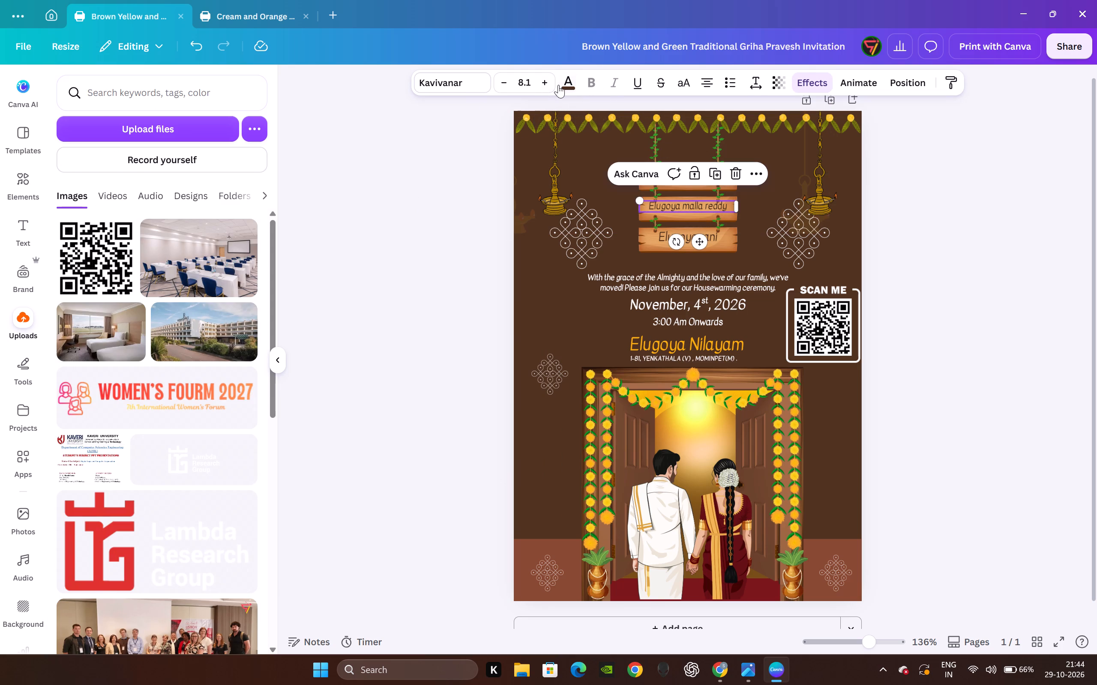
left_click(558, 85)
left_click(187, 173)
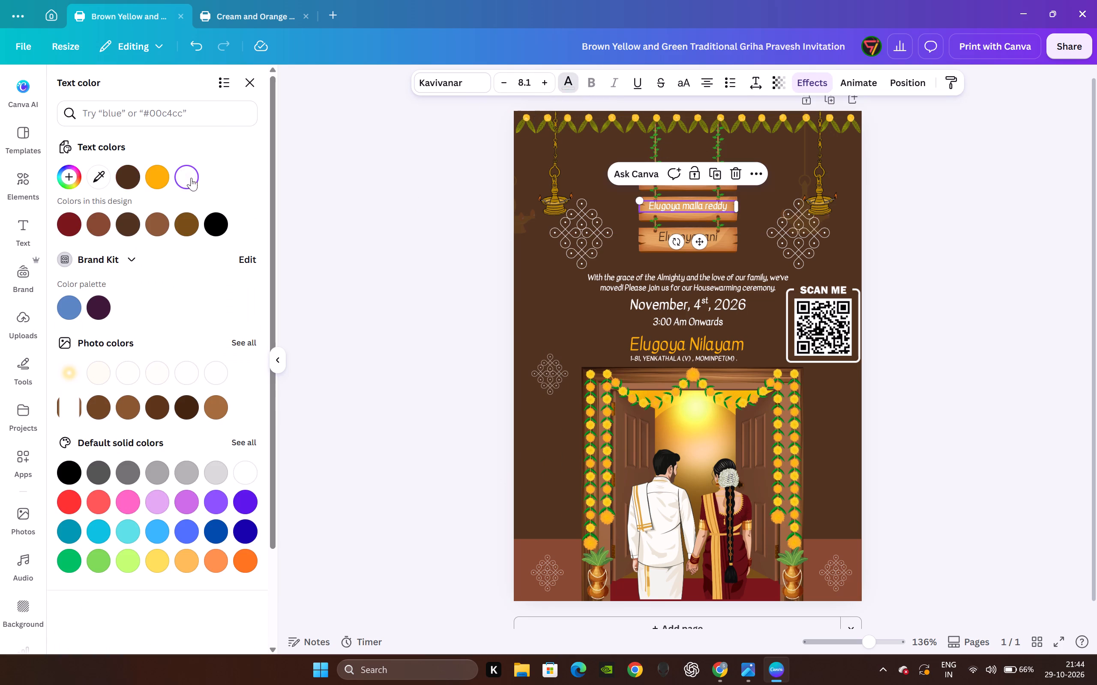
left_click(306, 220)
left_click(402, 280)
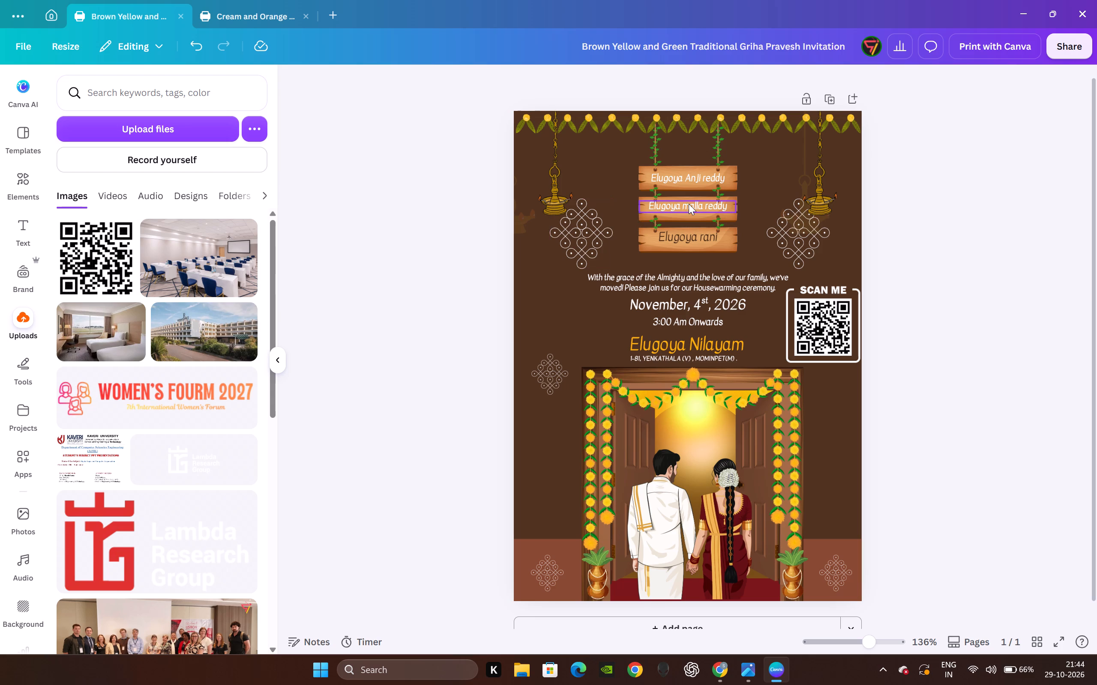
Move the name on the middle wooden sign slightly down so that it sits vertically centred on the plank.
left_click_drag(689, 203, 688, 207)
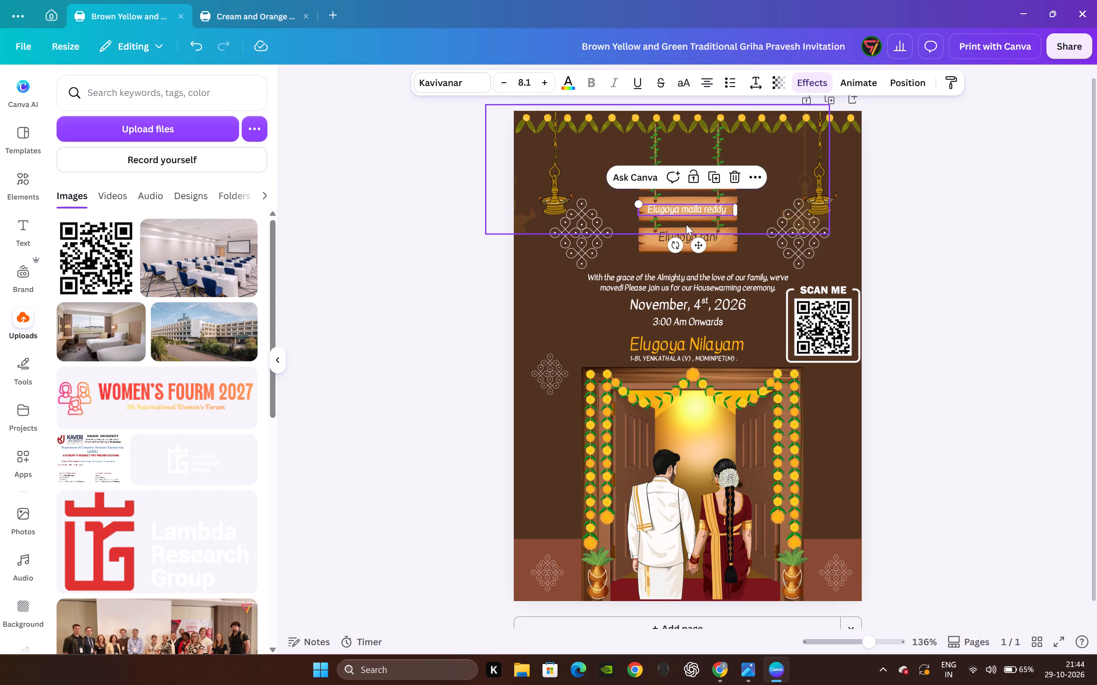
Move the name on the bottom wooden sign slightly down so that it sits vertically centred on the plank.
left_click(713, 240)
left_click_drag(713, 236, 713, 237)
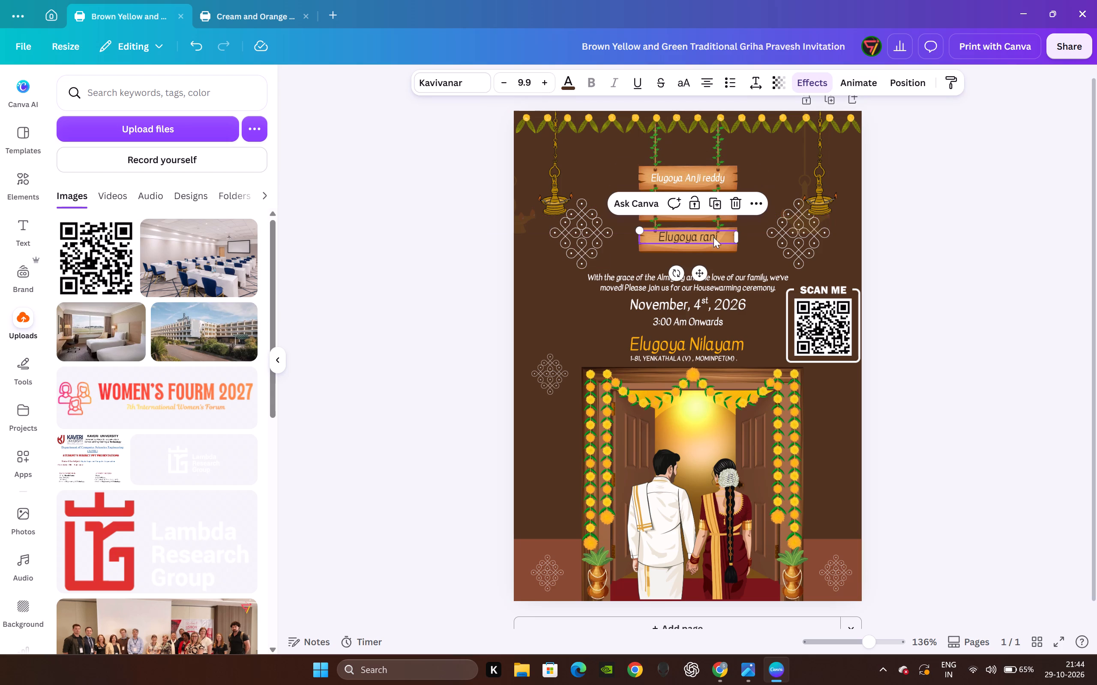
left_click_drag(713, 237, 713, 240)
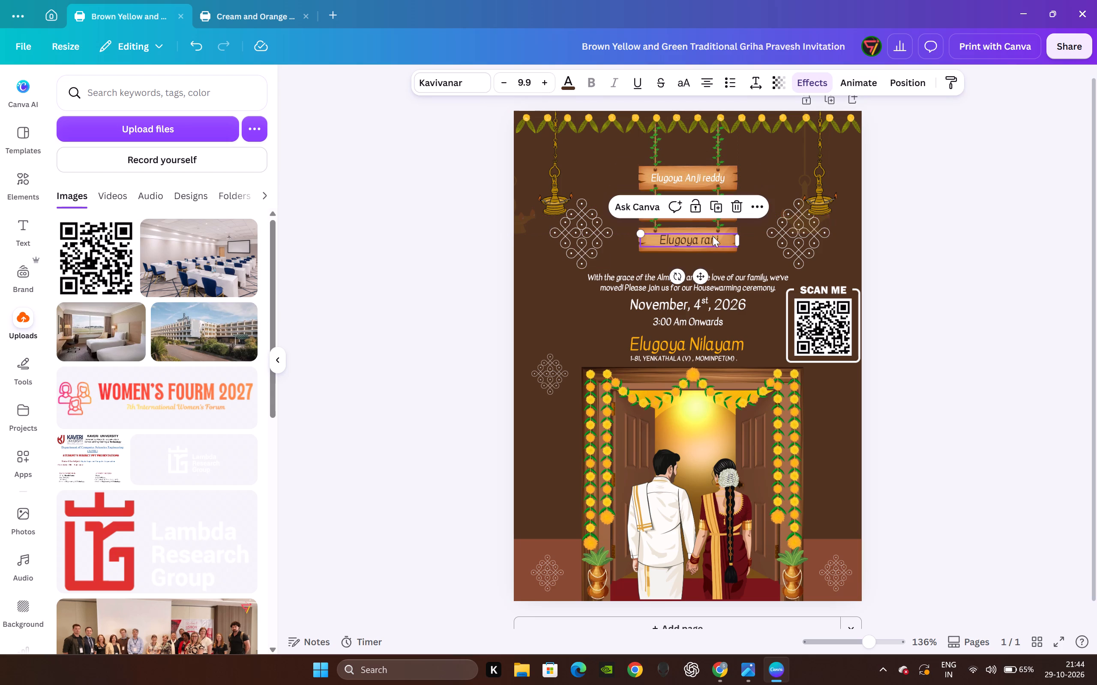
Change the text colour of the name on the bottom wooden sign to white.
left_click(563, 87)
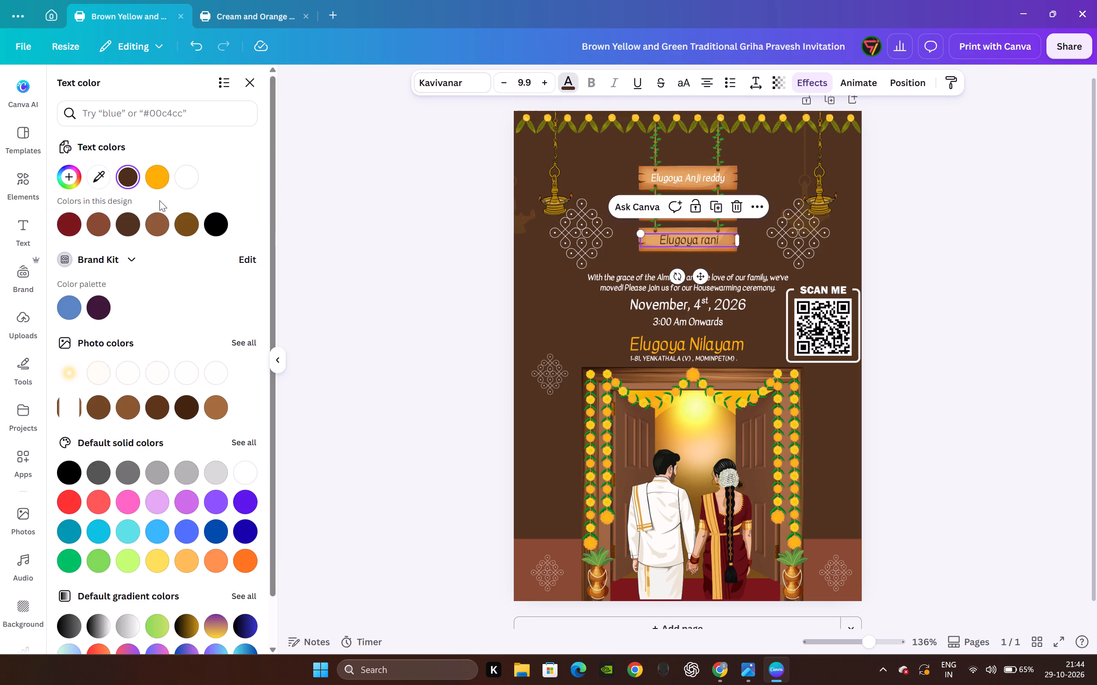
left_click(177, 176)
Set the font size of the name on the bottom wooden sign to 8.1, matching the other two signs.
left_click(524, 80)
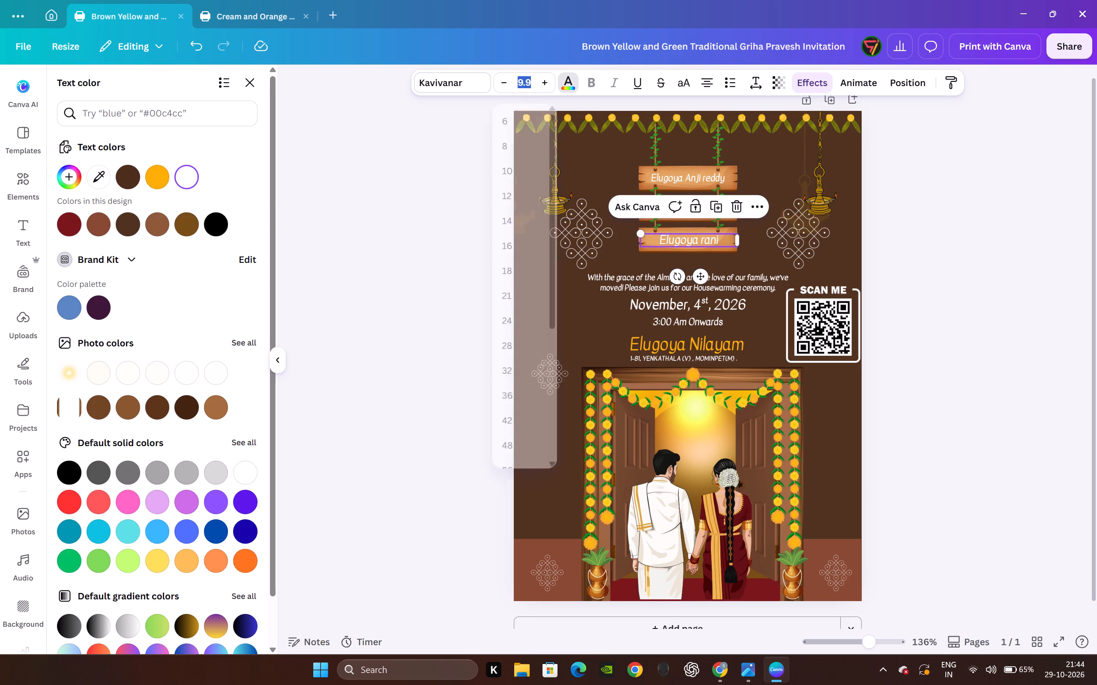
key("8")
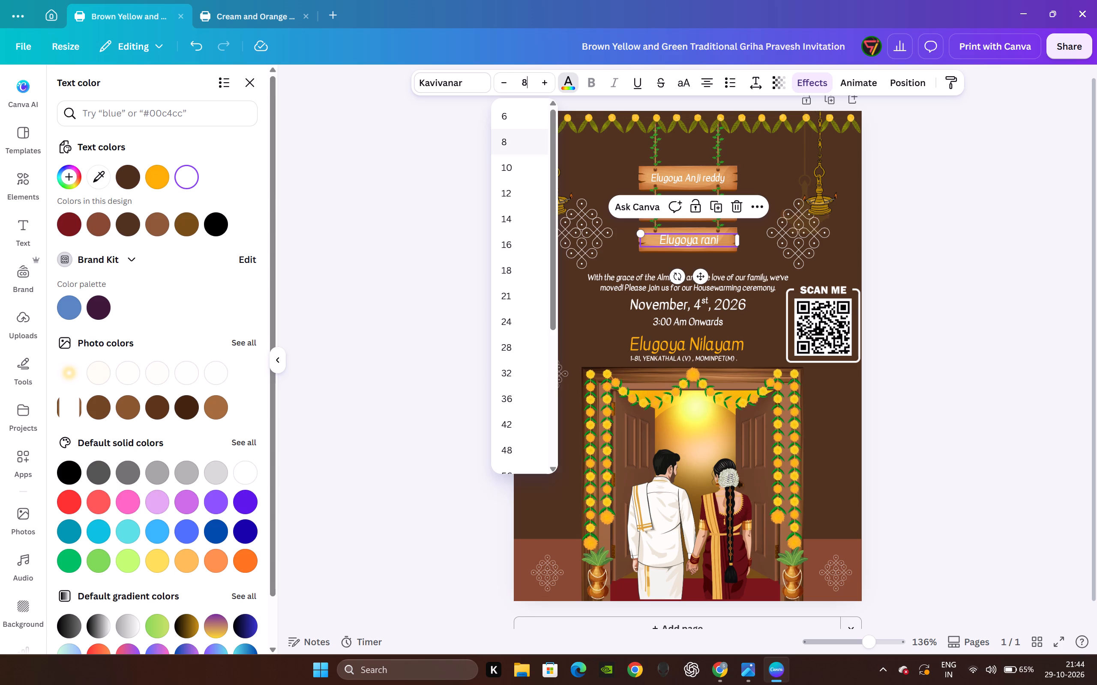
type(".1")
key("Return")
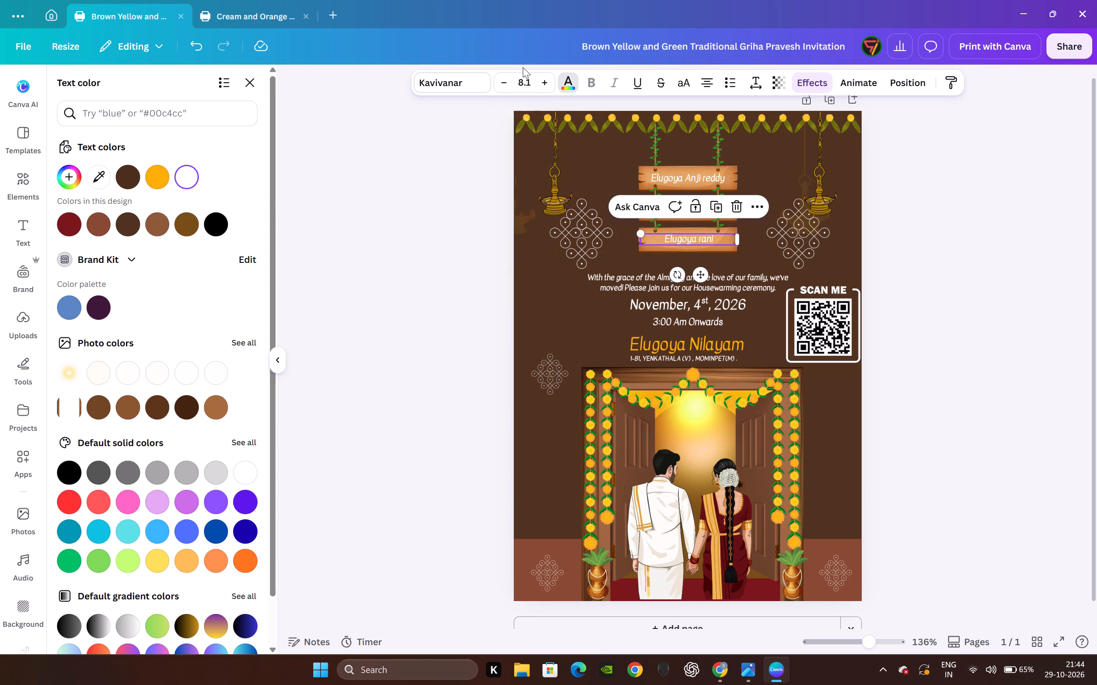
left_click(454, 134)
left_click(417, 252)
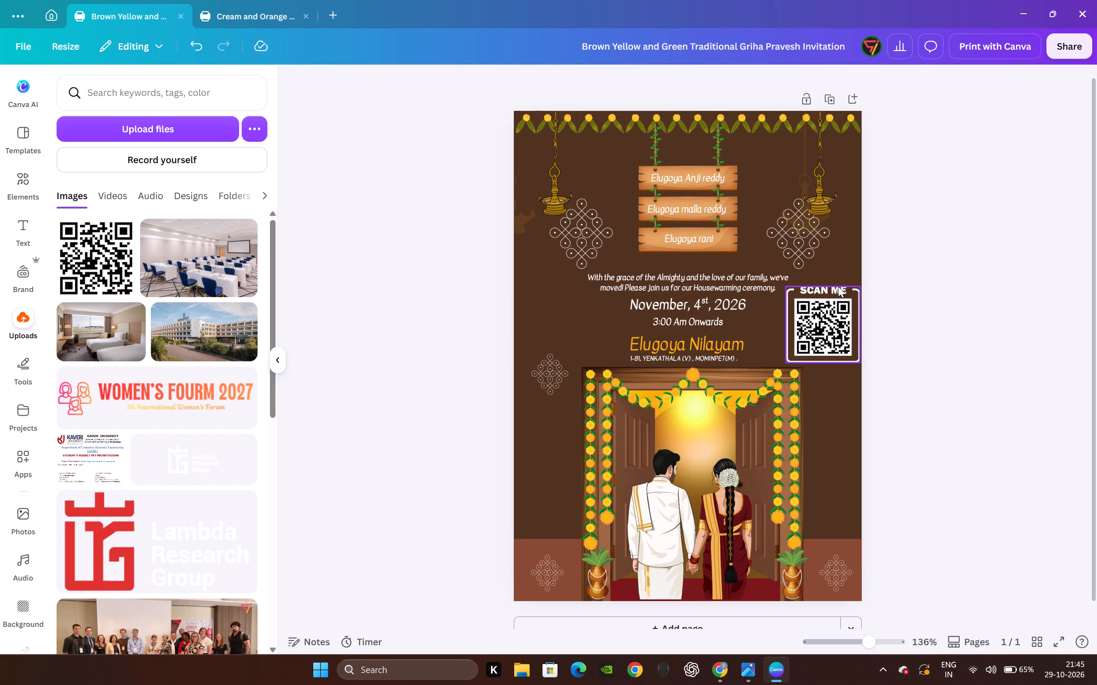
left_click_drag(947, 253, 951, 255)
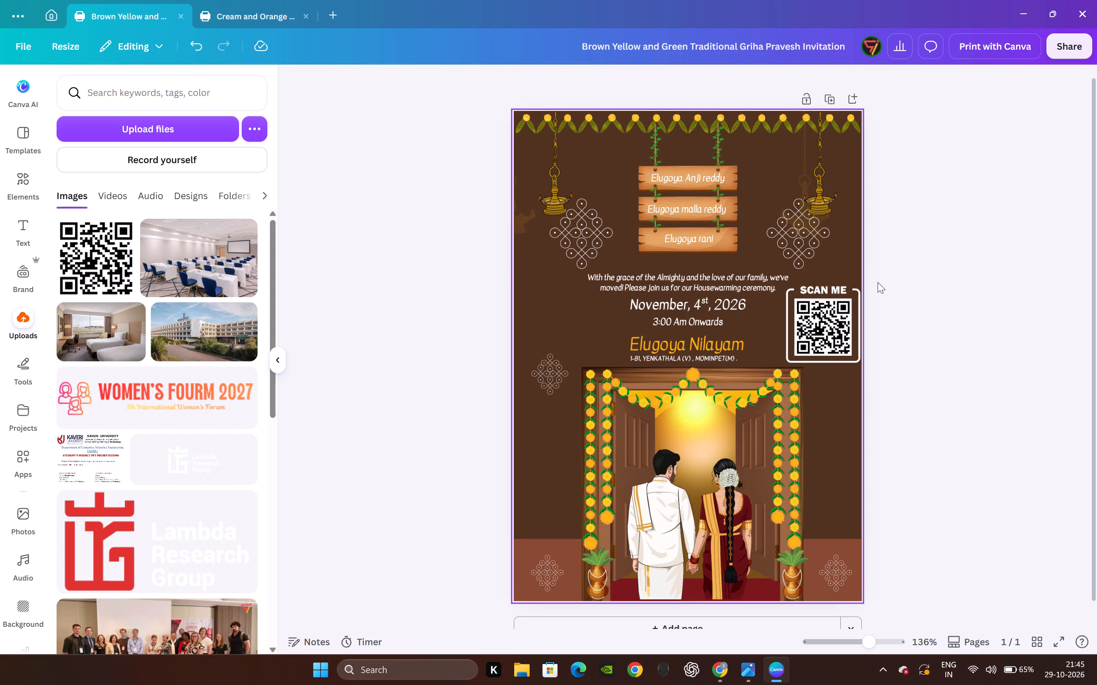
Erase the SCAN ME lettering from the white QR code frame with Magic Eraser, keeping the frame outline.
left_click(839, 291)
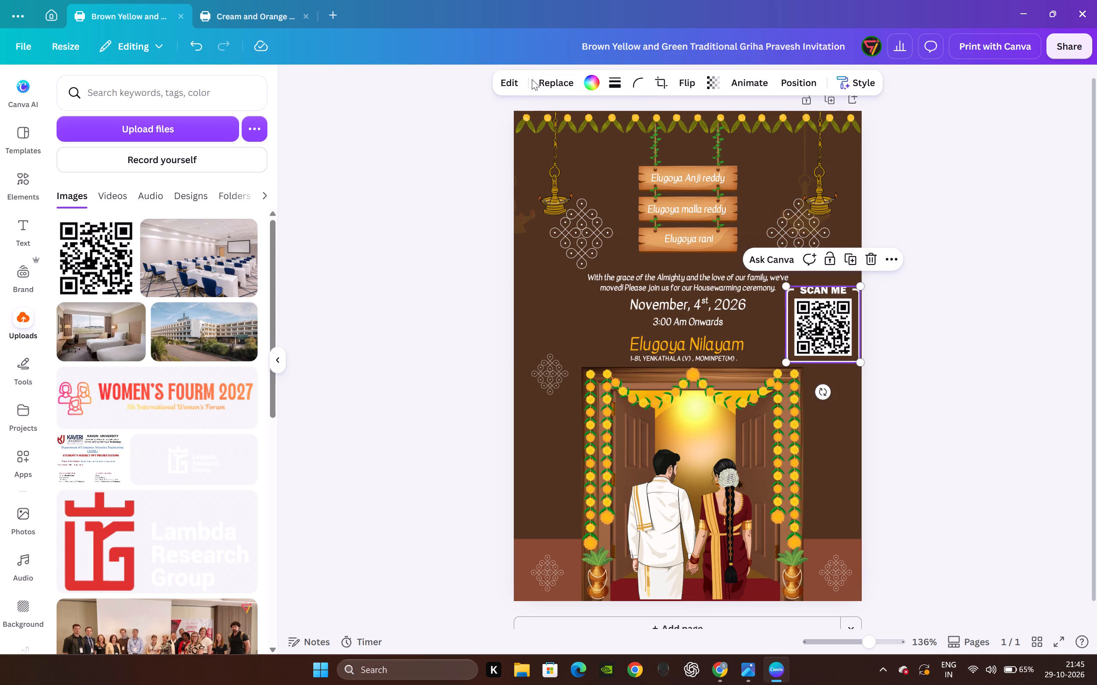
left_click(510, 85)
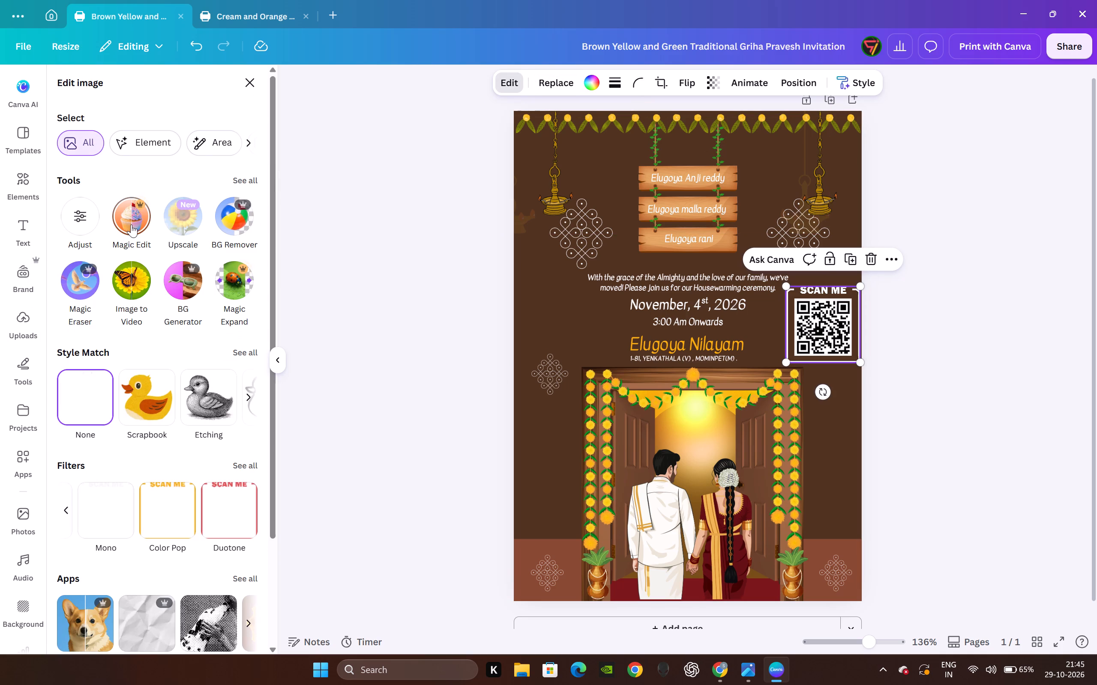
left_click(73, 279)
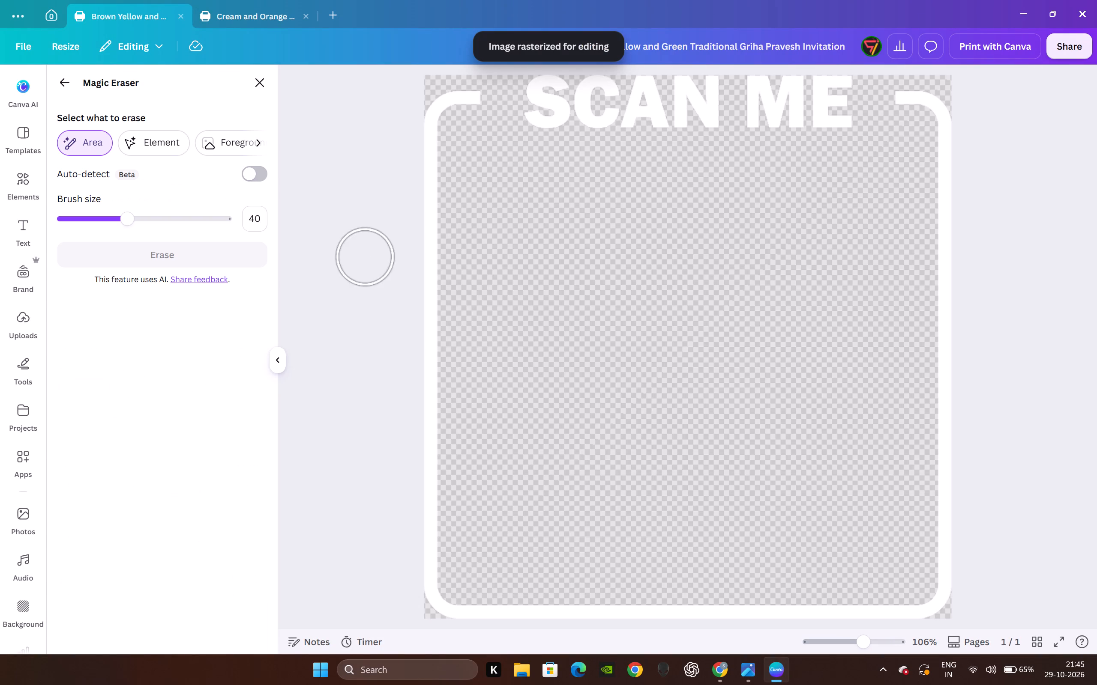
left_click_drag(547, 103, 615, 90)
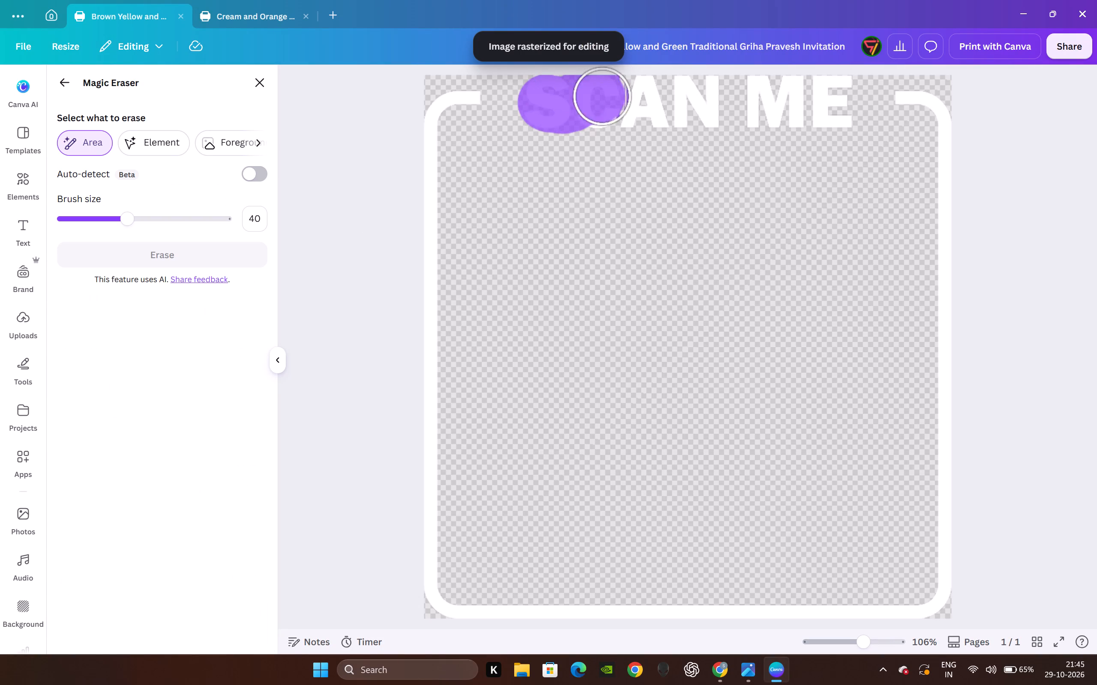
left_click_drag(615, 90, 563, 138)
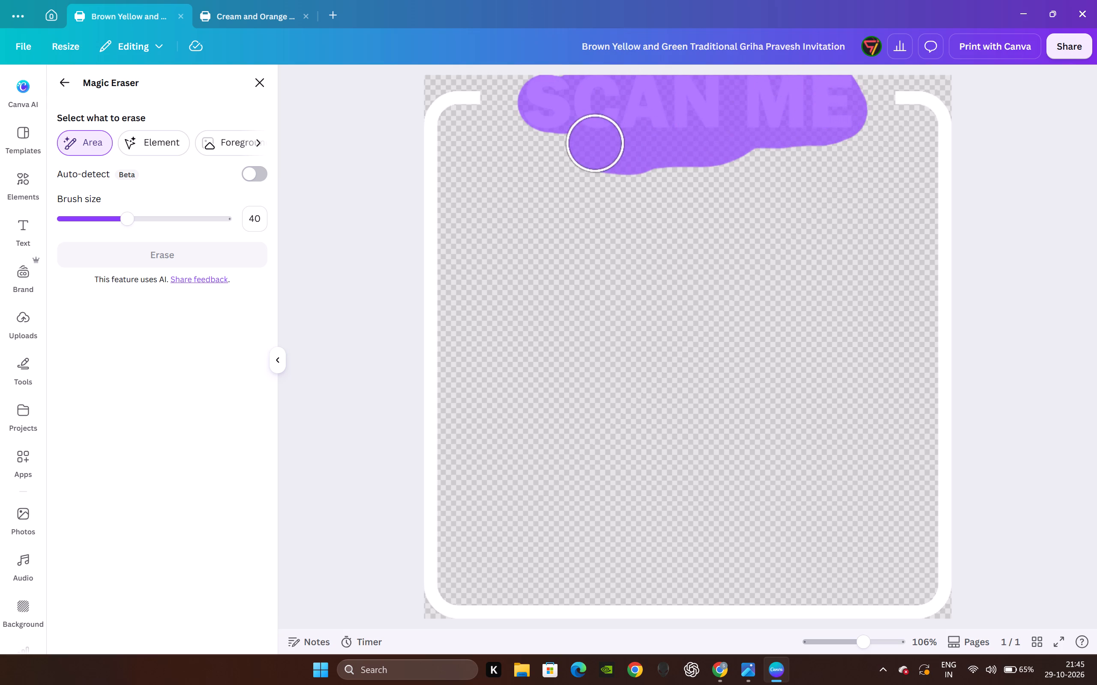
left_click_drag(563, 138, 819, 74)
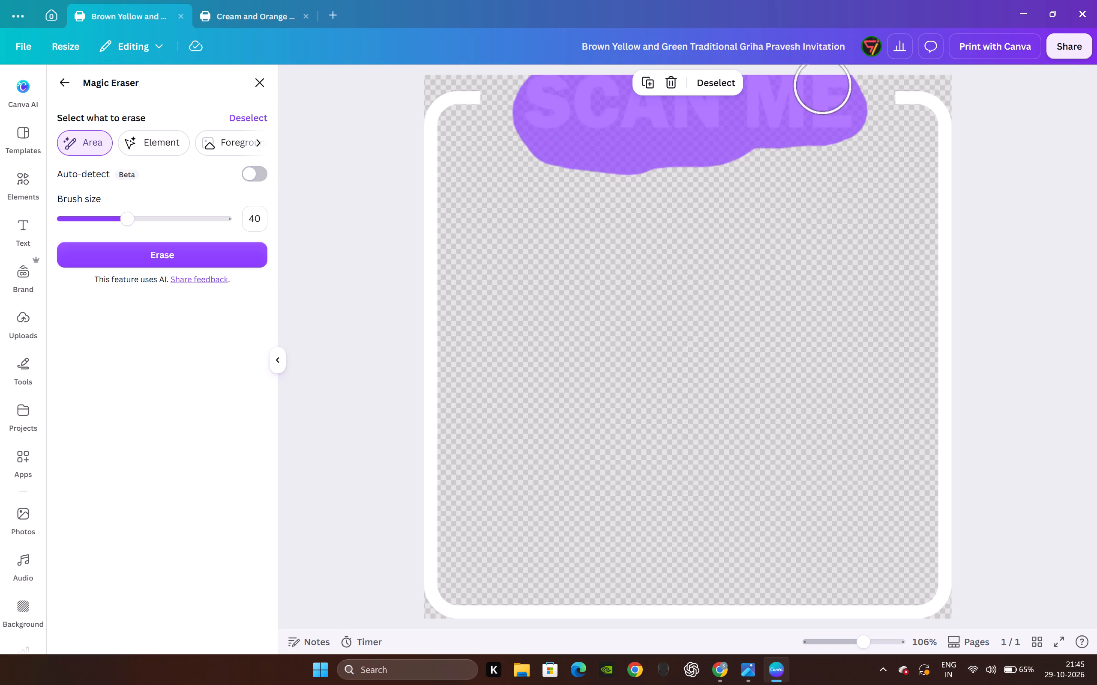
left_click(670, 86)
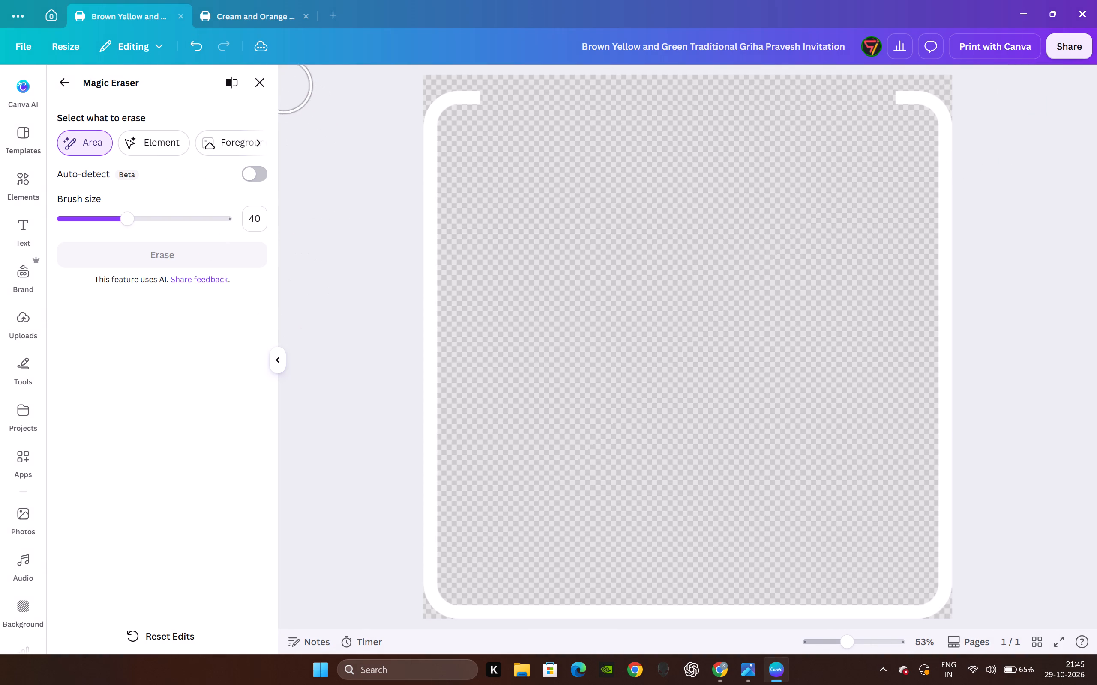
left_click(253, 85)
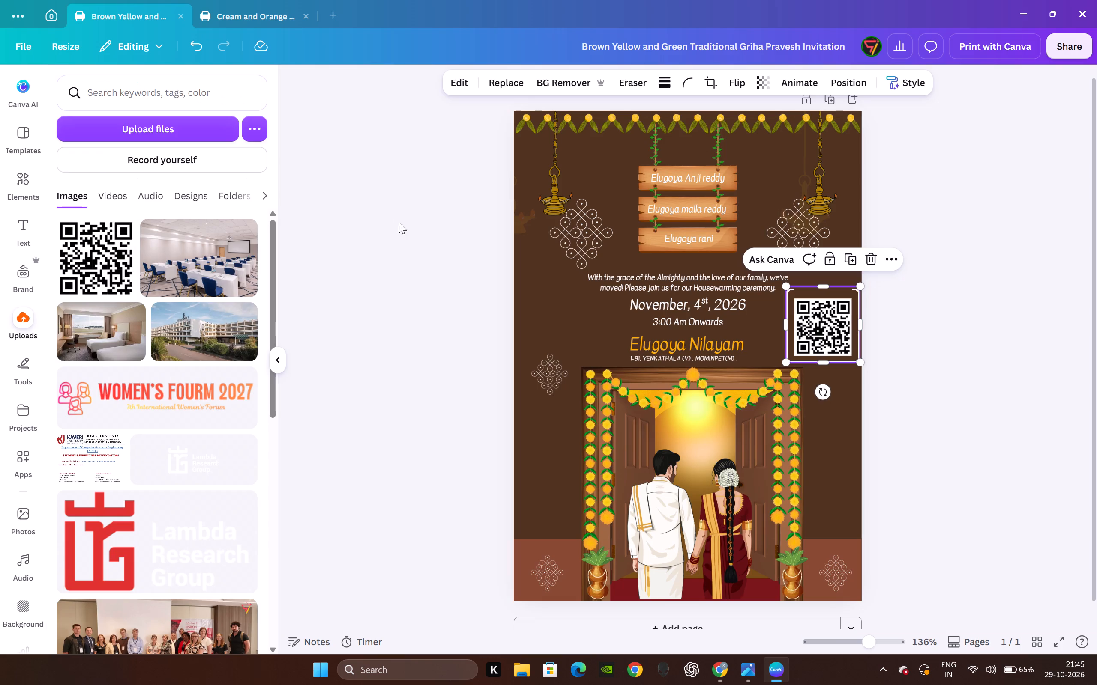
left_click(427, 236)
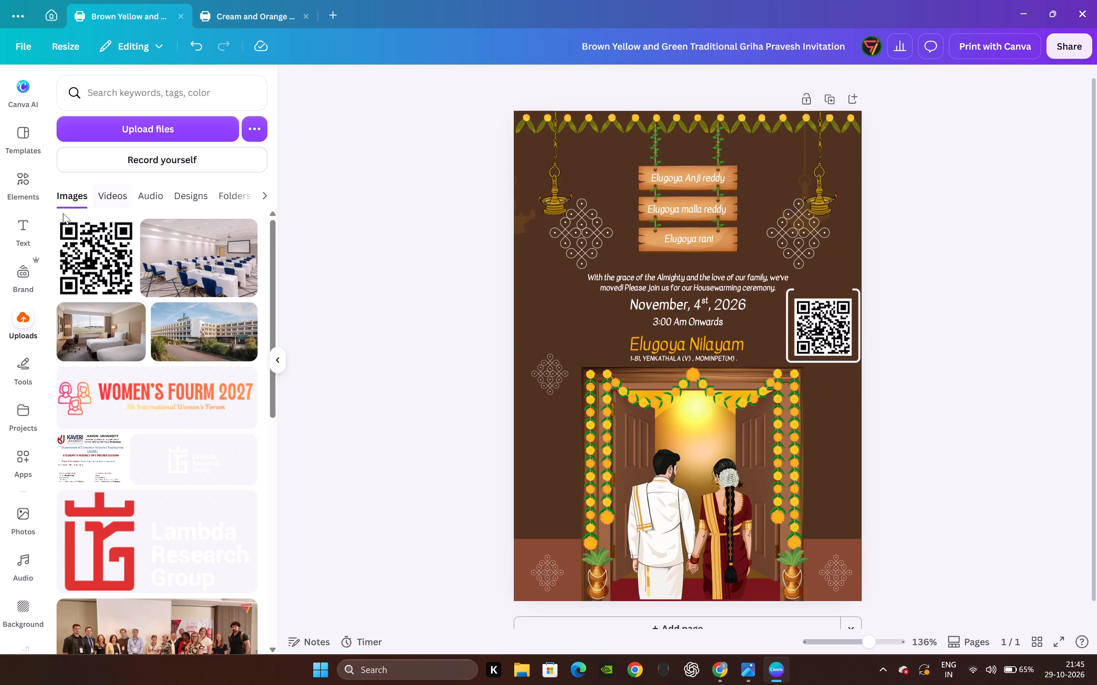
Add a body text box reading VENUE to the invitation and try to make it bold.
left_click(37, 231)
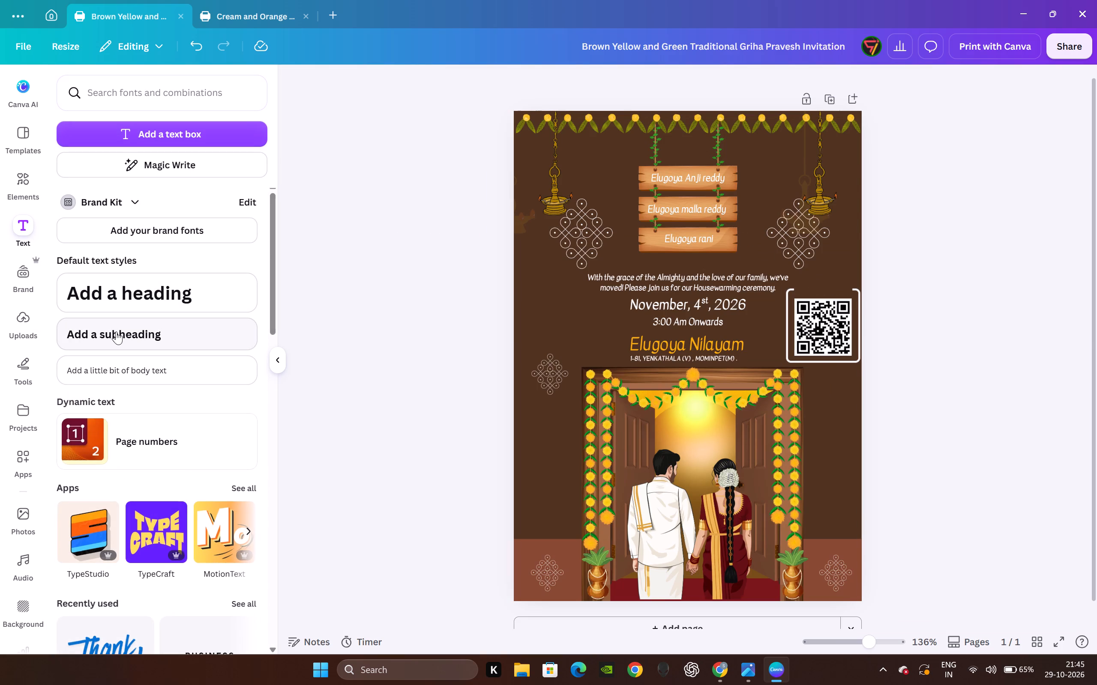
left_click(125, 360)
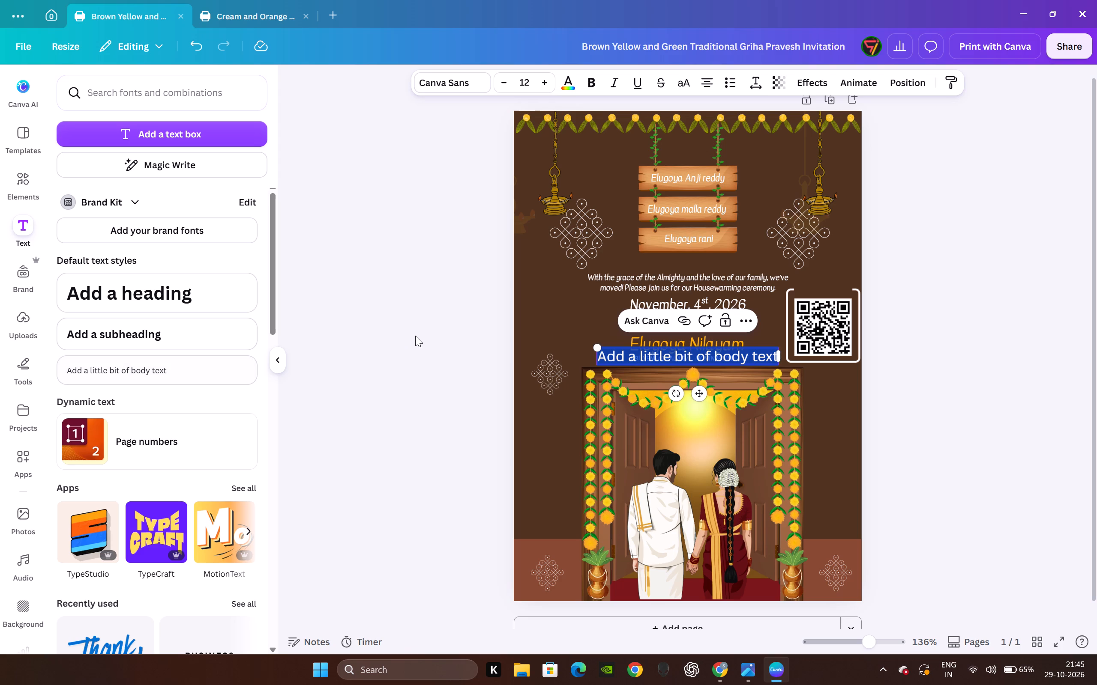
type("VENUE")
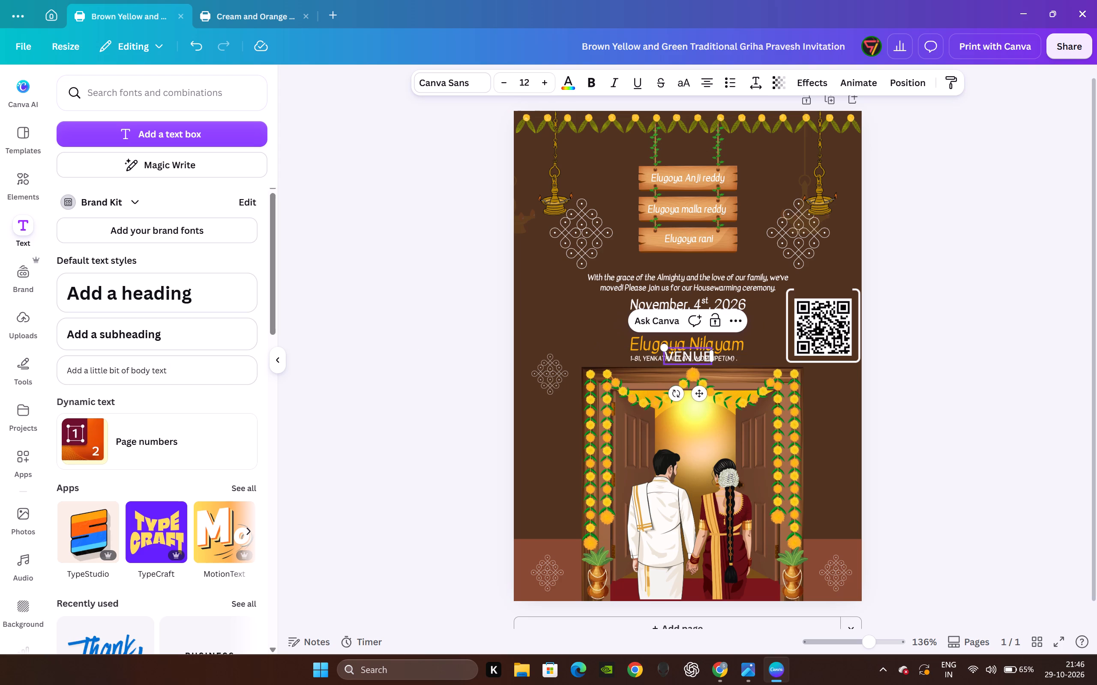
left_click(594, 89)
left_click(1004, 299)
Move the VENUE text into the gap at the upper edge of the QR code frame, centred above the code.
left_click_drag(698, 356, 827, 285)
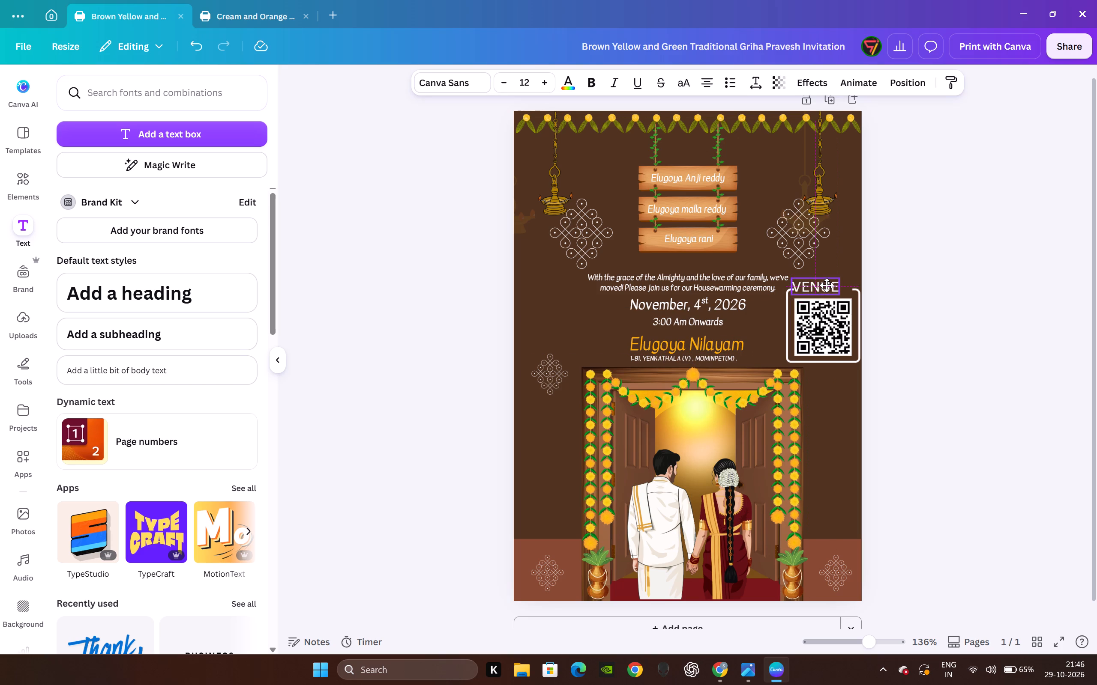
left_click_drag(827, 285, 833, 286)
left_click(944, 269)
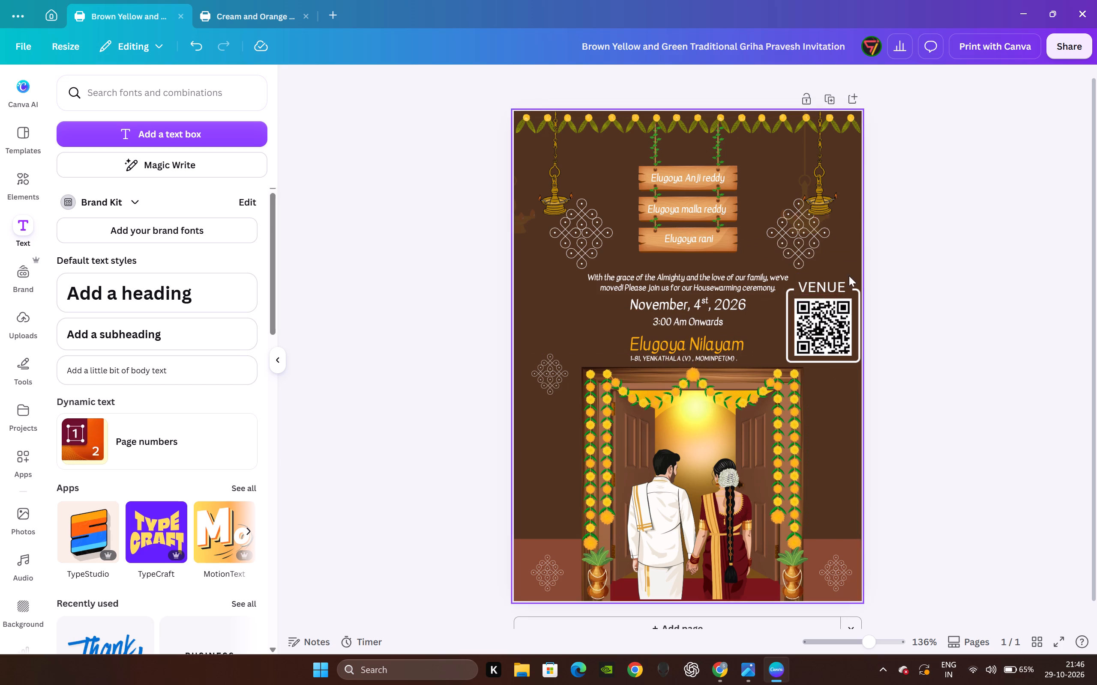
Make the VENUE label above the QR code bold.
left_click(831, 283)
left_click(599, 80)
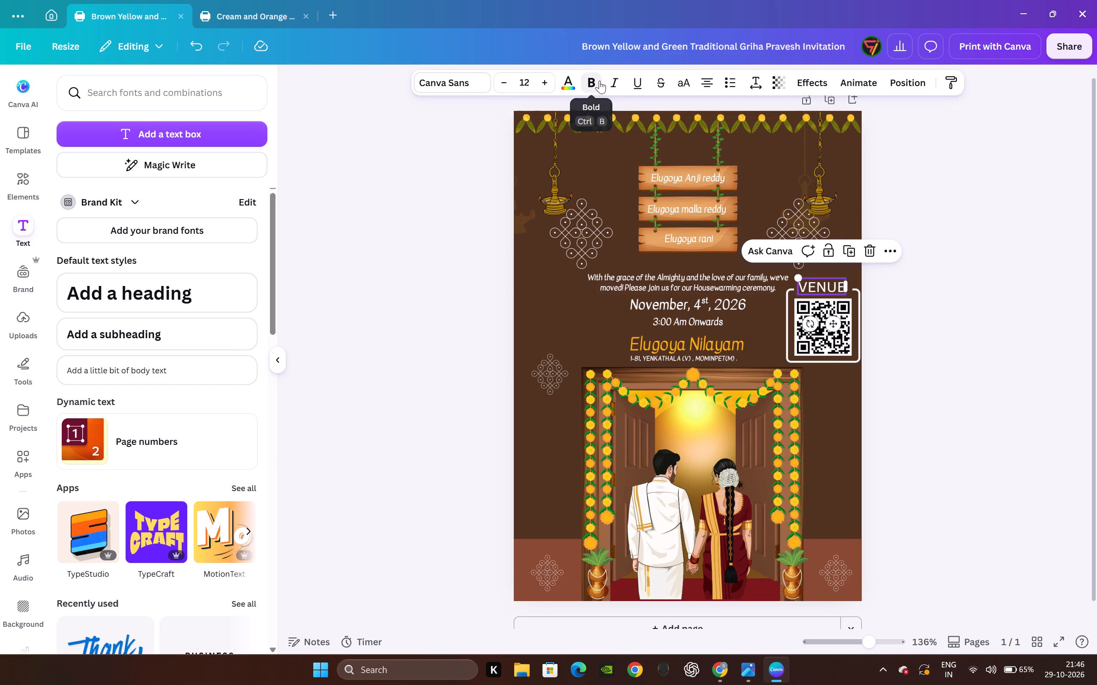
left_click(1091, 289)
left_click(923, 276)
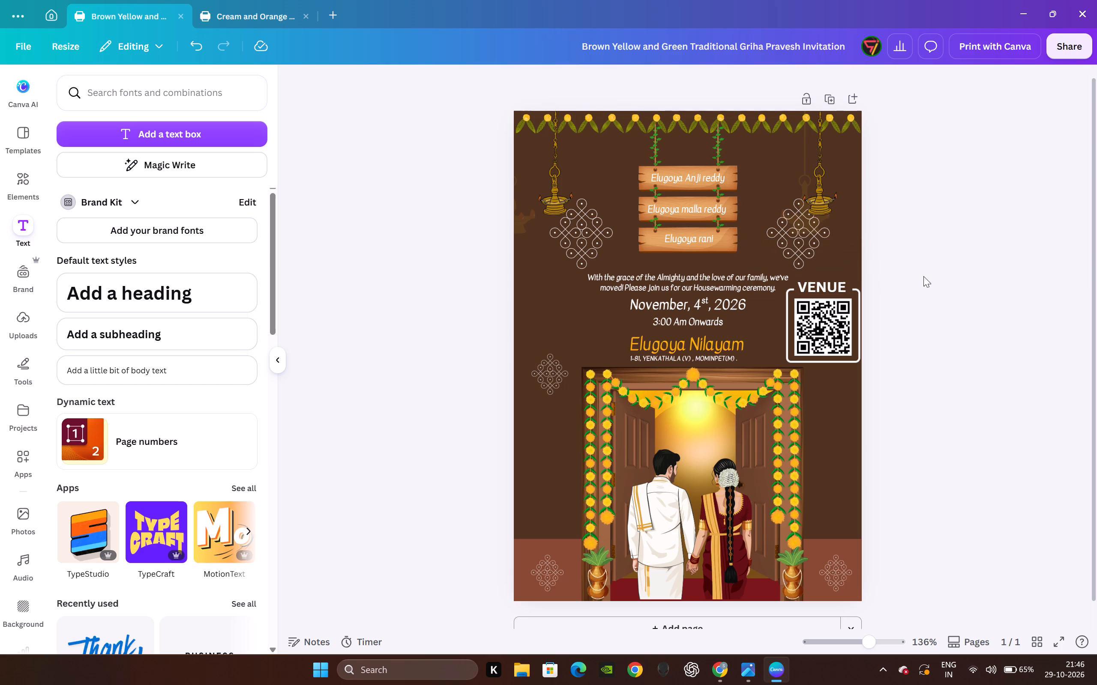
Reduce the font size of the VENUE label to 10.
left_click(829, 293)
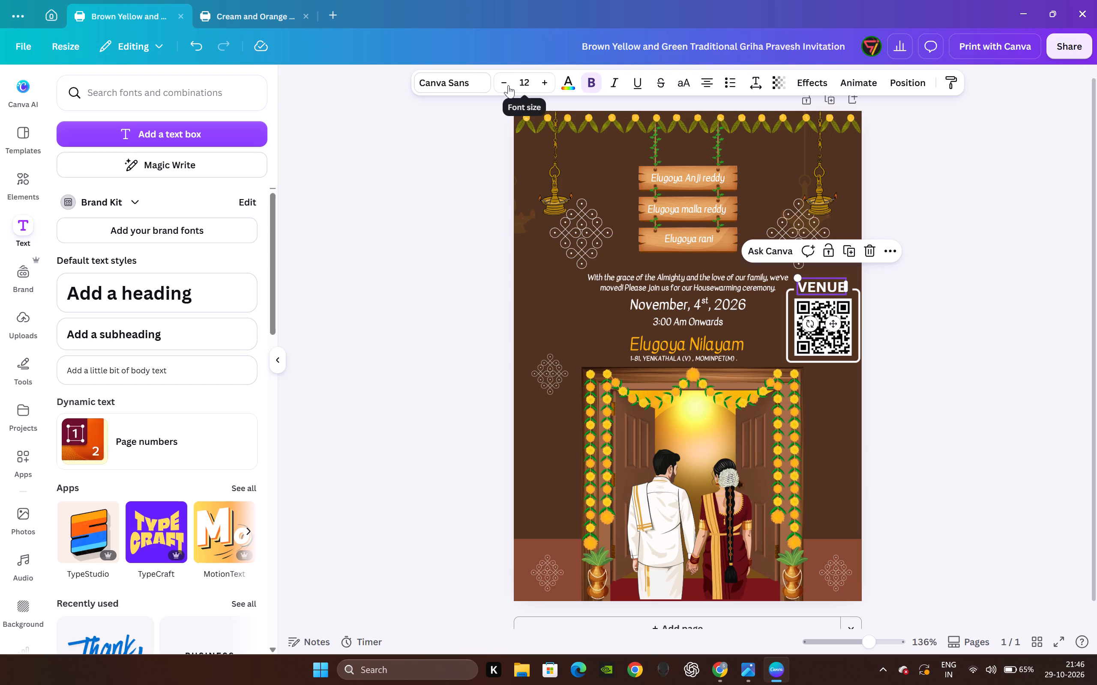
left_click(500, 90)
left_click(500, 90)
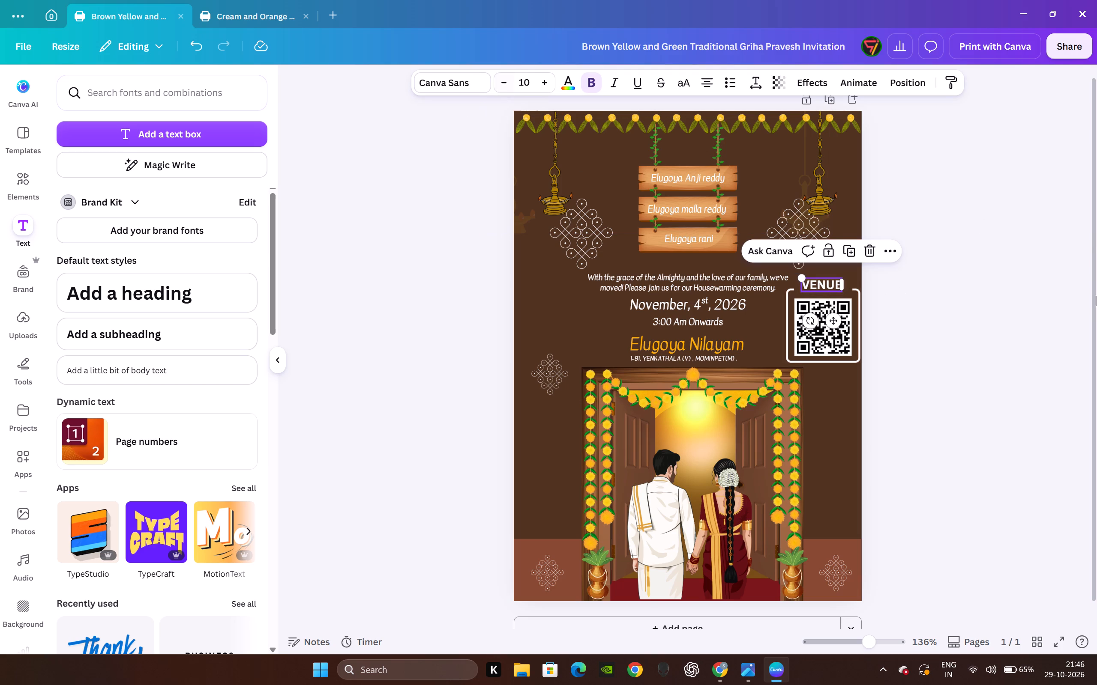
left_click(1004, 328)
Reposition the VENUE label slightly so that it sits centred in the gap of the QR code frame.
left_click(819, 277)
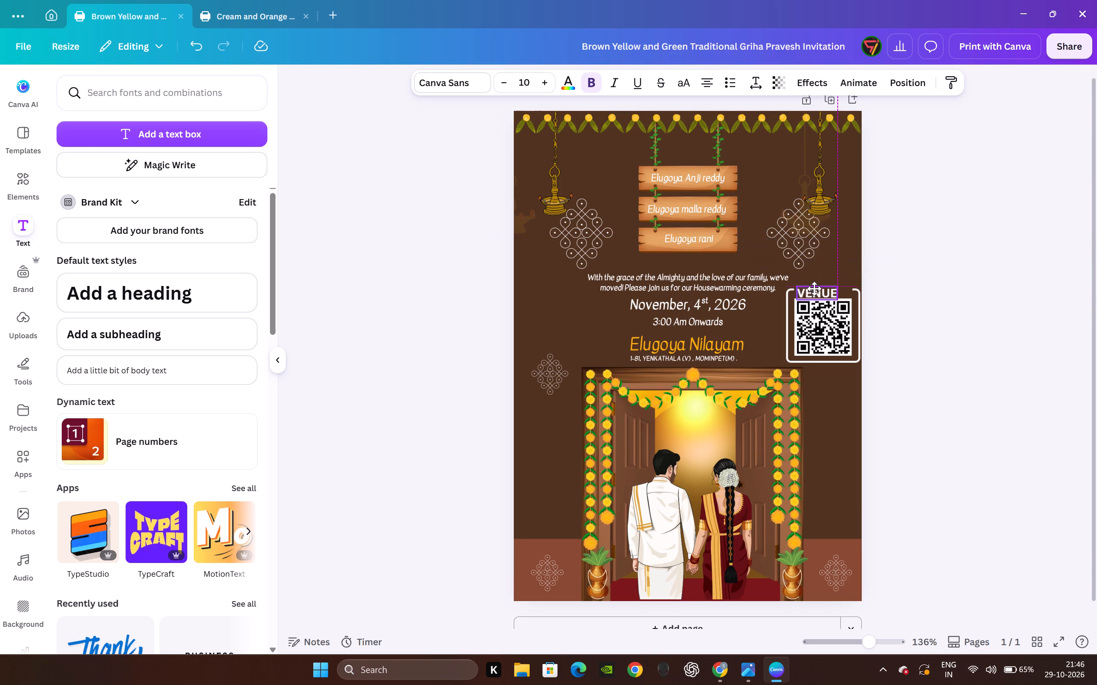
left_click(1059, 301)
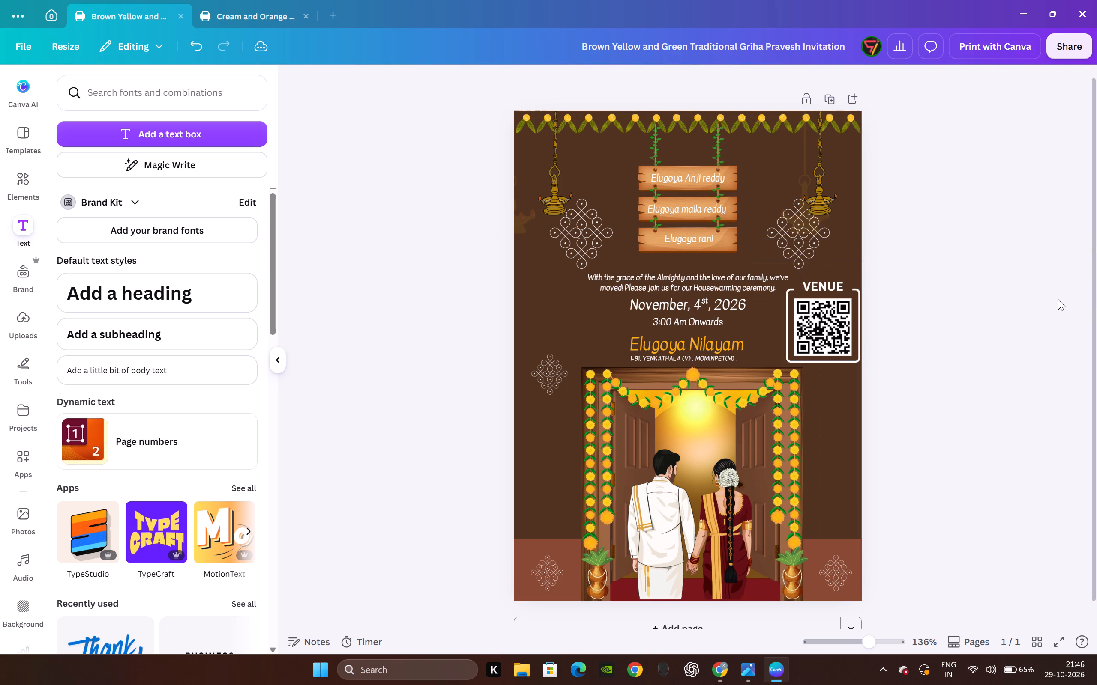
Try Glacial Indifference and Inter on the VENUE label, and set its font to Public Sans.
left_click(819, 277)
left_click(824, 282)
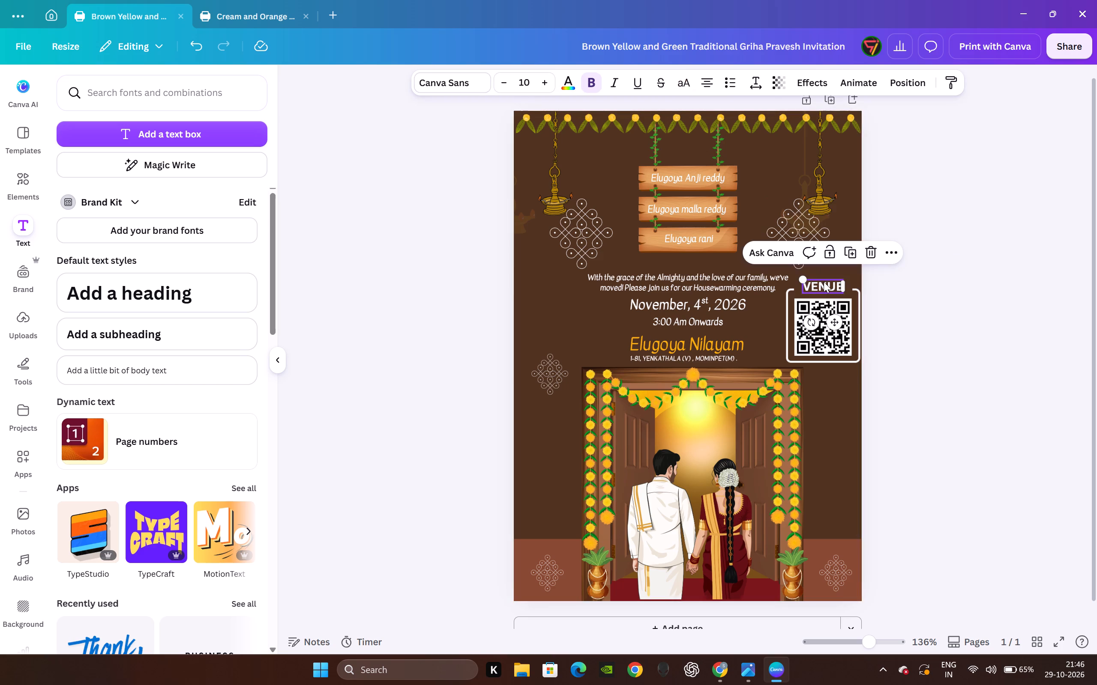
left_click(459, 83)
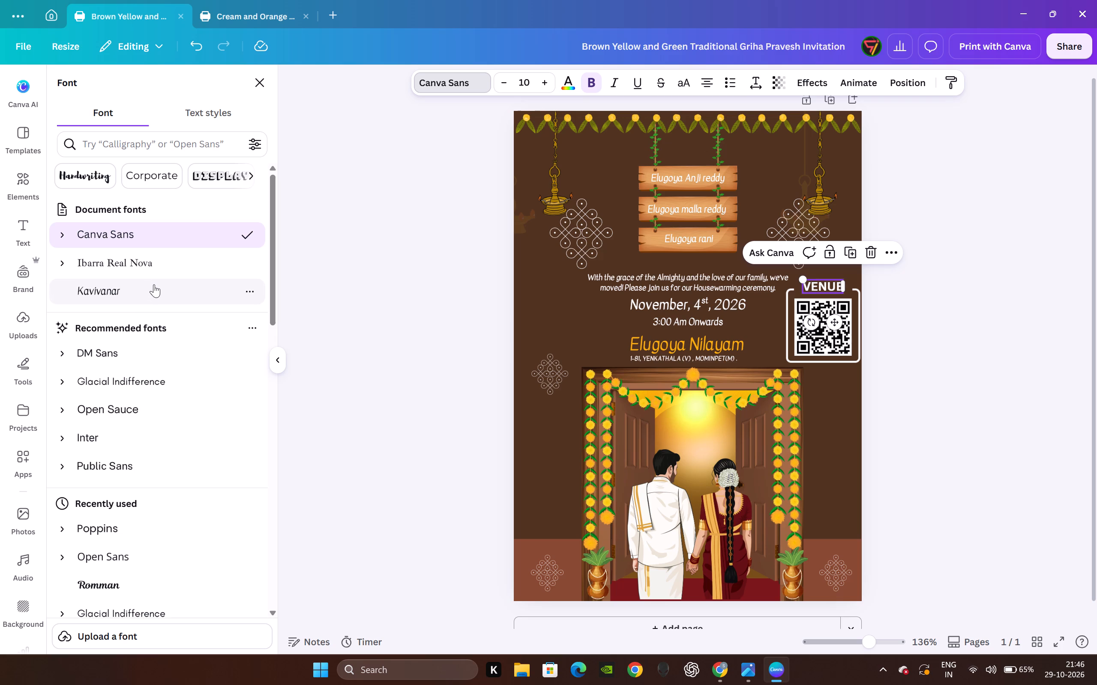
left_click(132, 379)
left_click(120, 438)
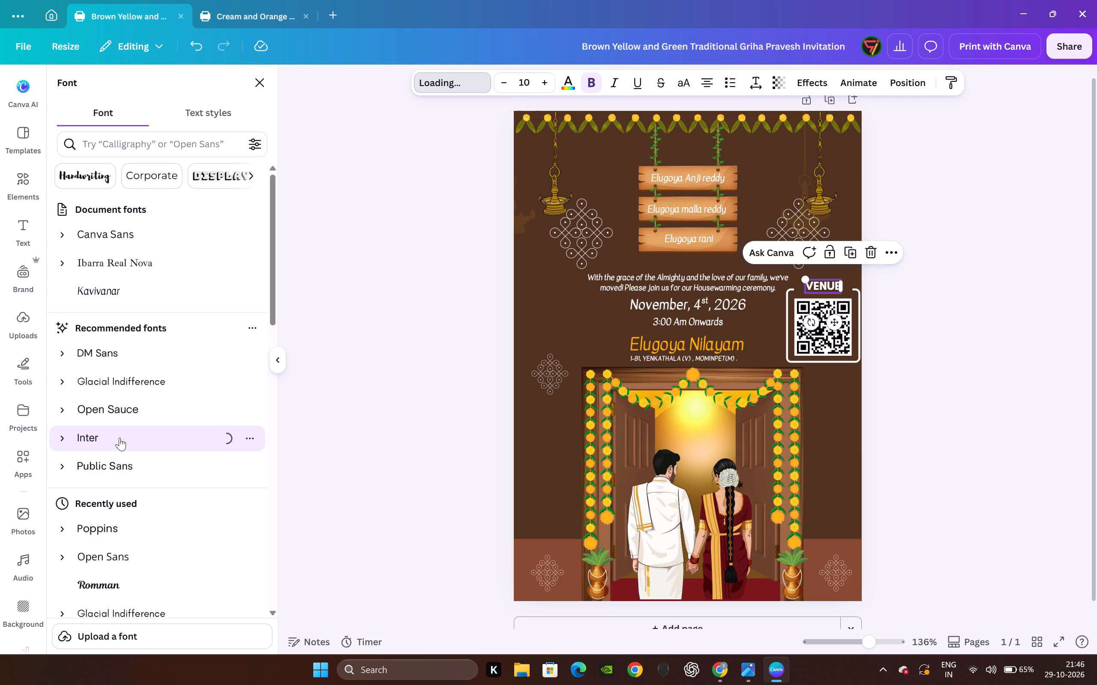
left_click(119, 465)
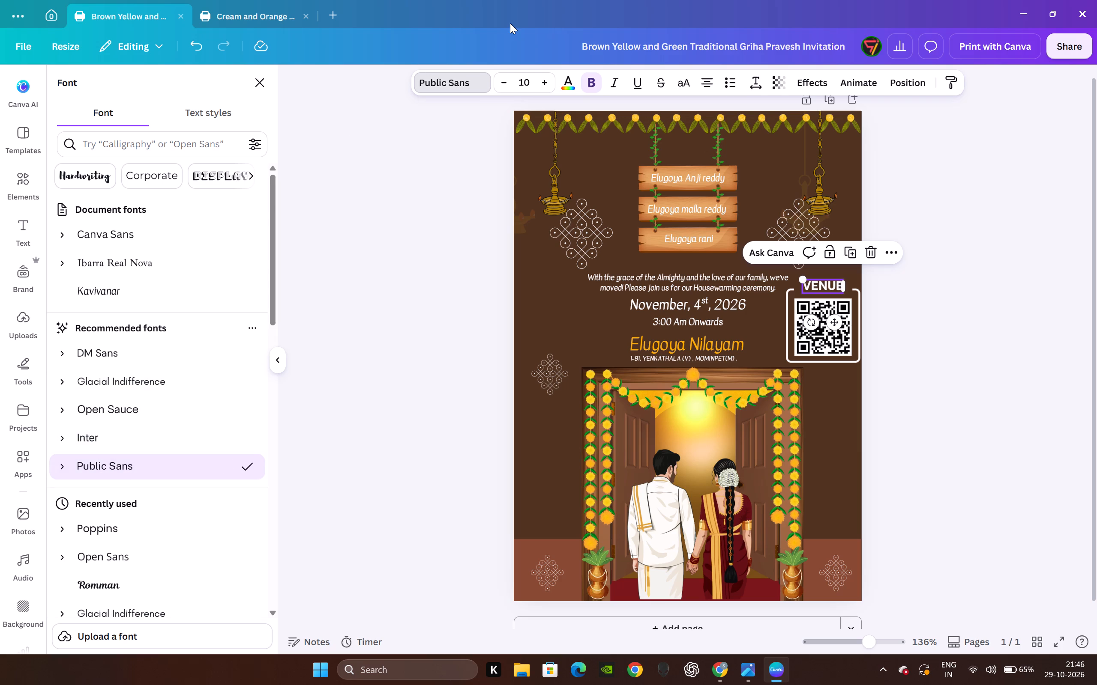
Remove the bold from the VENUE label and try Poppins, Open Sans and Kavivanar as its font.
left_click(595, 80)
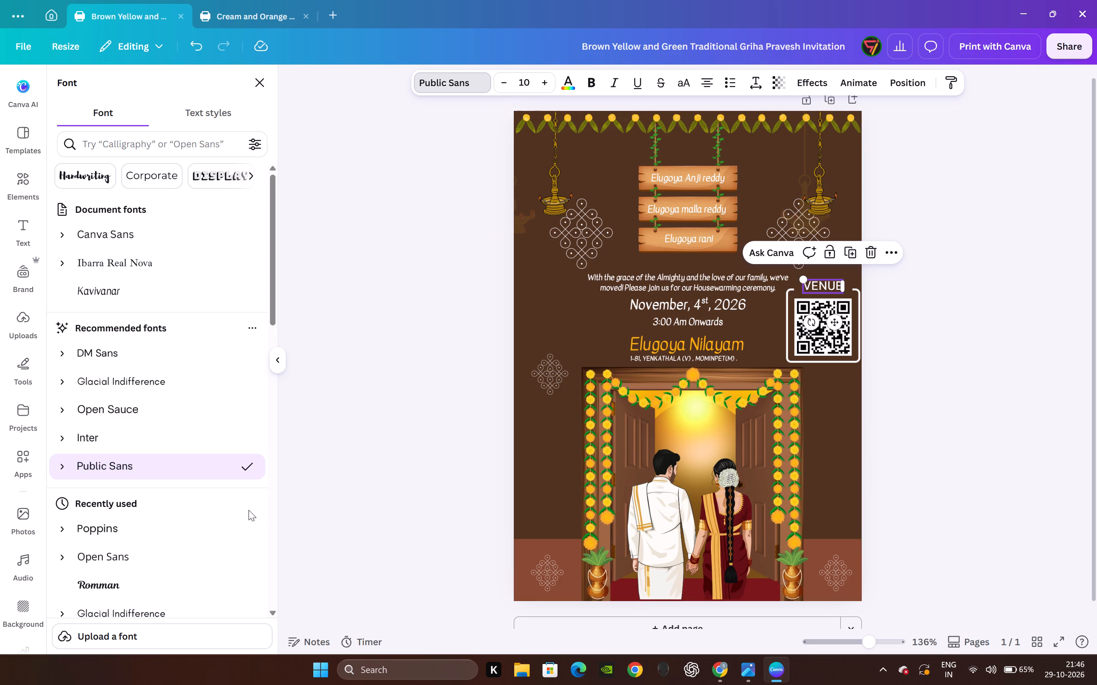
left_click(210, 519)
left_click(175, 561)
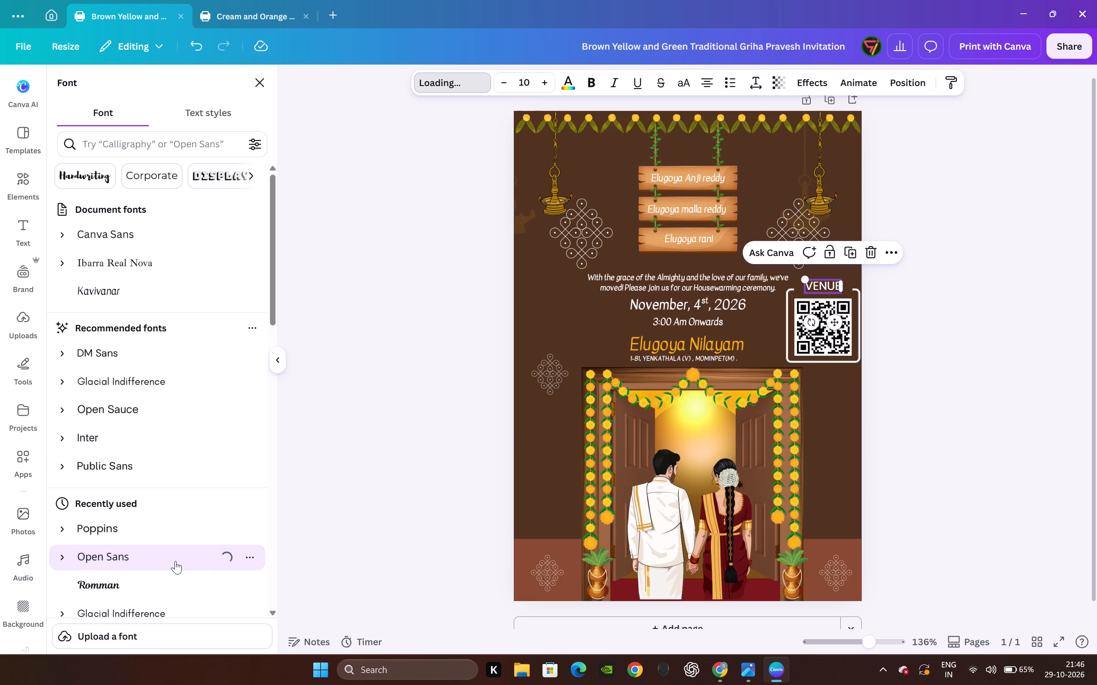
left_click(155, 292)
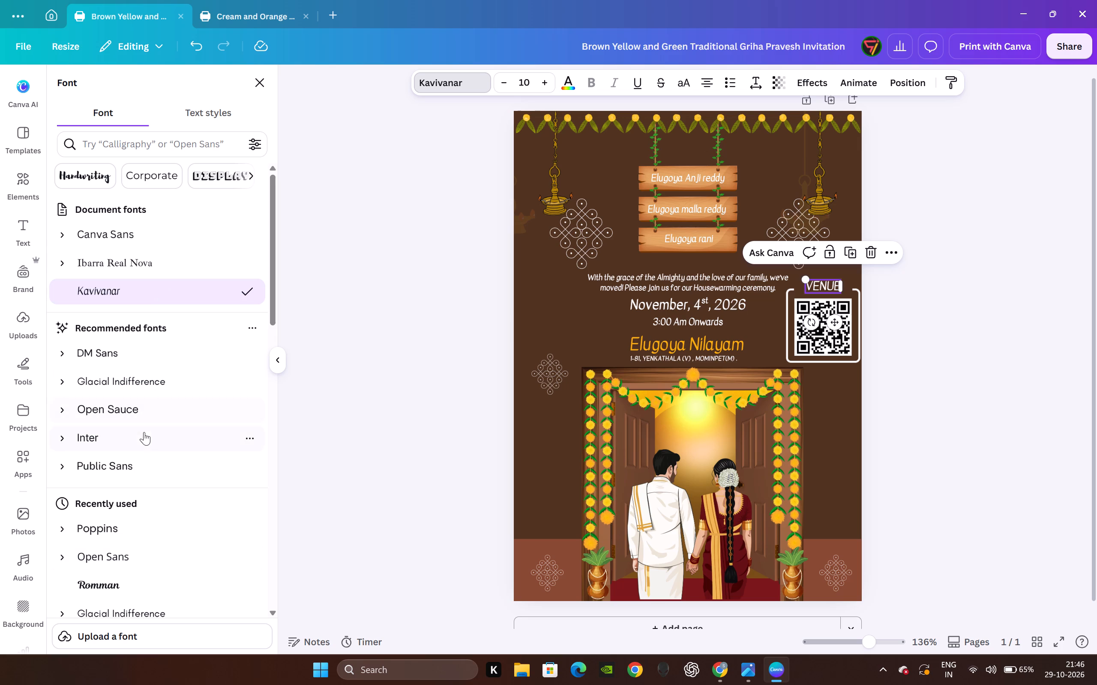
Compare Alice and League Spartan from the popular fonts on the VENUE label, and set its font to Alice.
scroll(150, 521, "down", 3)
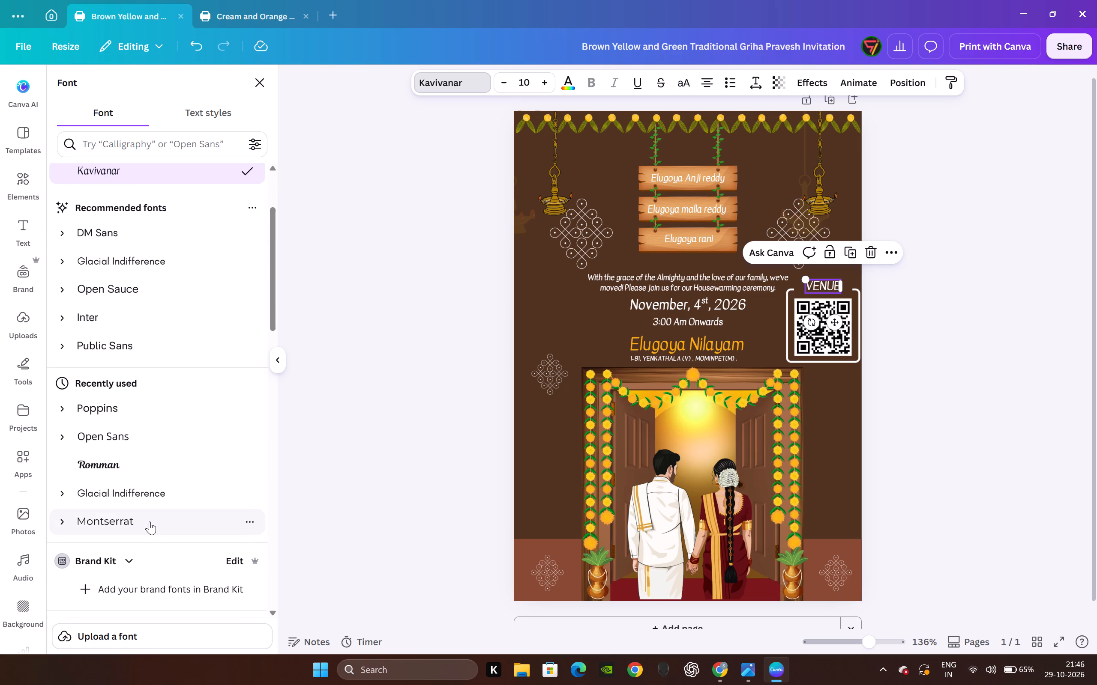
scroll(150, 521, "down", 4)
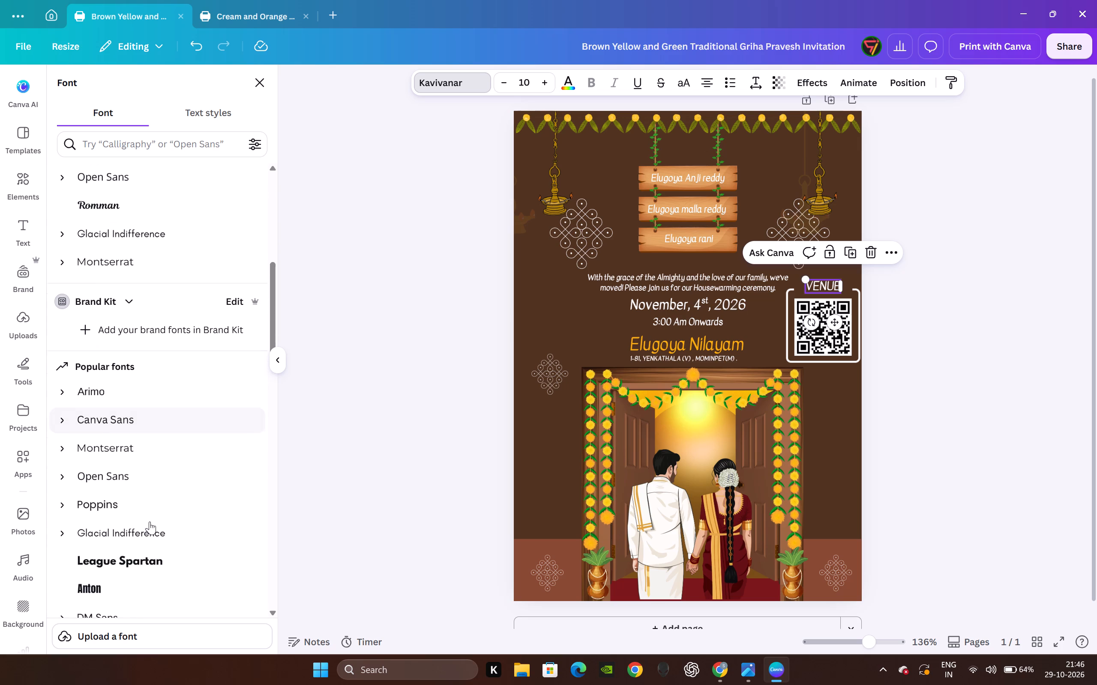
scroll(150, 521, "down", 1)
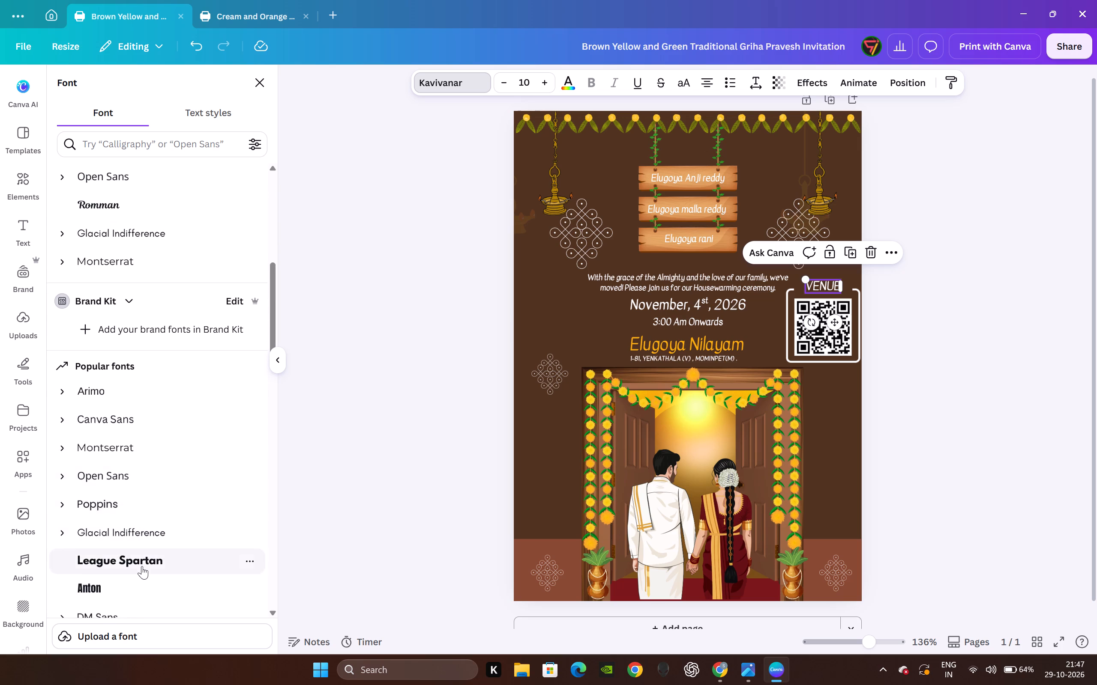
scroll(142, 566, "down", 4)
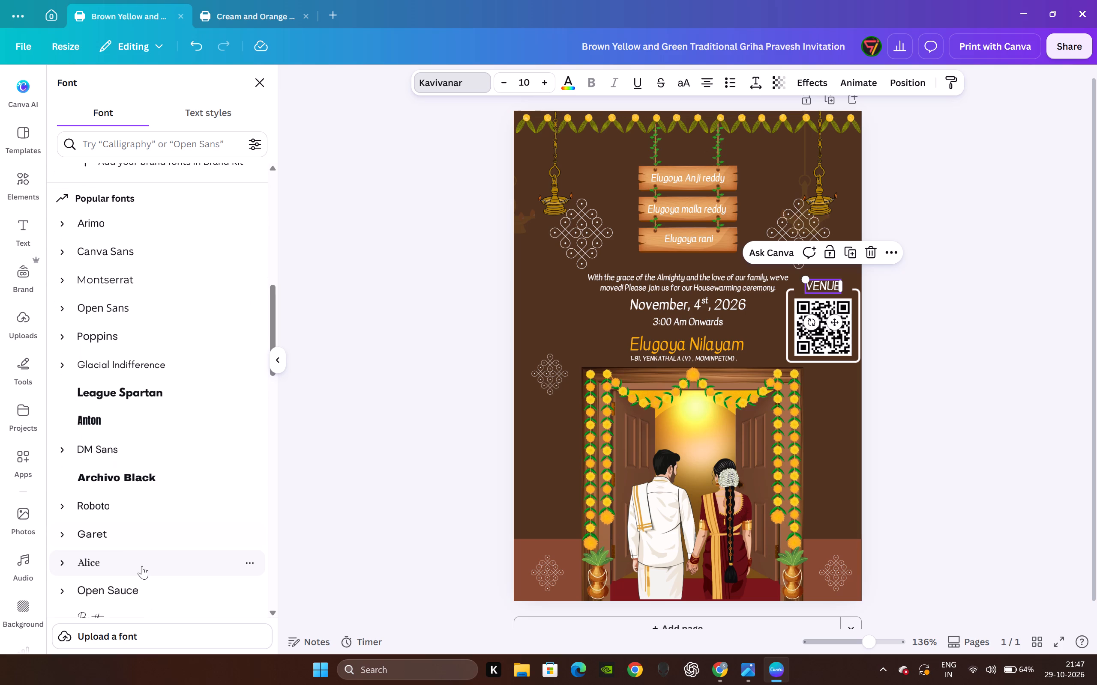
left_click(114, 563)
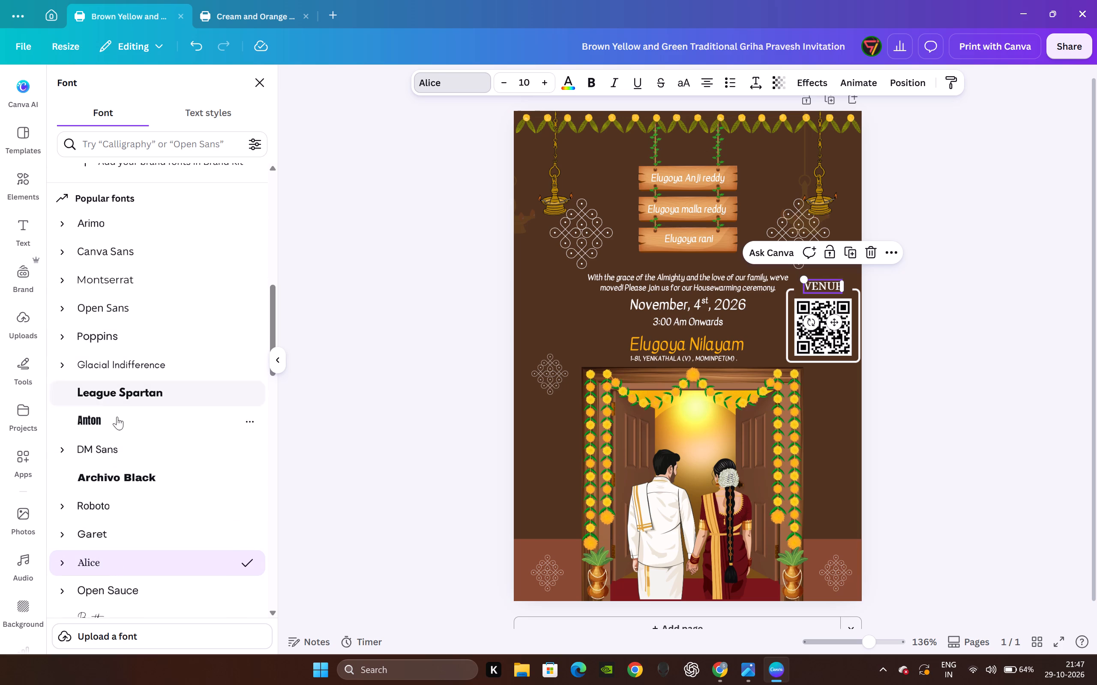
left_click(123, 398)
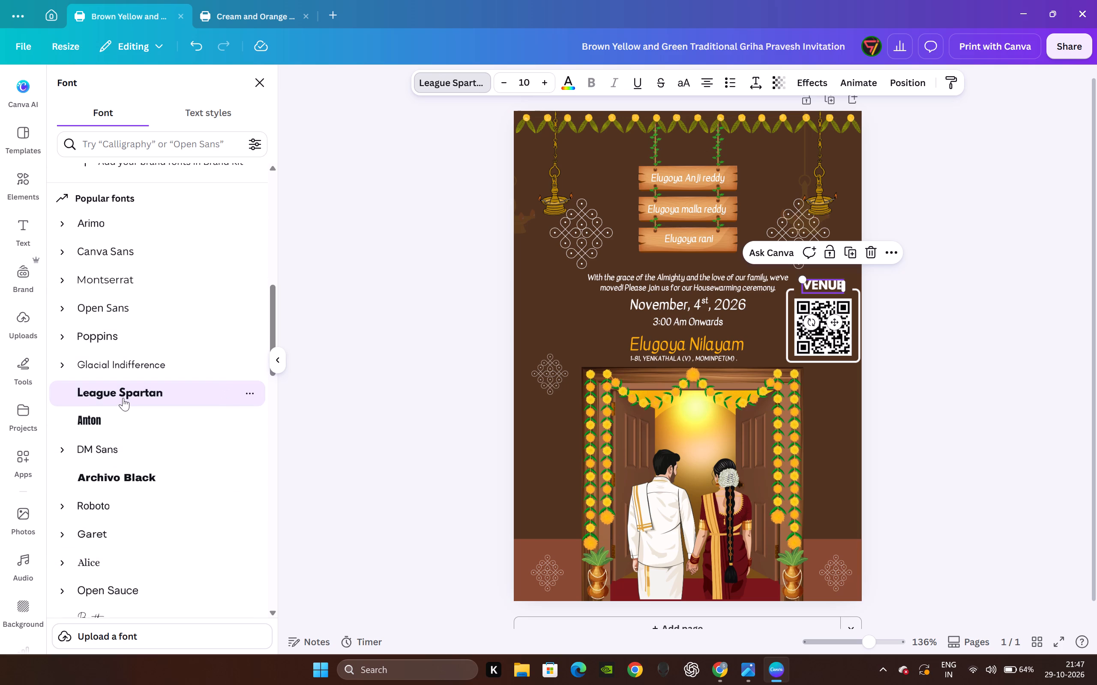
left_click(111, 563)
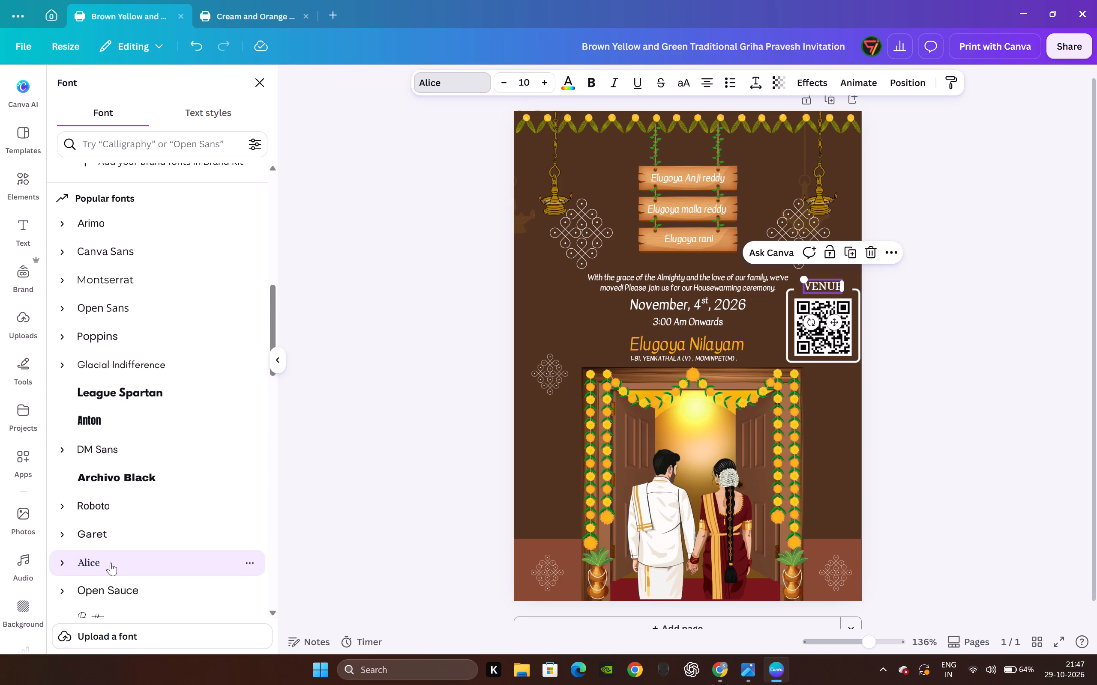
Make the VENUE label above the QR code bold.
scroll(450, 256, "up", 1)
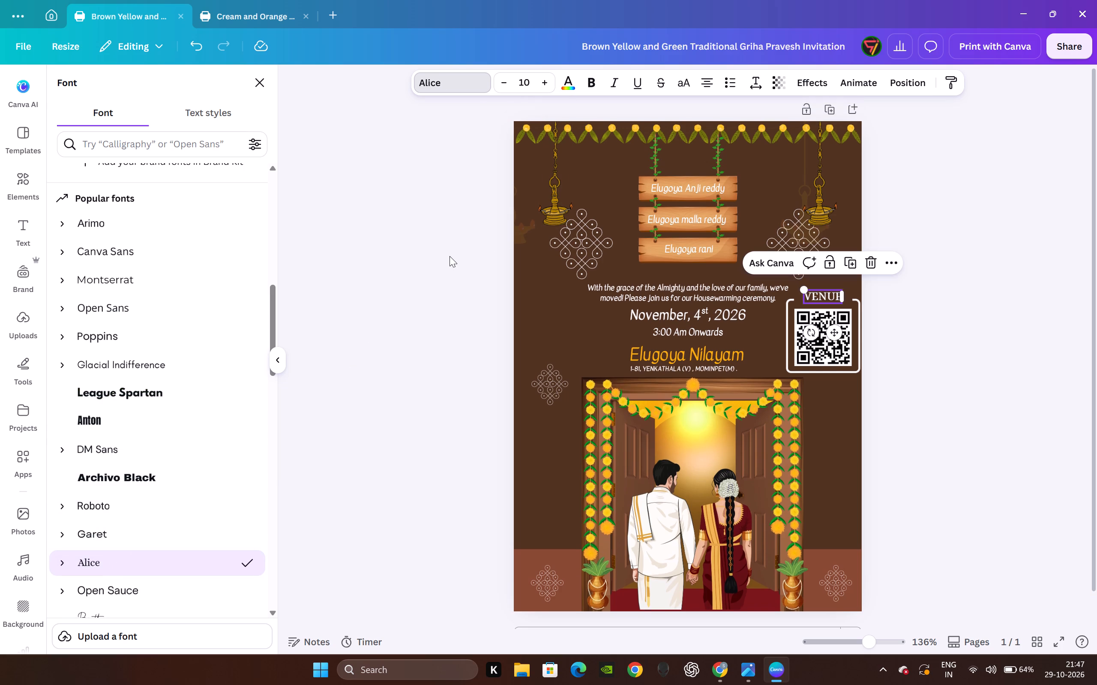
scroll(450, 256, "up", 1)
left_click(589, 82)
left_click(917, 273)
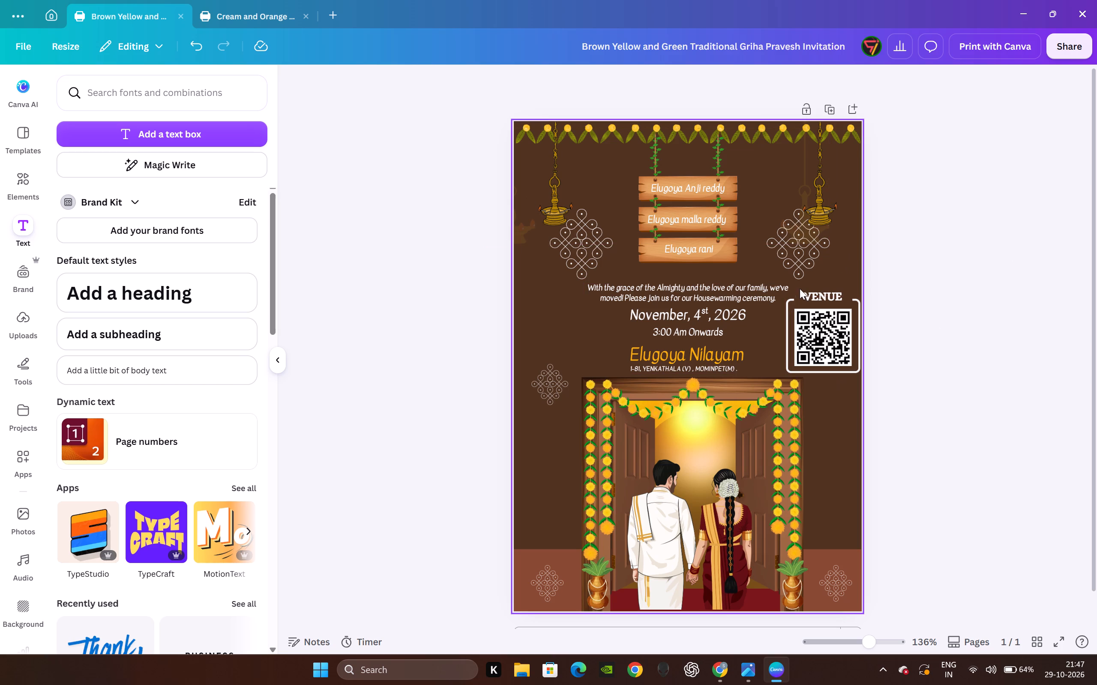
Increase the font size of the VENUE label to 11.
left_click(821, 292)
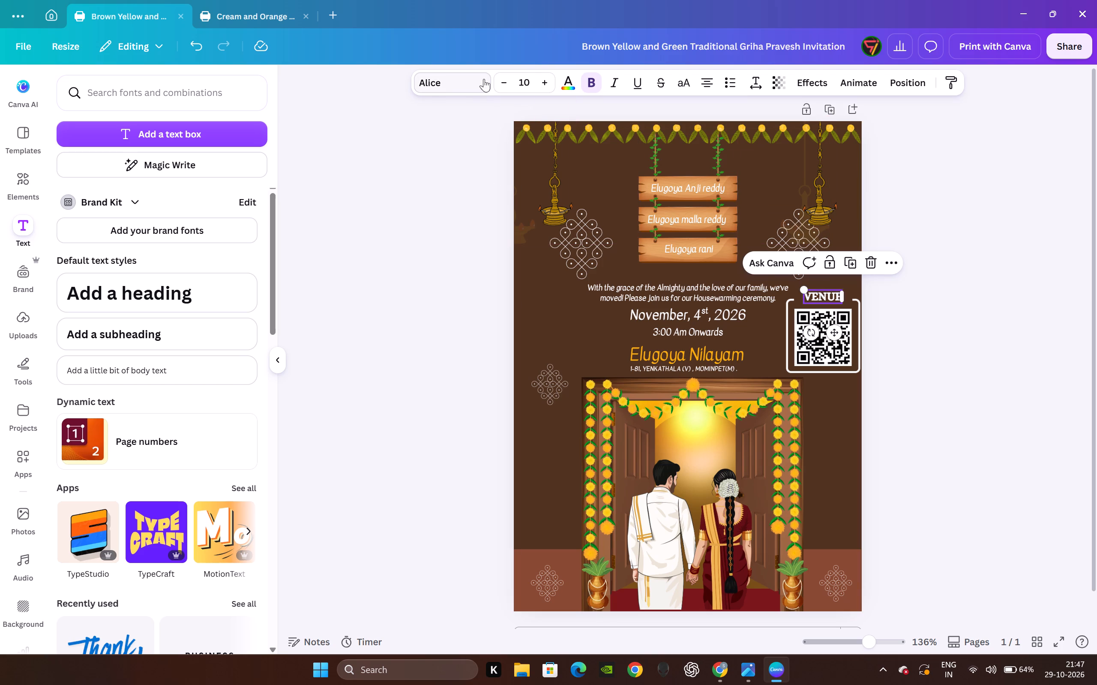
left_click(546, 78)
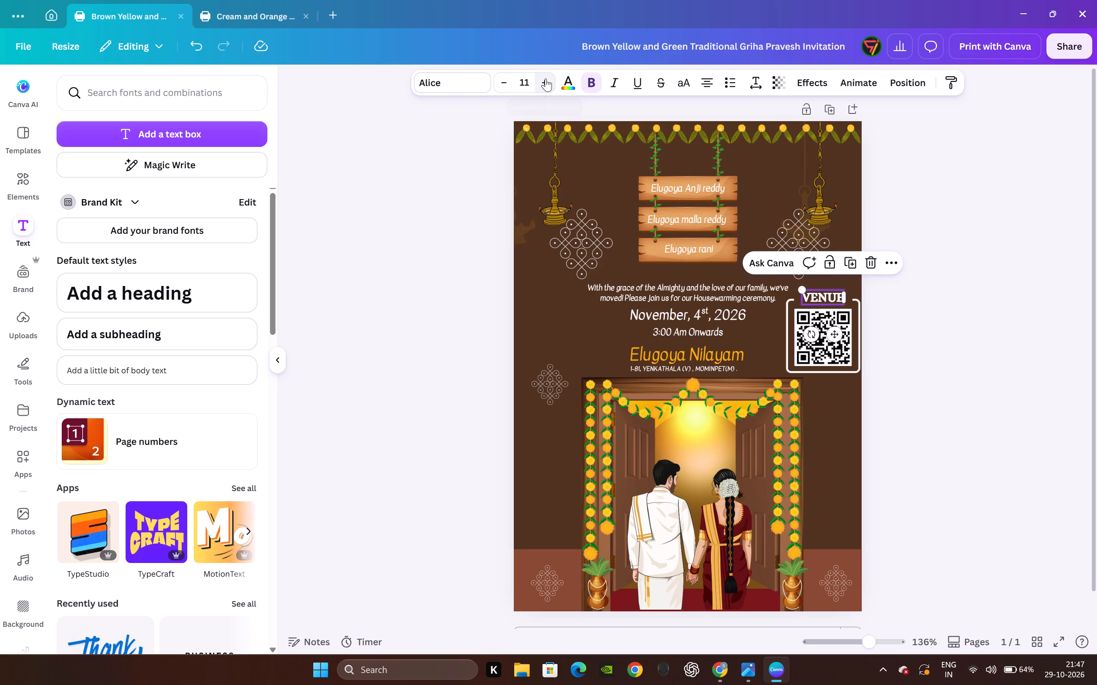
left_click(1029, 215)
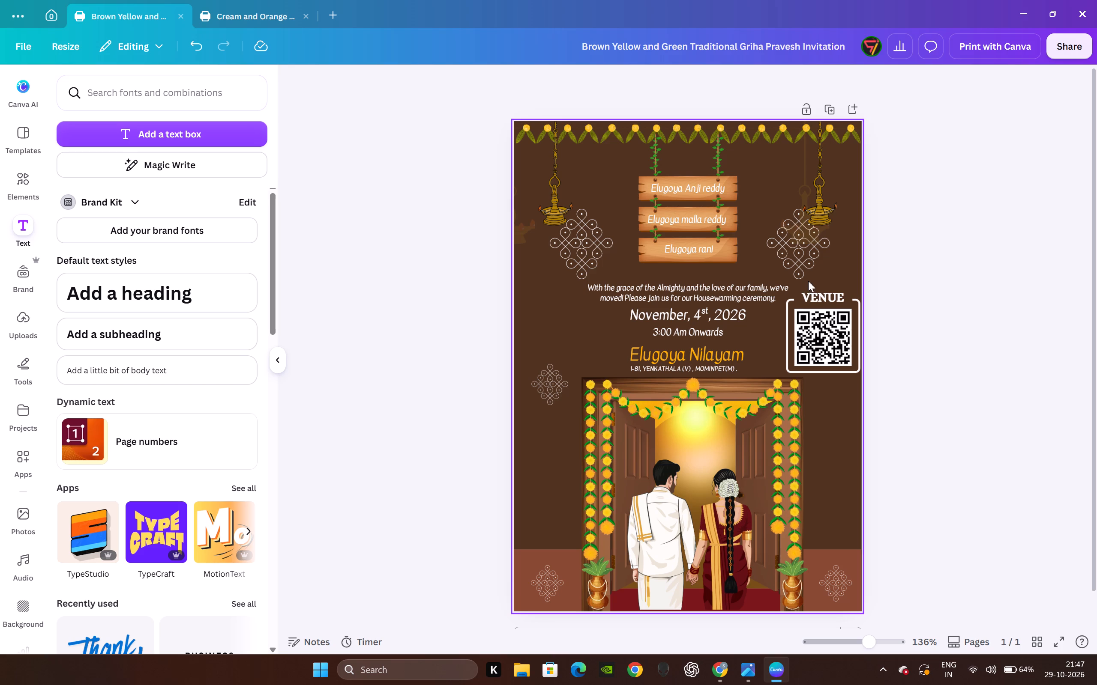
Reposition the VENUE label so that it sits centred in the gap at the top of the QR code frame.
left_click_drag(811, 295, 807, 296)
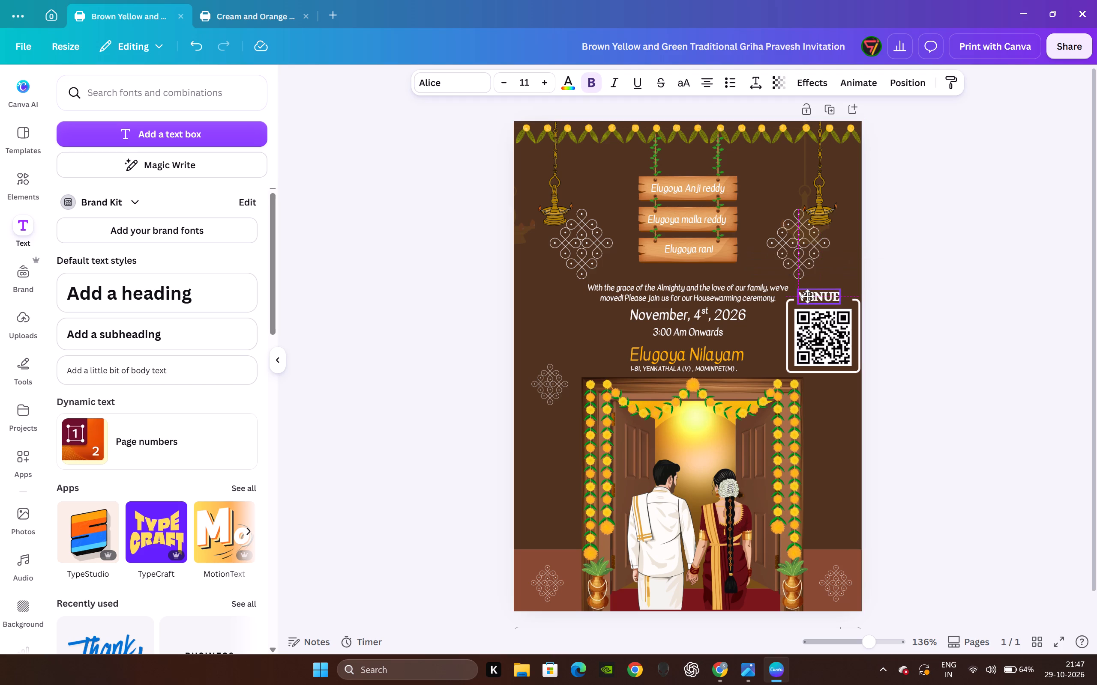
left_click_drag(807, 296, 809, 297)
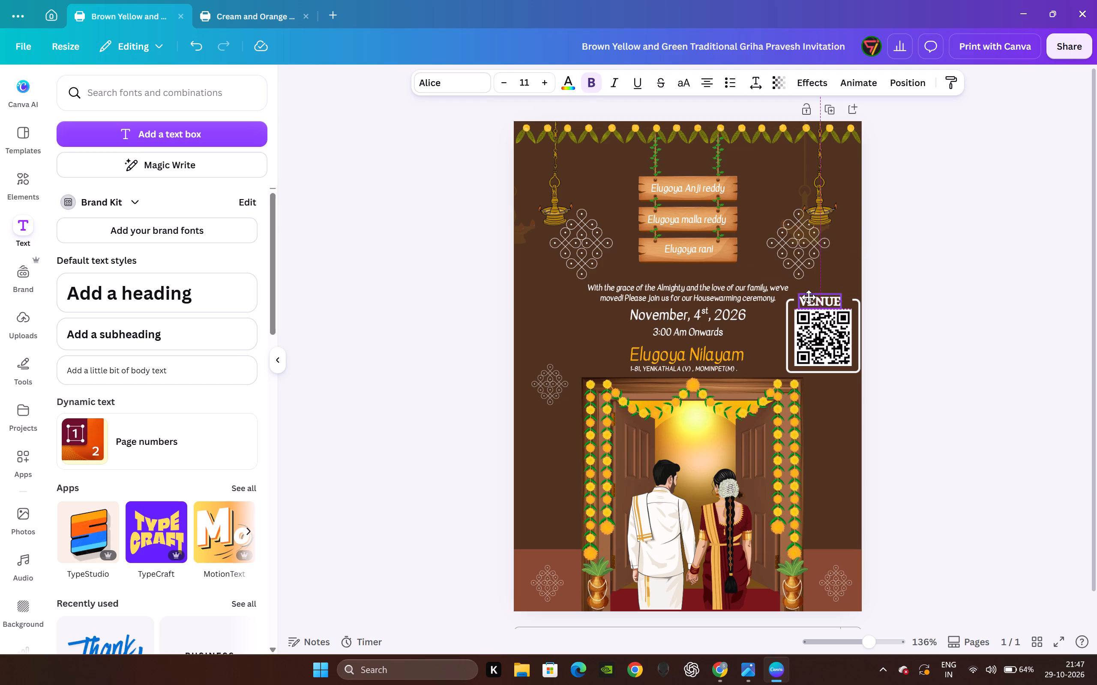
left_click_drag(809, 297, 807, 295)
left_click(914, 179)
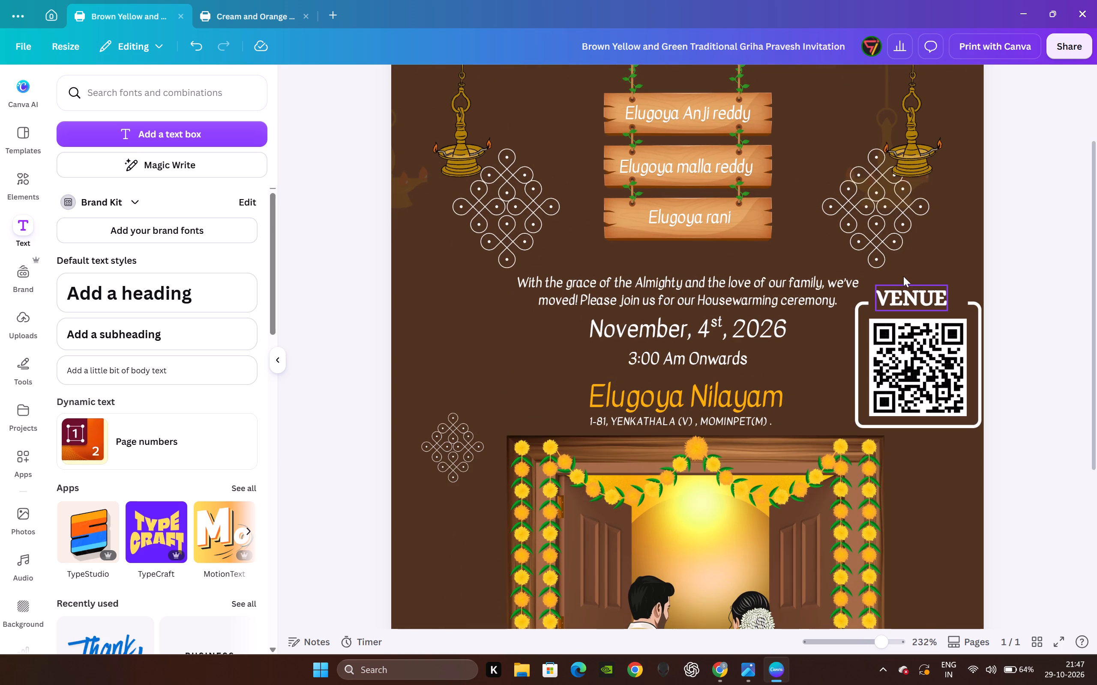
left_click_drag(891, 293, 898, 295)
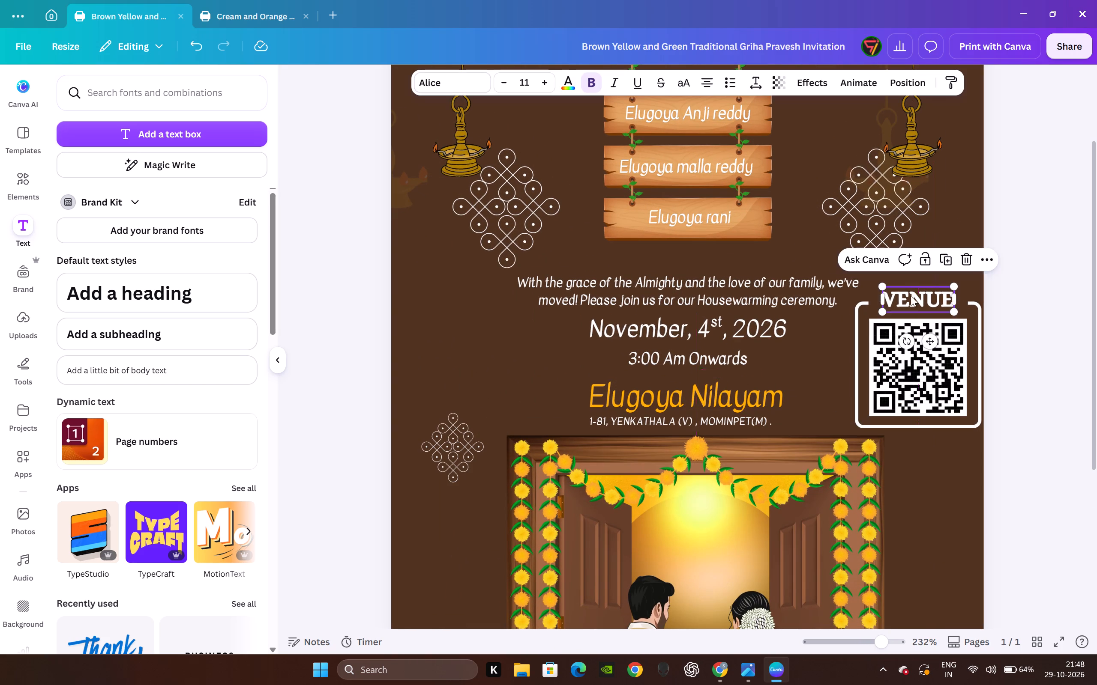
left_click_drag(1031, 292, 1037, 285)
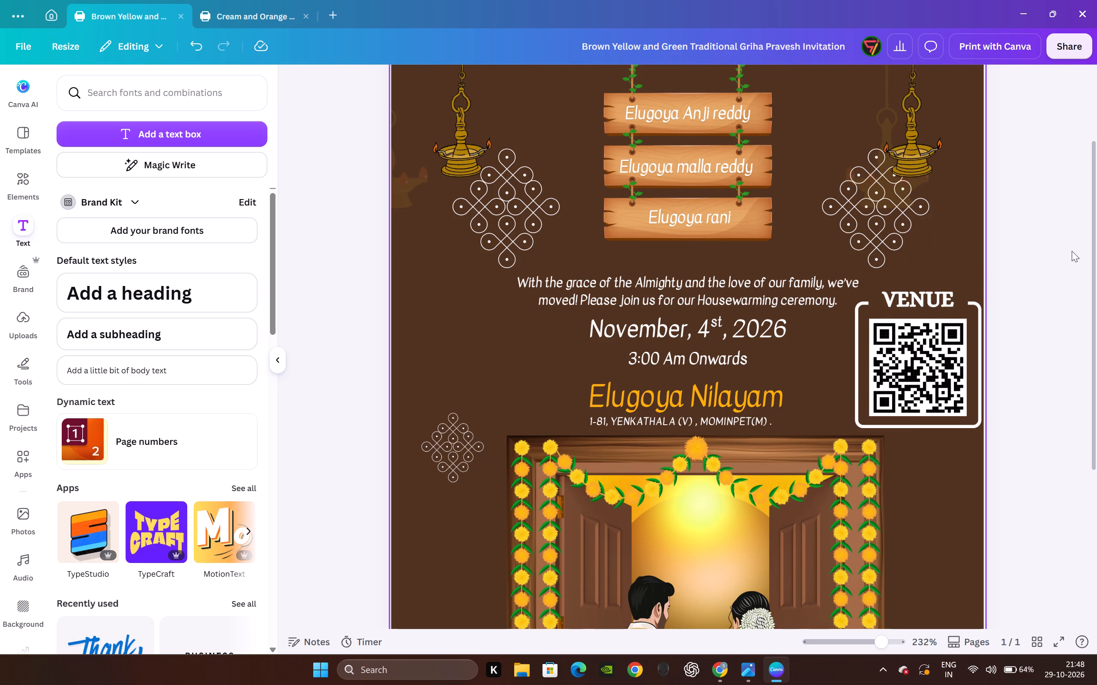
left_click_drag(1027, 259, 1031, 255)
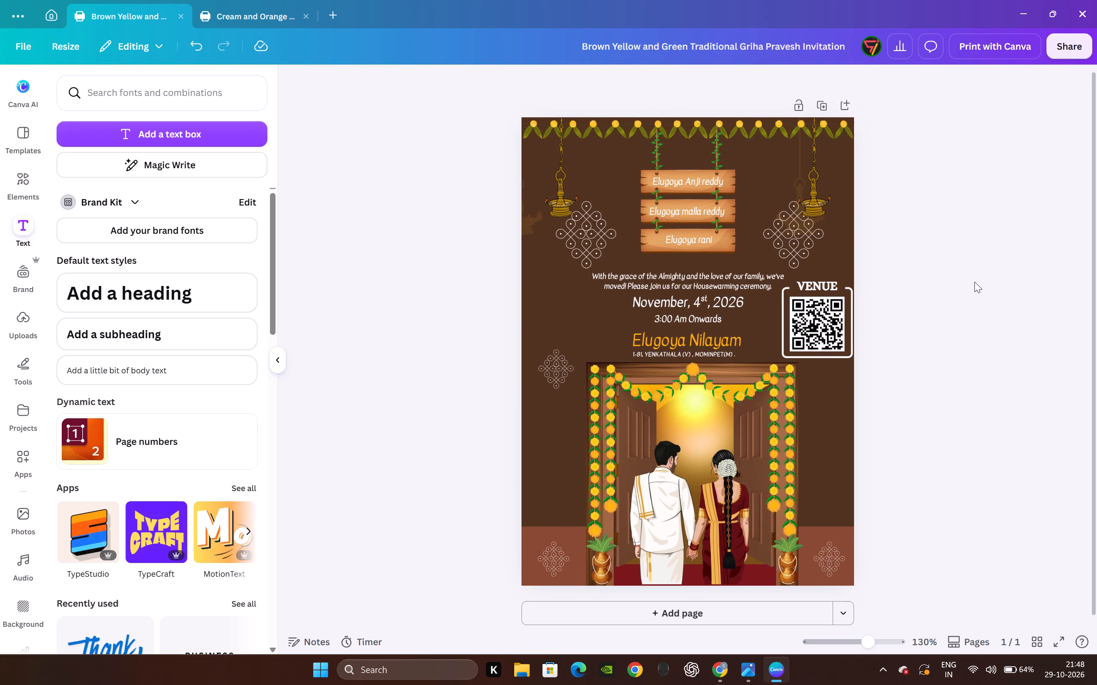
left_click(974, 282)
left_click(462, 220)
Move the faded background lamp group so that it is horizontally centred across the upper part of the invitation.
left_click_drag(744, 200, 774, 212)
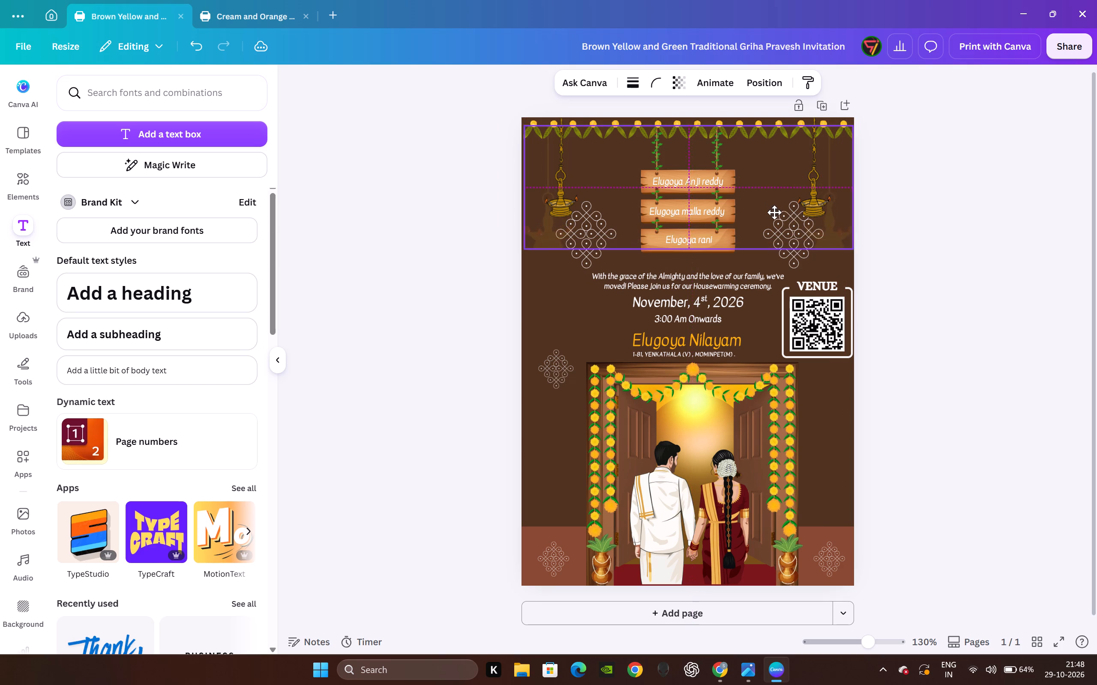
left_click_drag(774, 212, 776, 210)
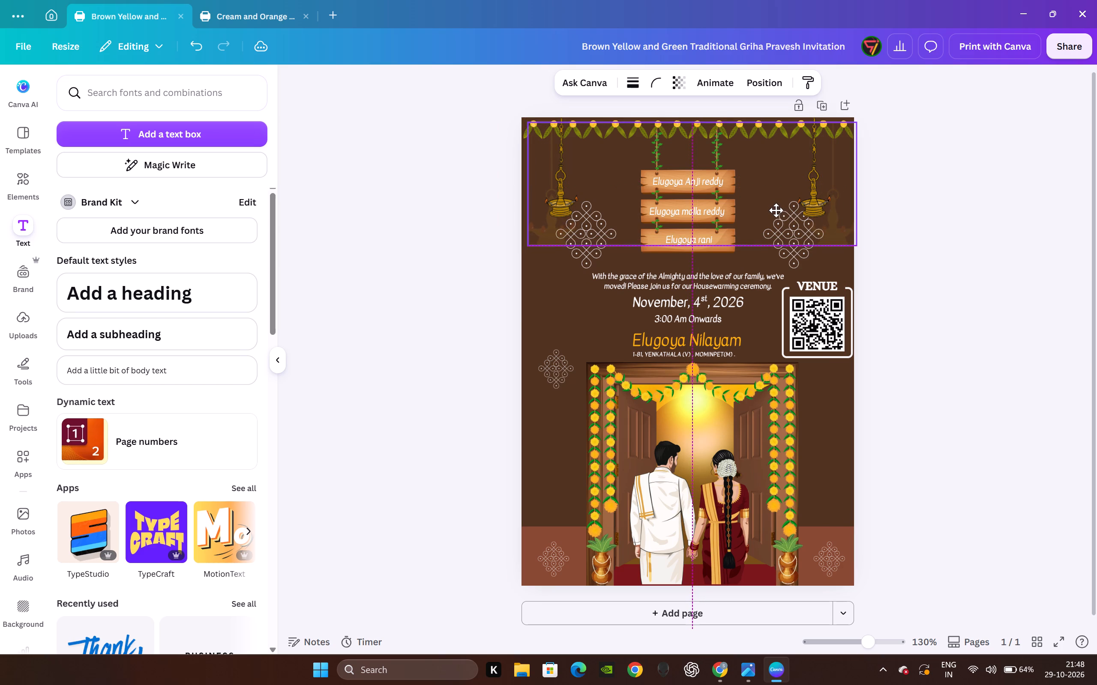
left_click_drag(776, 210, 773, 211)
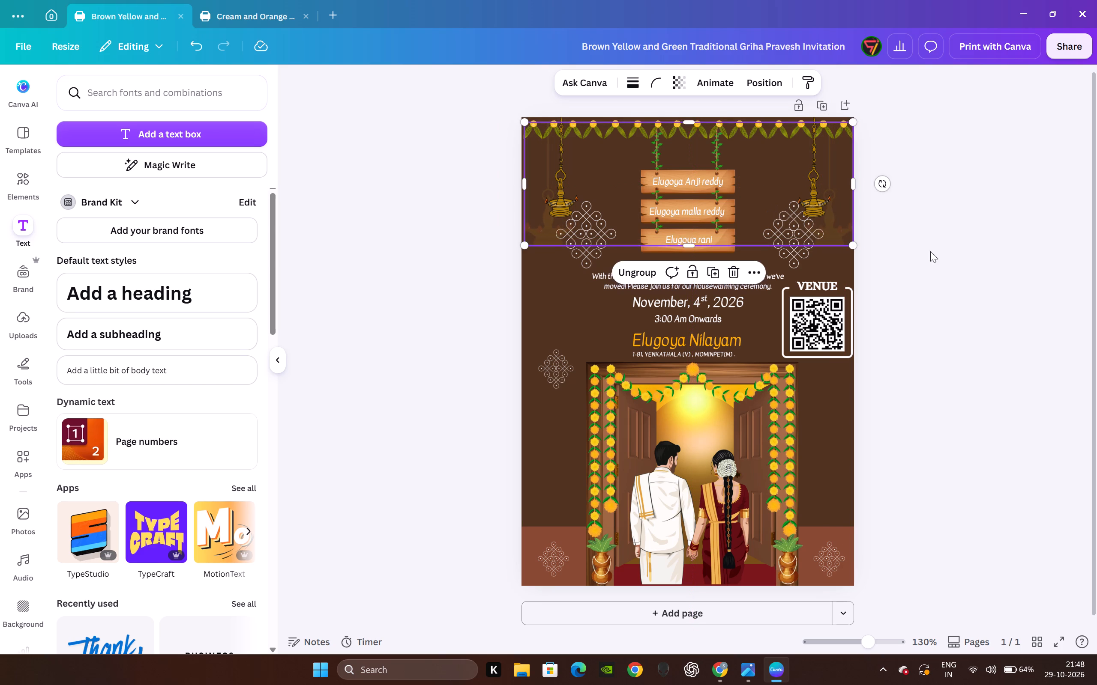
left_click(952, 257)
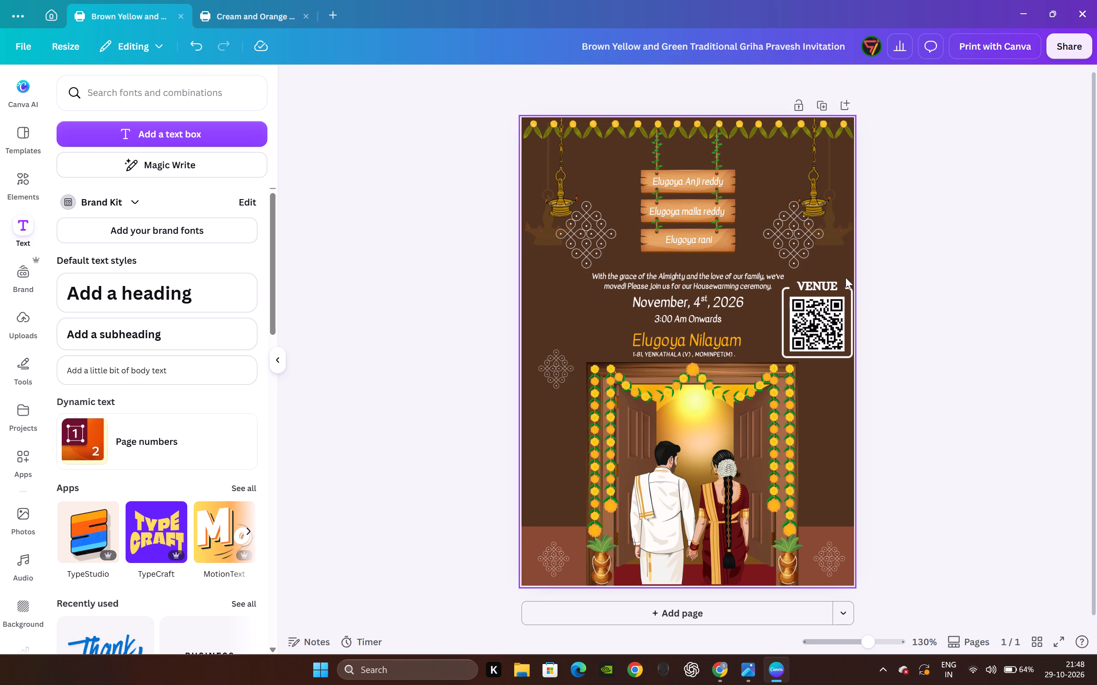
left_click(908, 270)
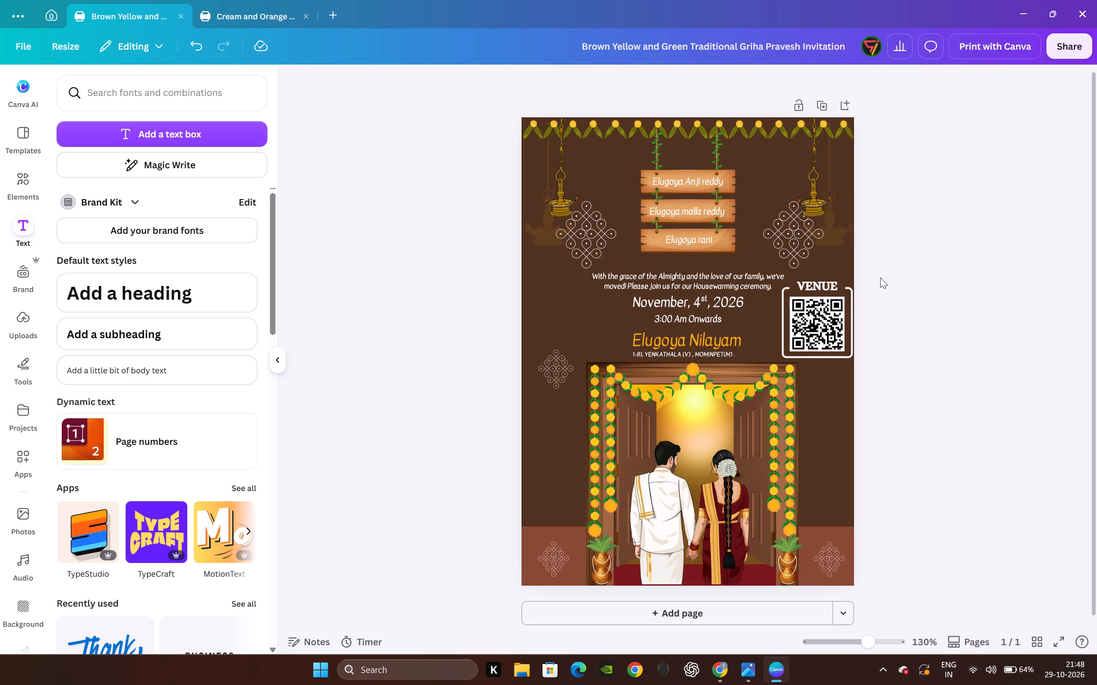
Capitalize the initials of the second and third words in the name on the middle wooden sign.
double_click(687, 208)
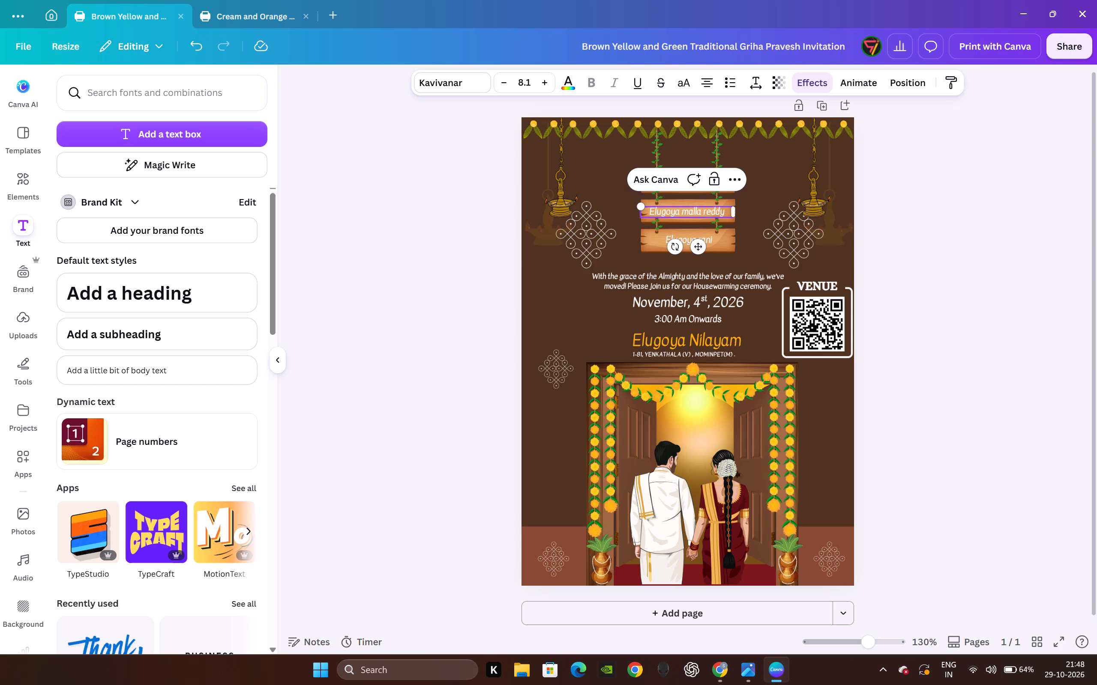
key("BackSpace")
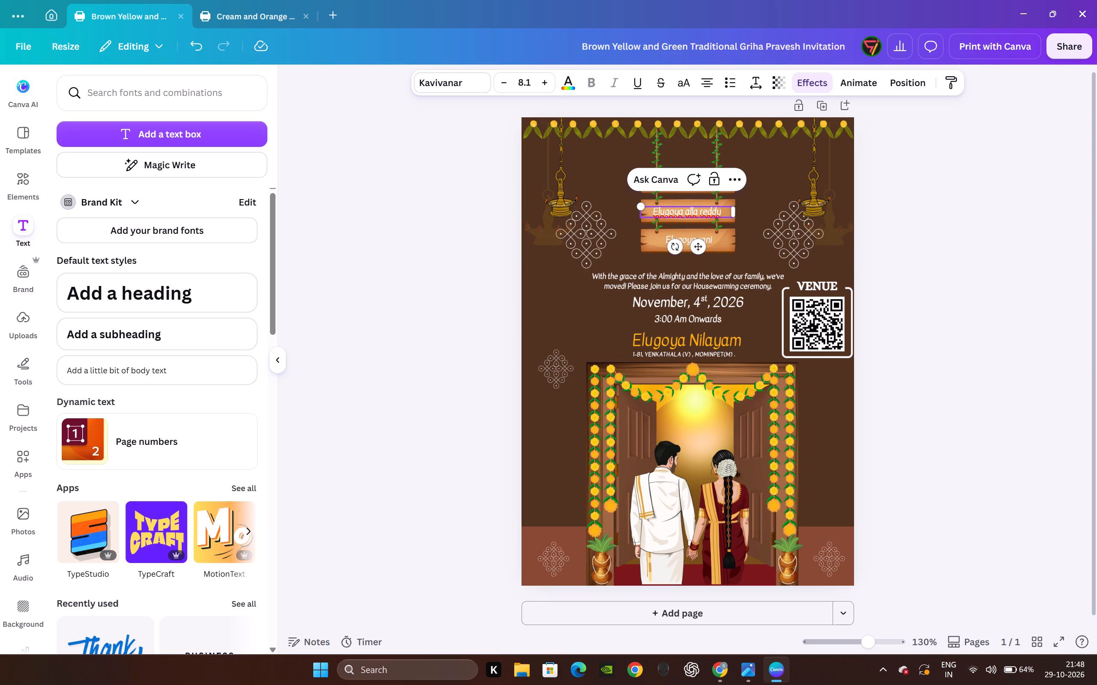
key("shift+m")
key("Right")
key("Right")
key("Right")
key("Right")
key("Right")
key("Right")
key("BackSpace")
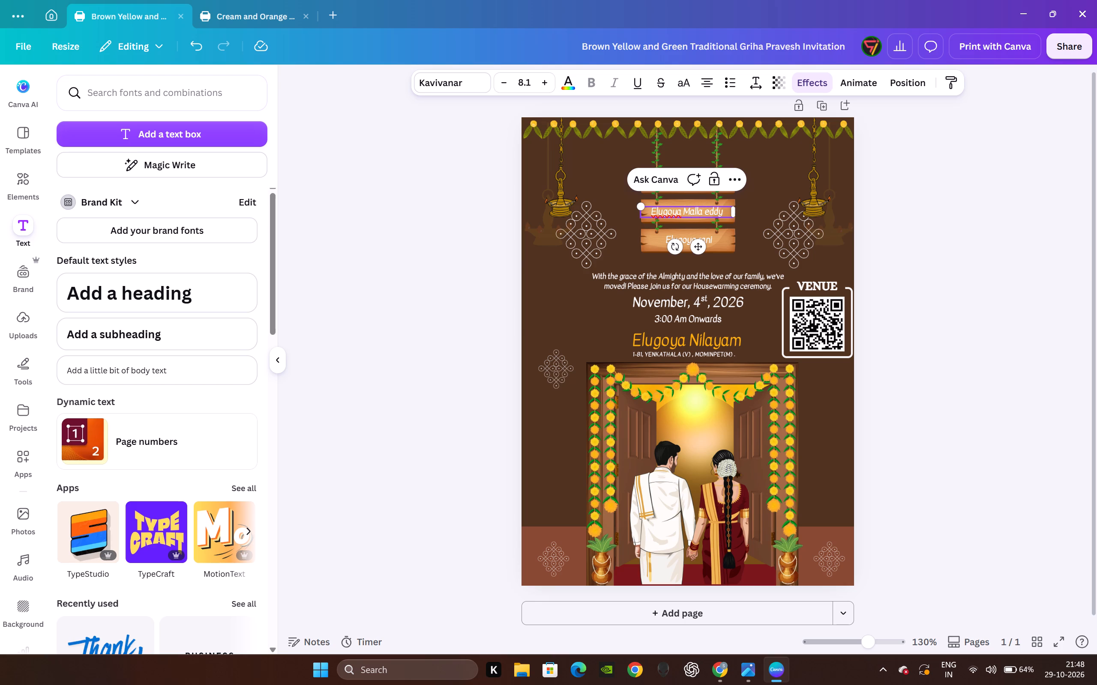
key("shift+r")
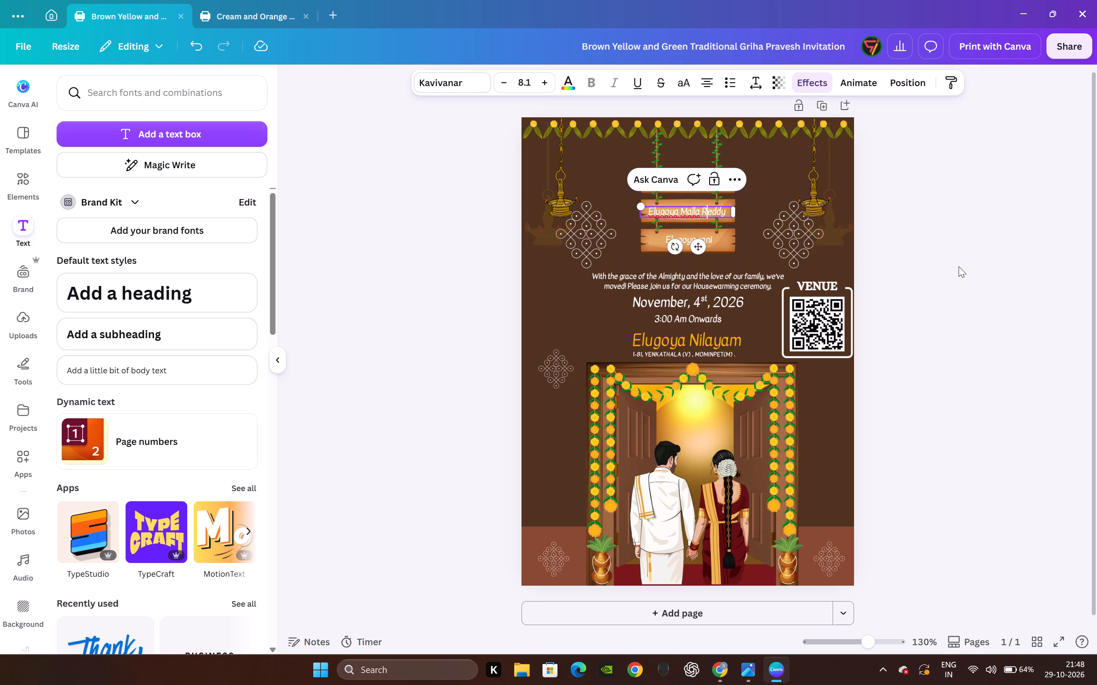
left_click(959, 266)
Delete the small kolam pattern to the left of the address line, above the doorway's left corner.
left_click(551, 360)
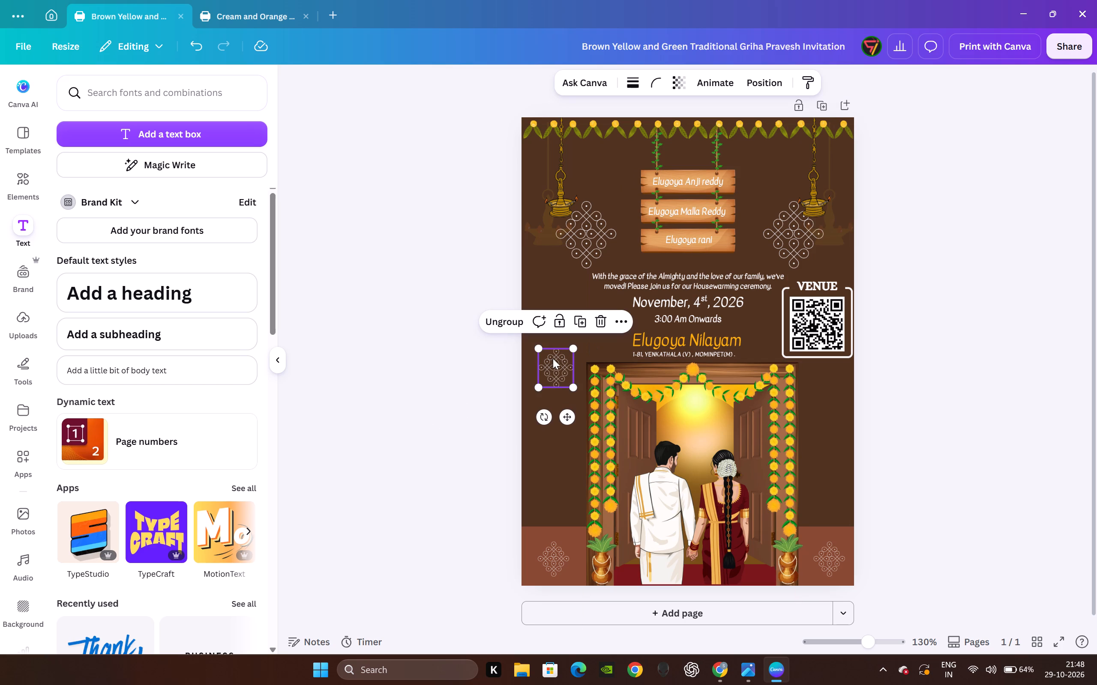
left_click(594, 325)
left_click(411, 363)
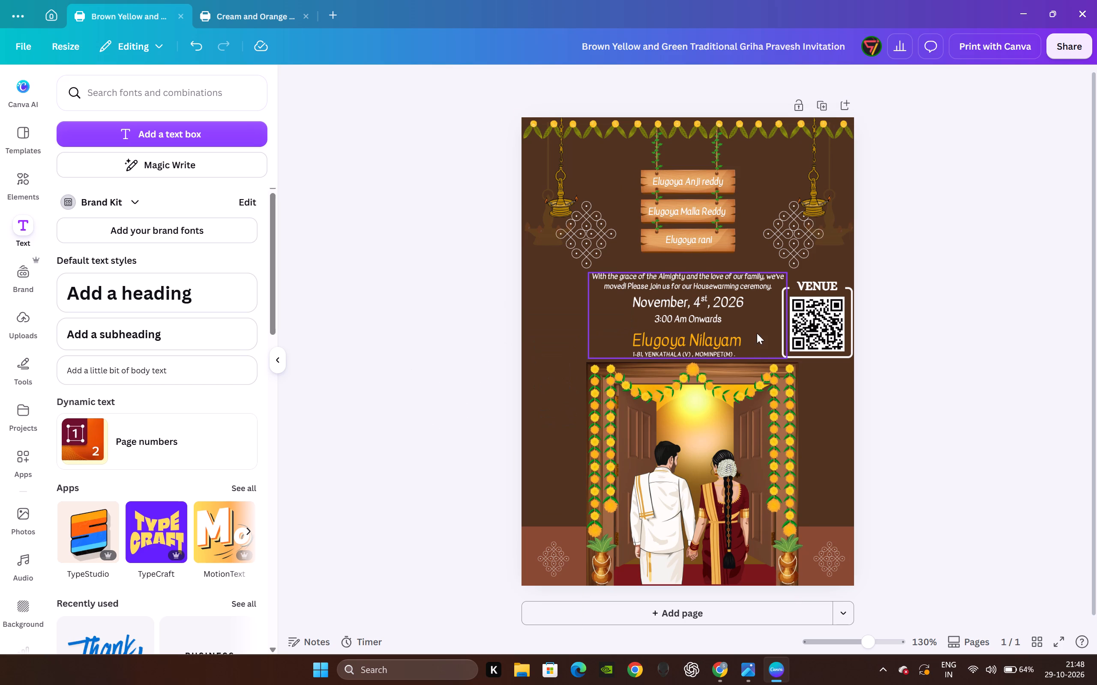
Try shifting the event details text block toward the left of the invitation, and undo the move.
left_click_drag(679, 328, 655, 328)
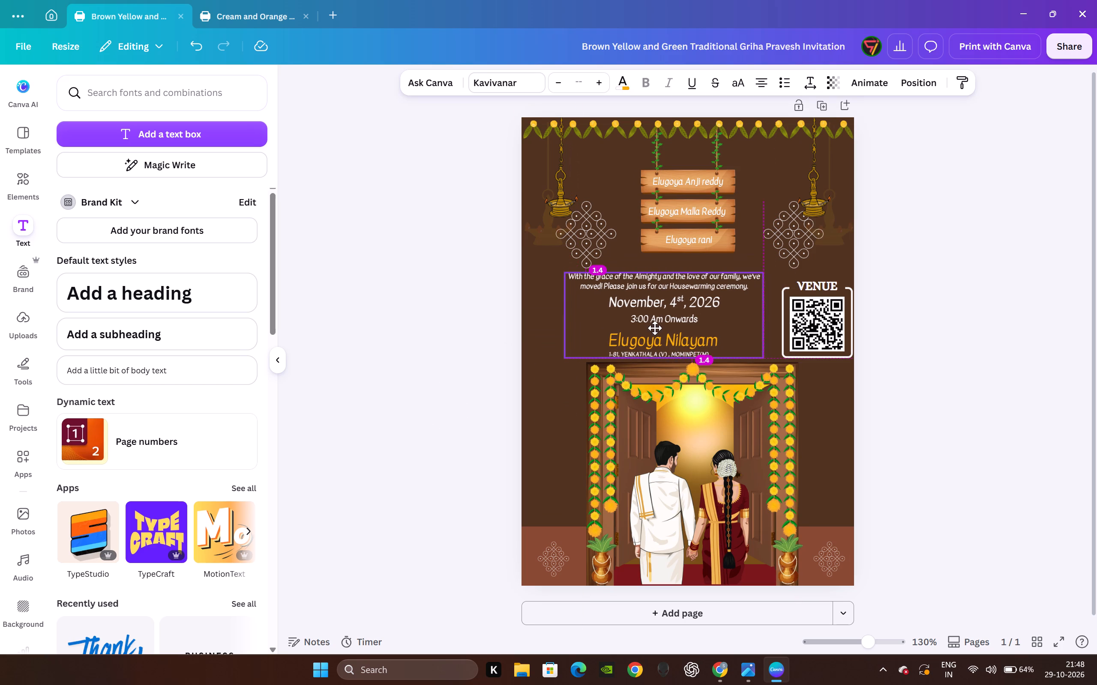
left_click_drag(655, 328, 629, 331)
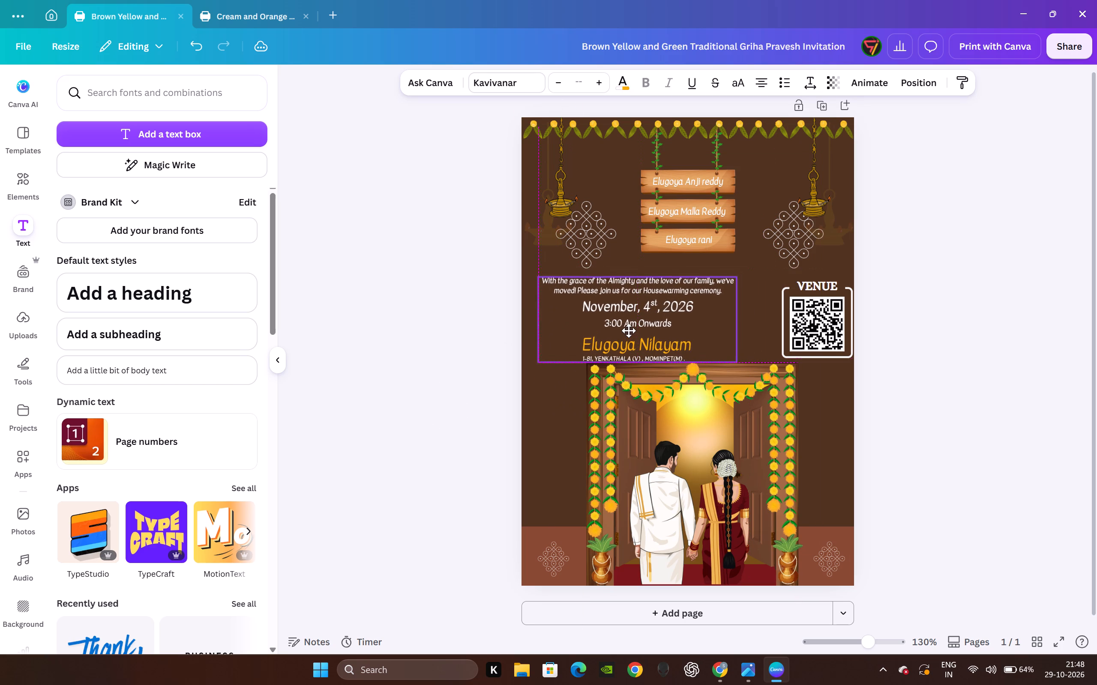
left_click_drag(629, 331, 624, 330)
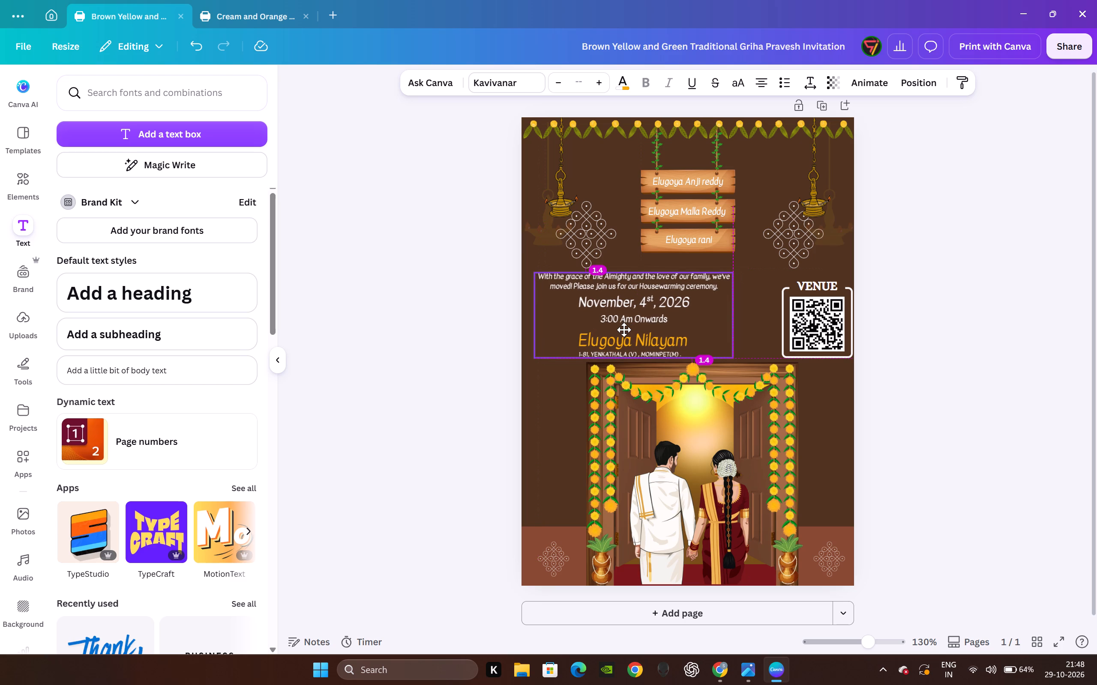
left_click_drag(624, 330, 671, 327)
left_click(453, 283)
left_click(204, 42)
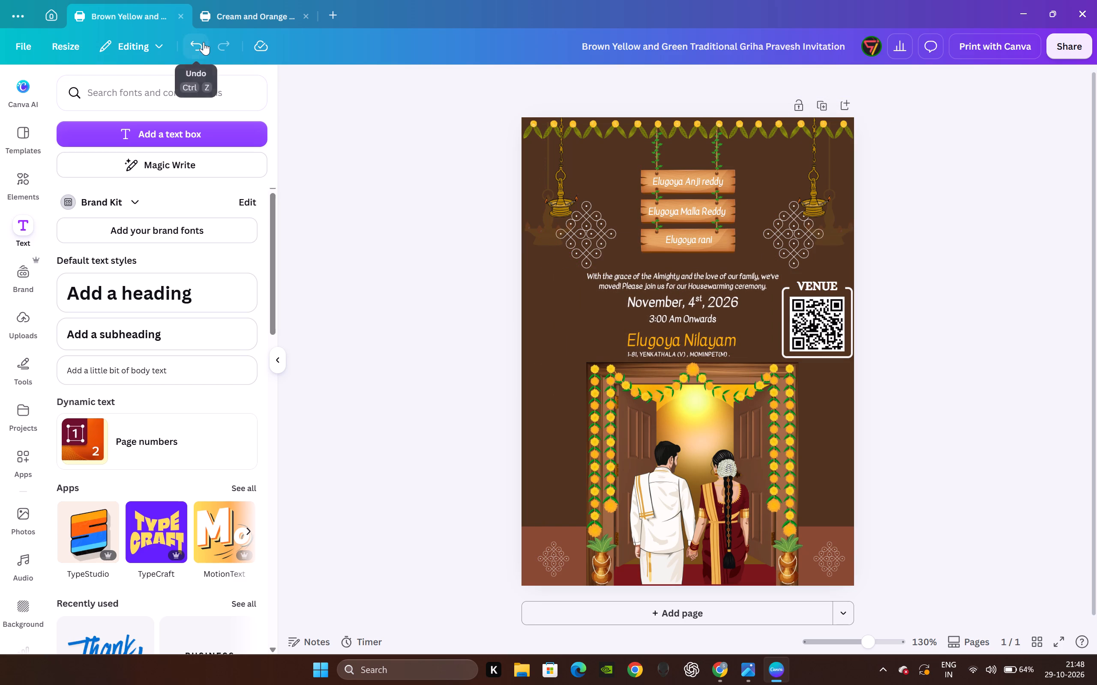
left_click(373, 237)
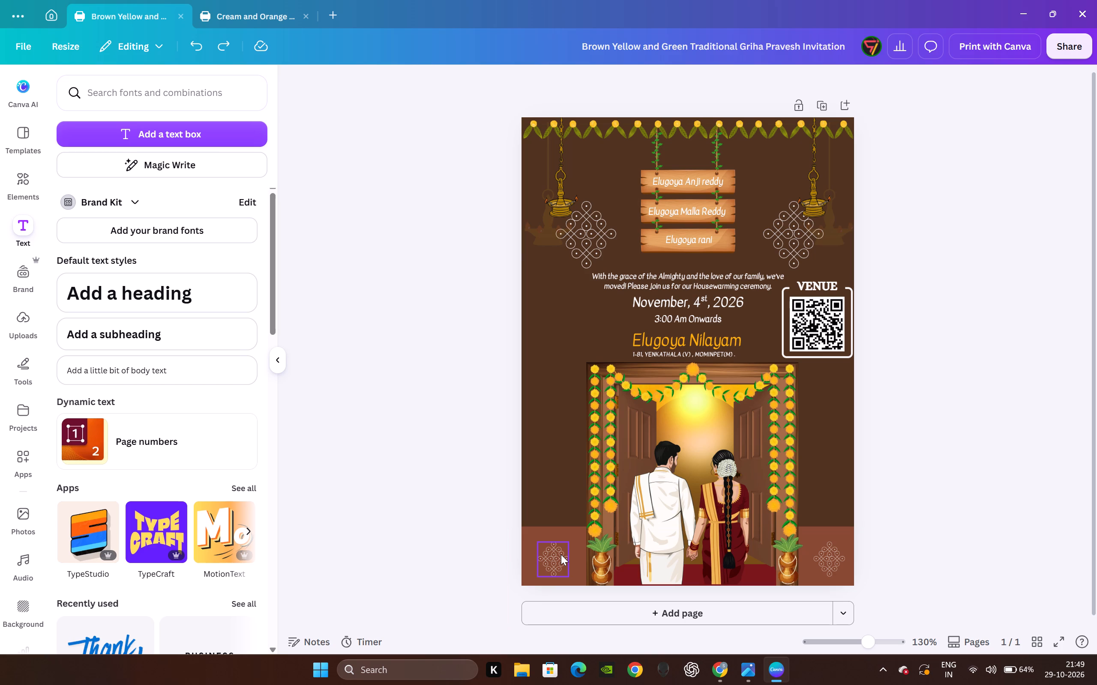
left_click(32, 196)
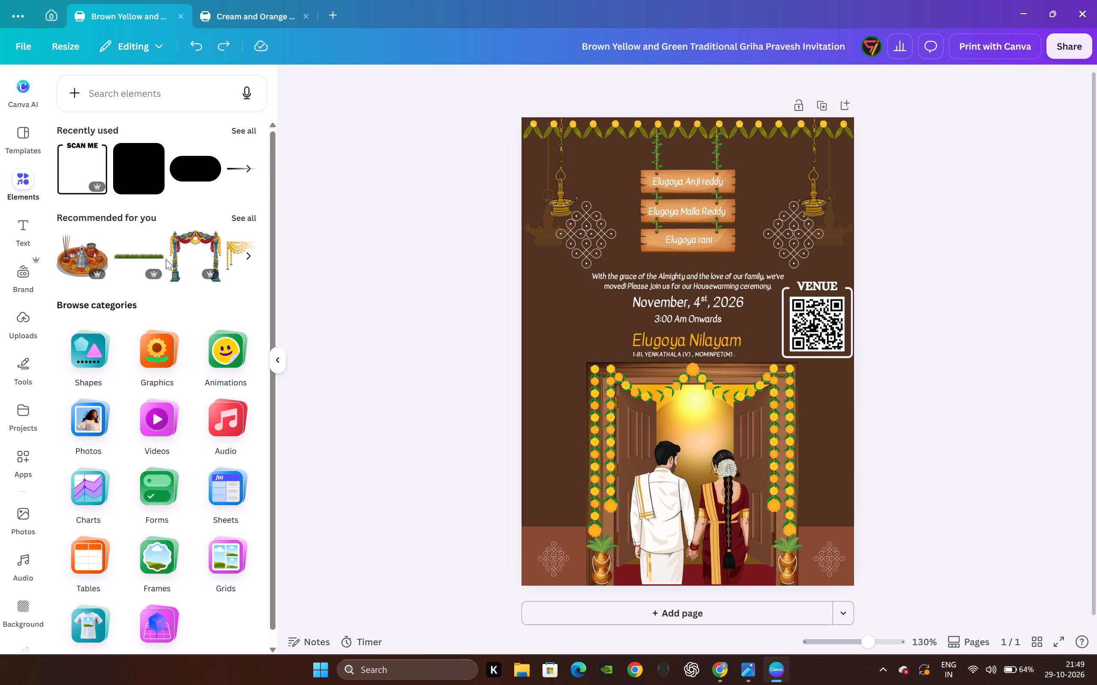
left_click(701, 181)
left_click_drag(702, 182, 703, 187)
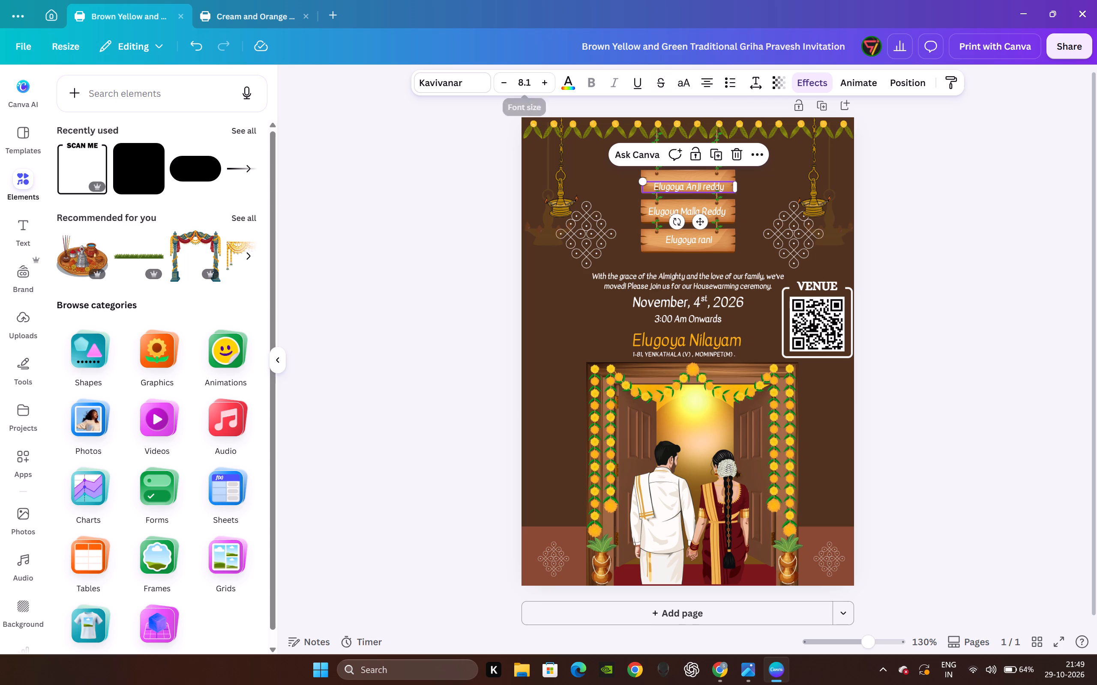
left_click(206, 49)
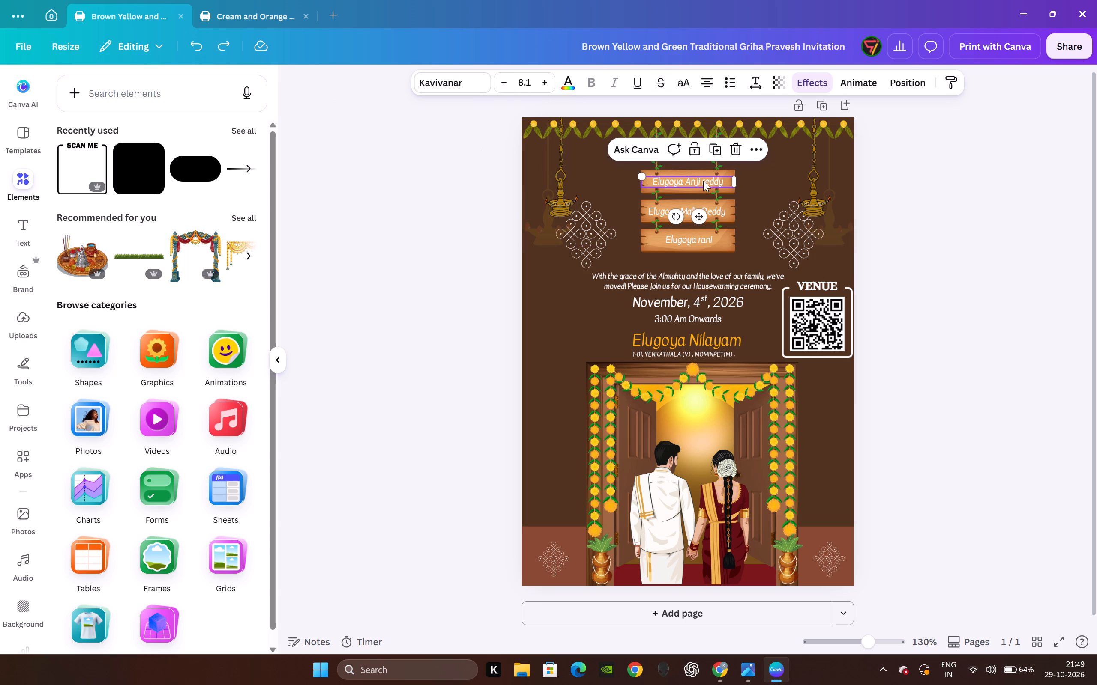
Capitalize the initial of the last word in the name on the top wooden sign.
left_click(706, 181)
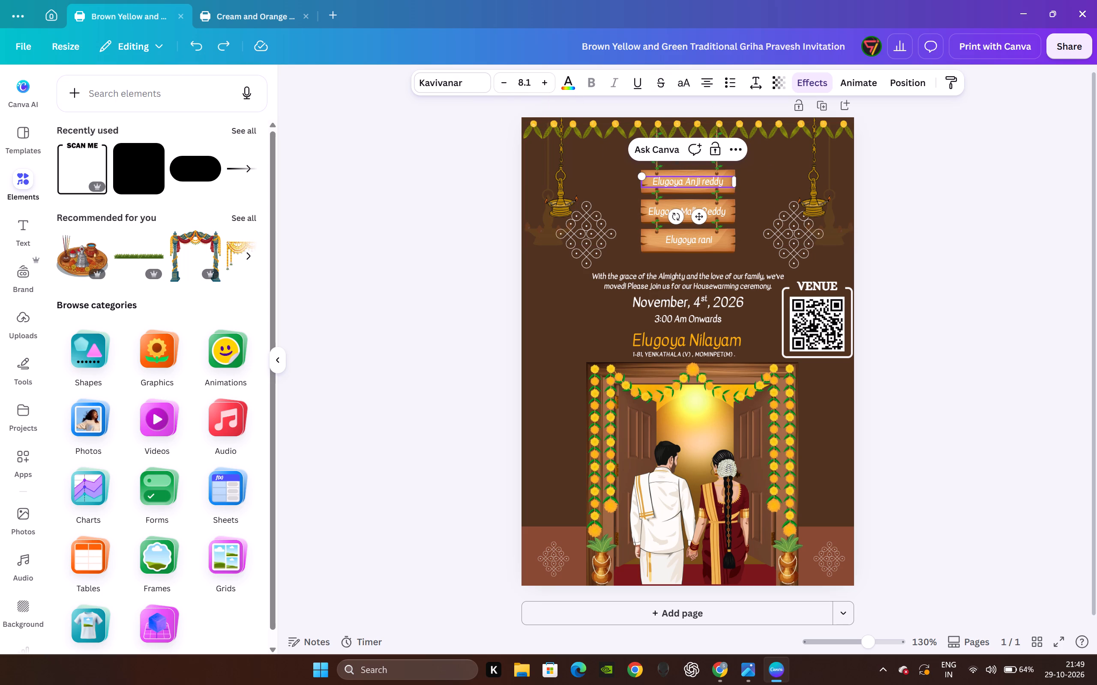
key("BackSpace")
key("shift+r")
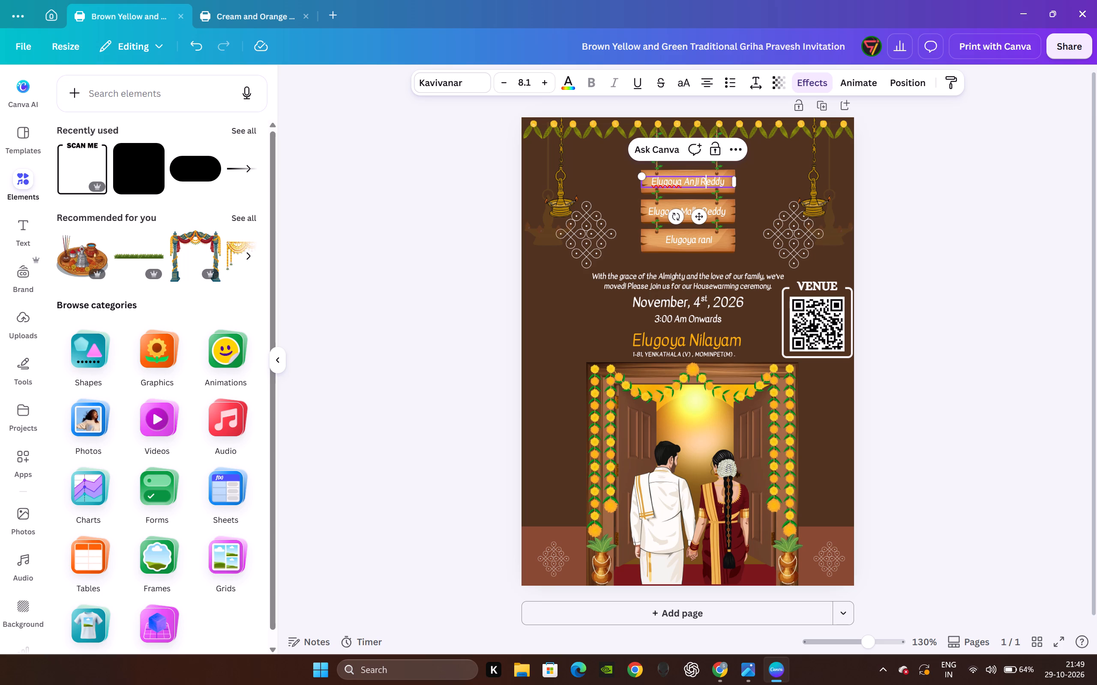
left_click_drag(935, 216, 936, 228)
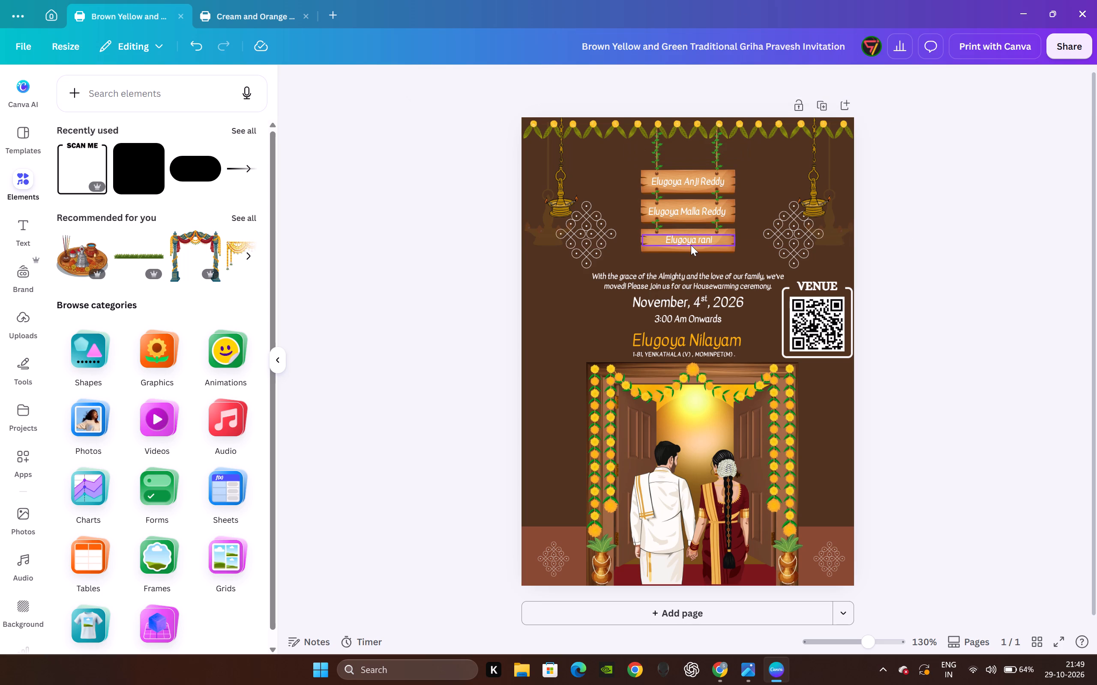
Capitalize the initial of the second word in the name on the bottom wooden sign.
double_click(696, 240)
left_click(700, 241)
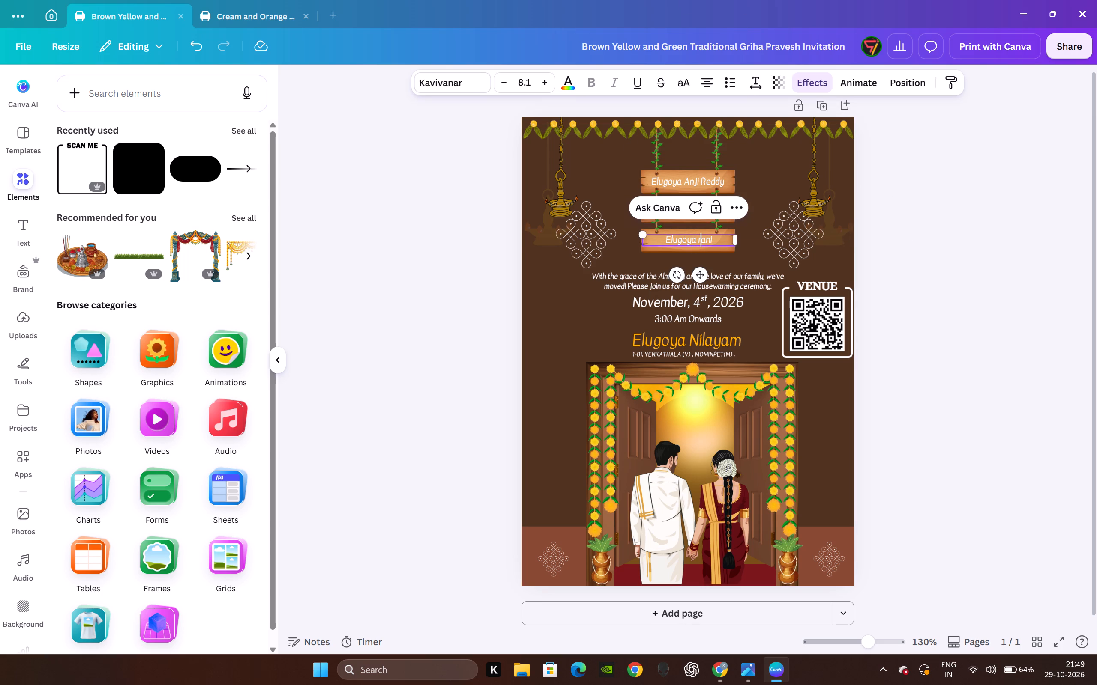
key("BackSpace")
key("shift+r")
left_click(990, 261)
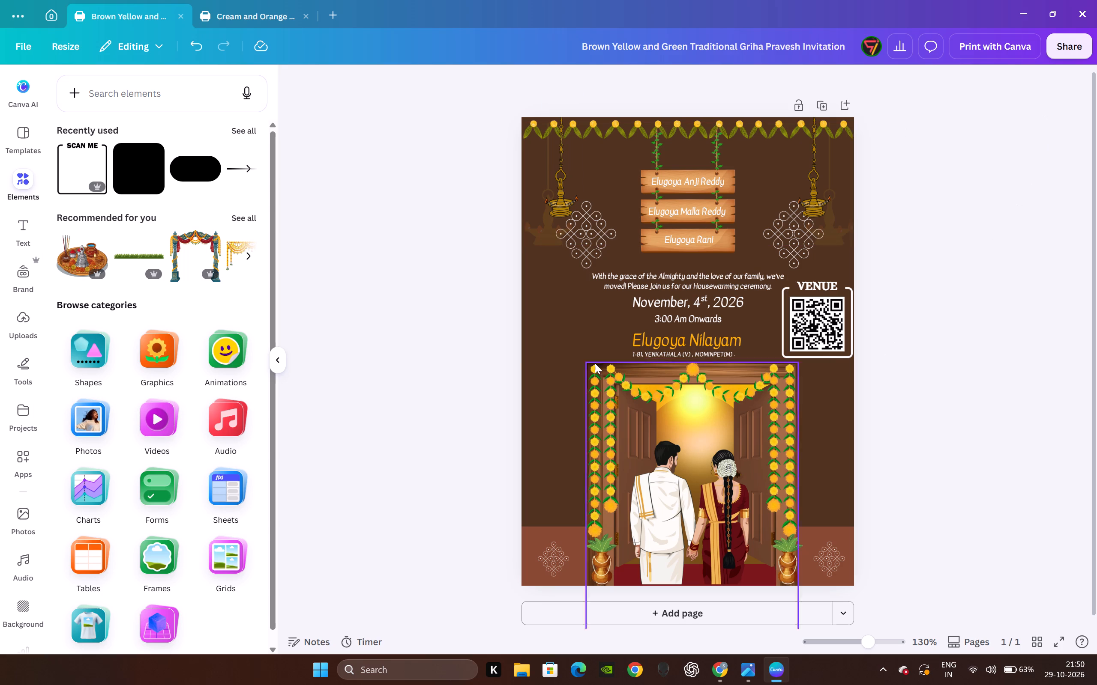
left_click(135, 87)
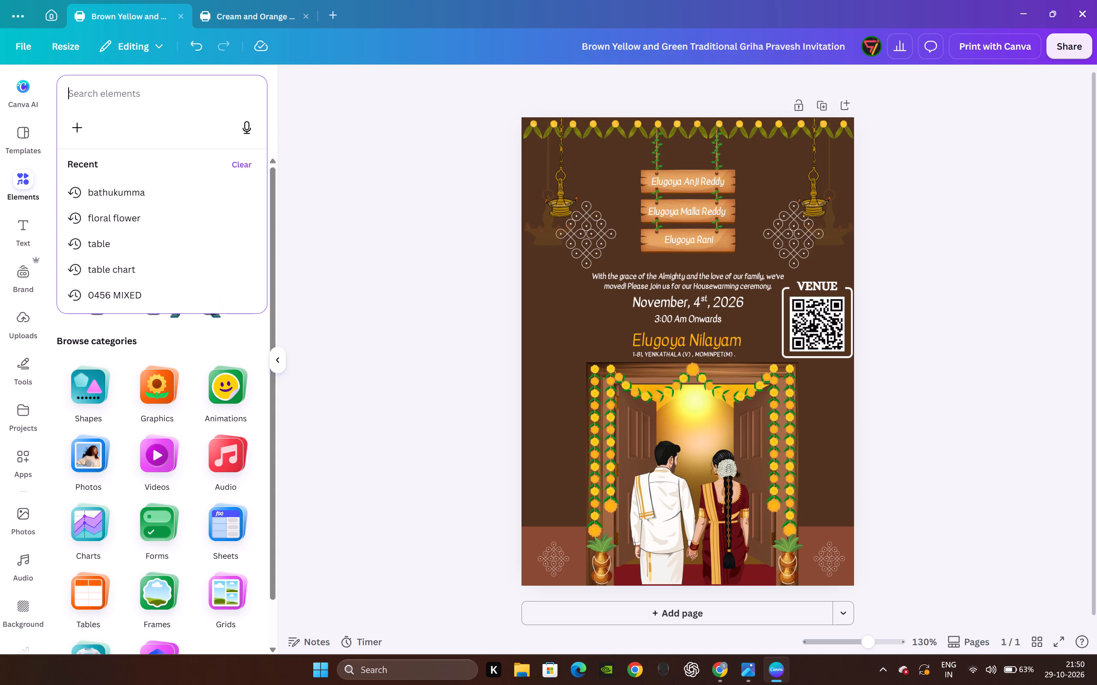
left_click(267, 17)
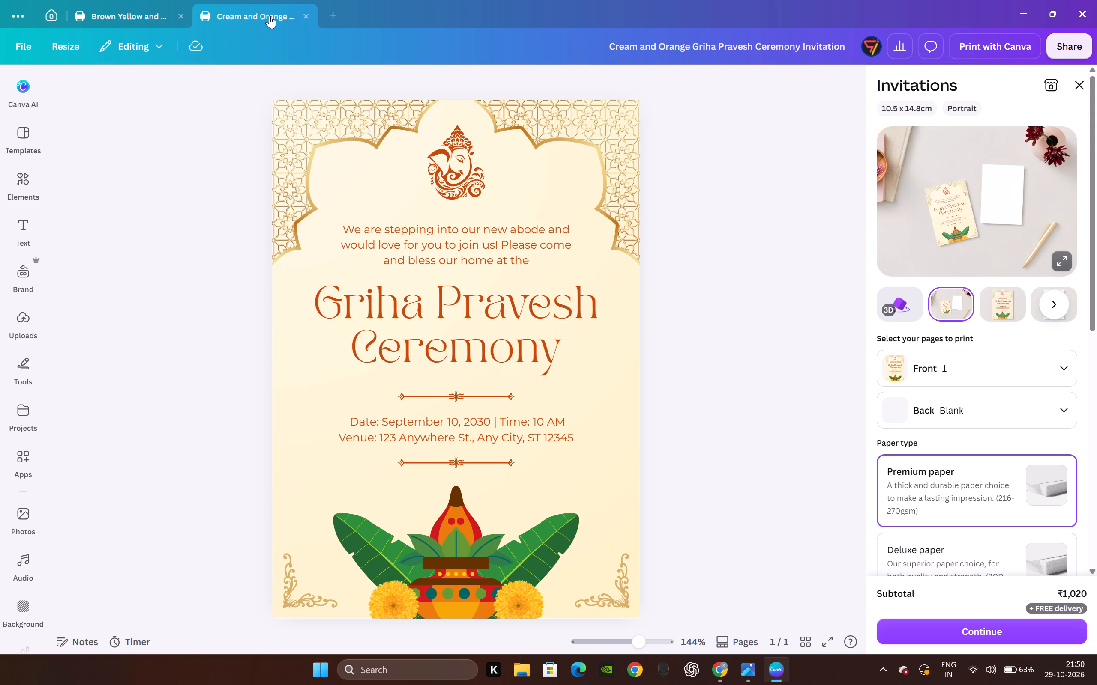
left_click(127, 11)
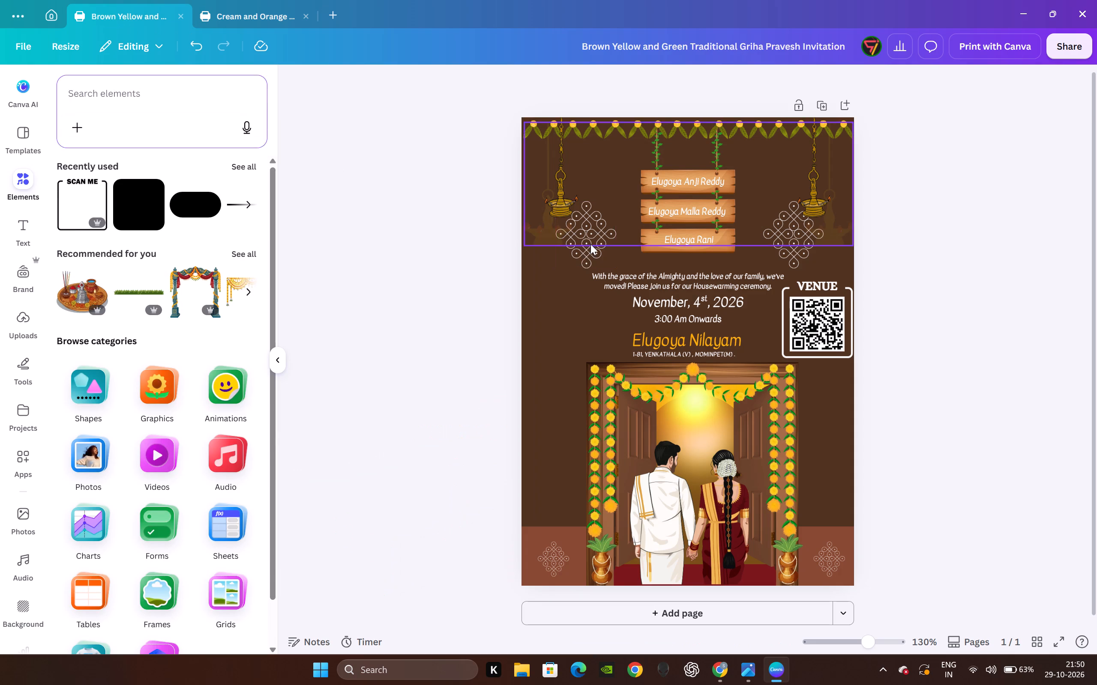
Duplicate the upper-left kolam pattern and place the copy half off the invitation's left edge, beside the top of the doorway.
left_click(585, 264)
left_click(614, 176)
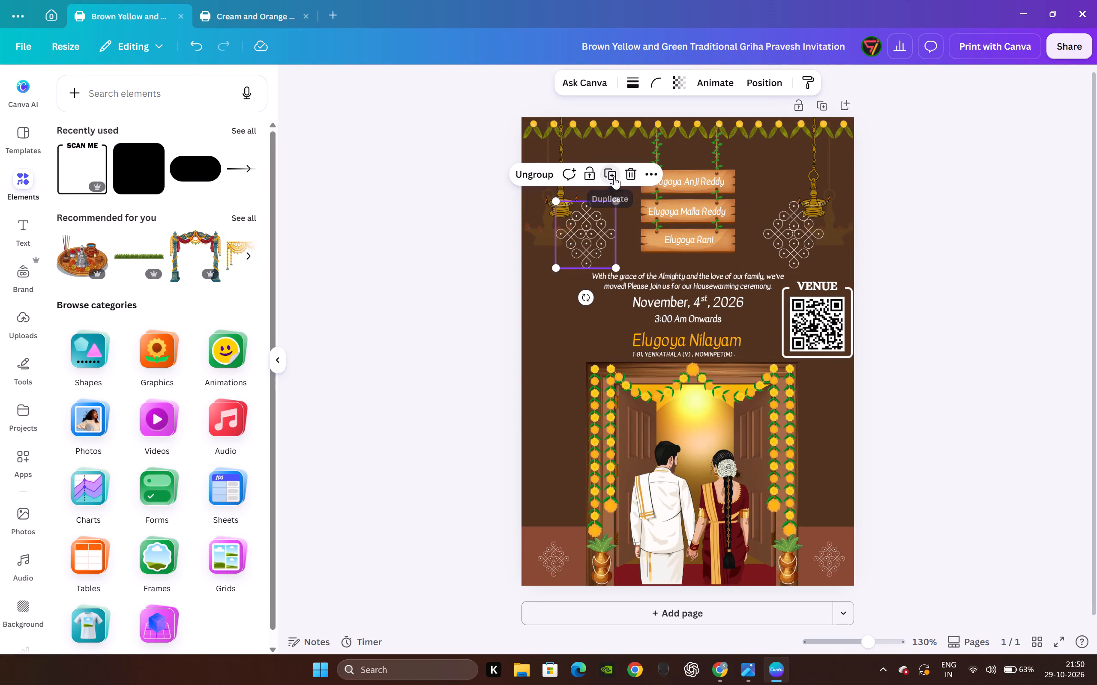
left_click_drag(585, 266, 563, 313)
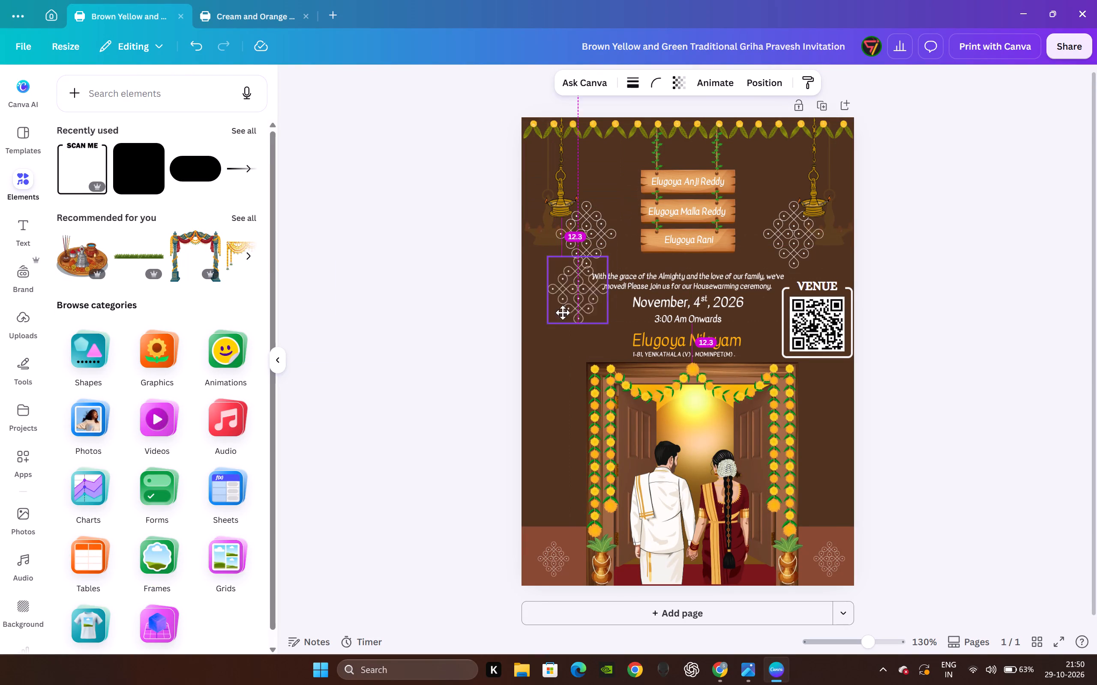
left_click_drag(563, 313, 512, 384)
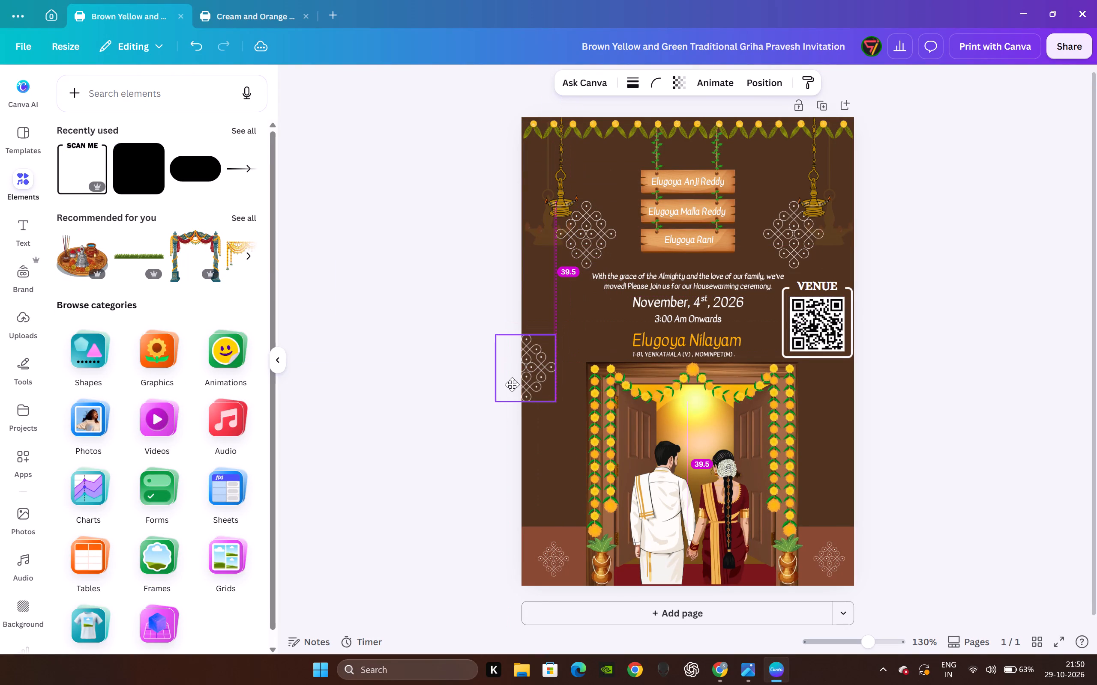
left_click_drag(512, 384, 510, 384)
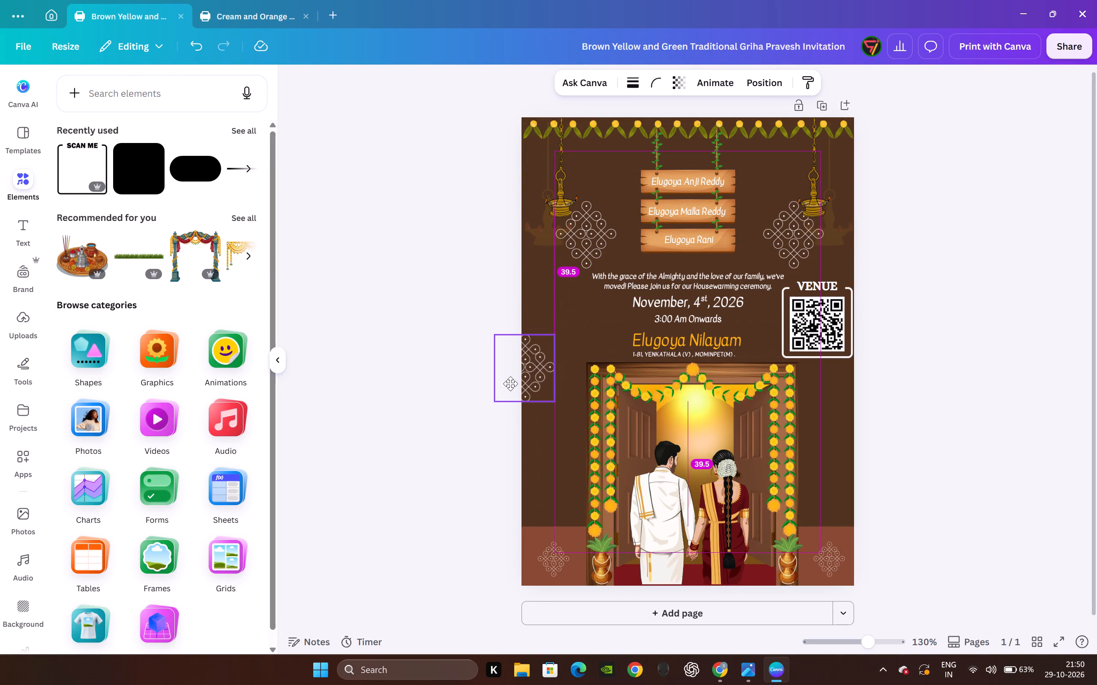
left_click_drag(510, 384, 509, 396)
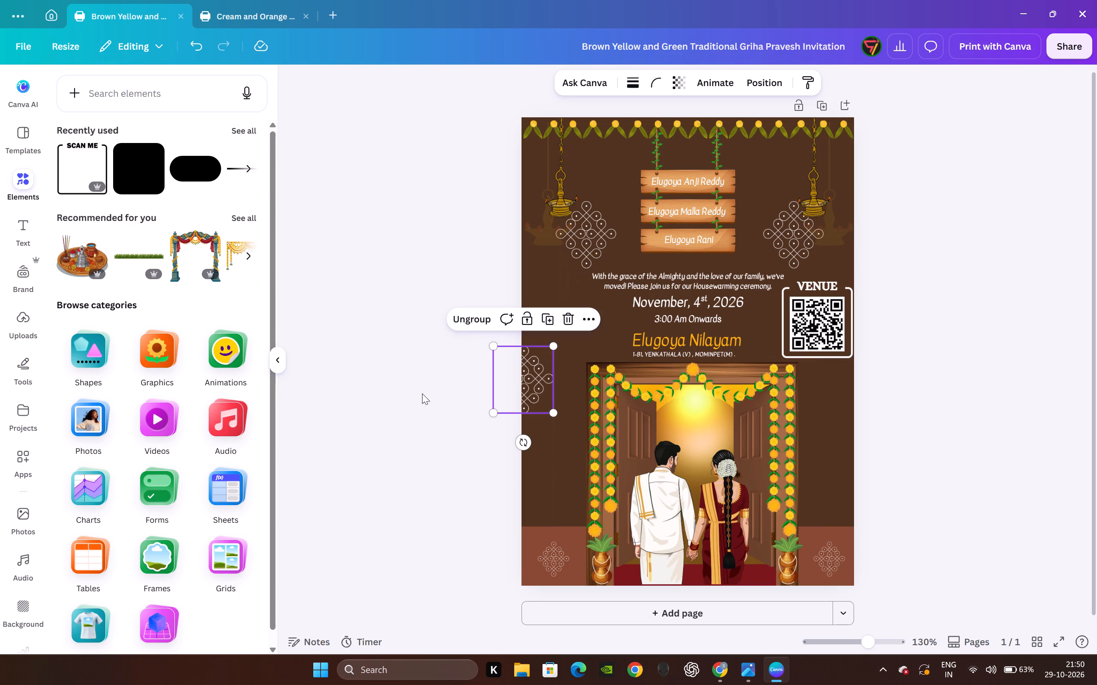
left_click(397, 388)
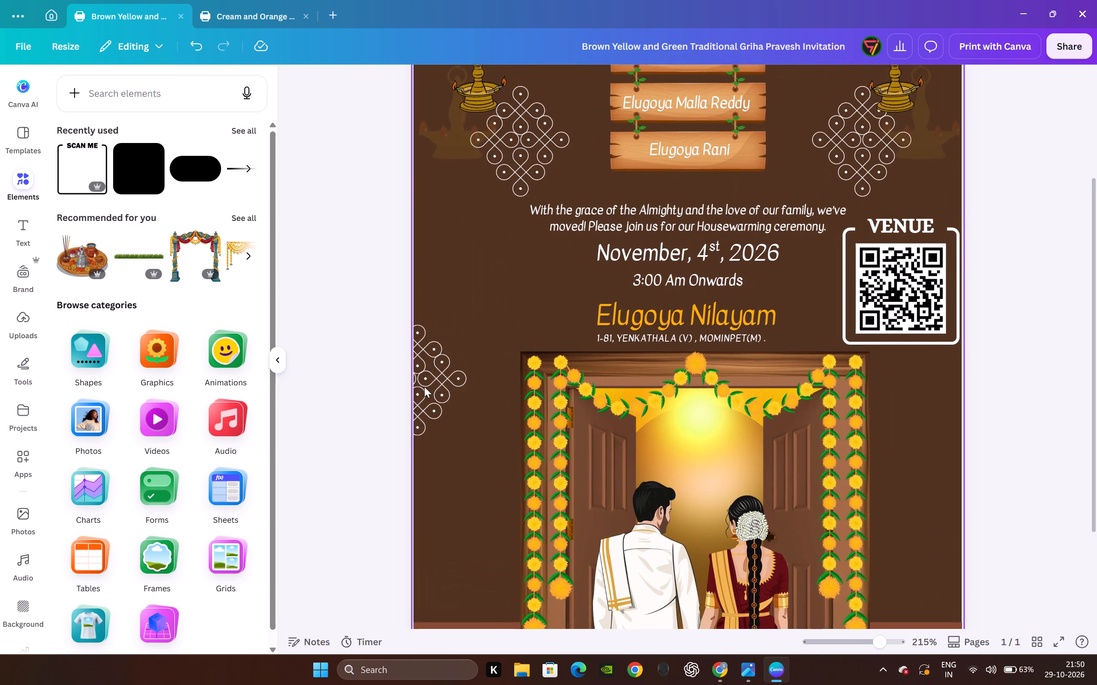
left_click_drag(423, 387, 409, 440)
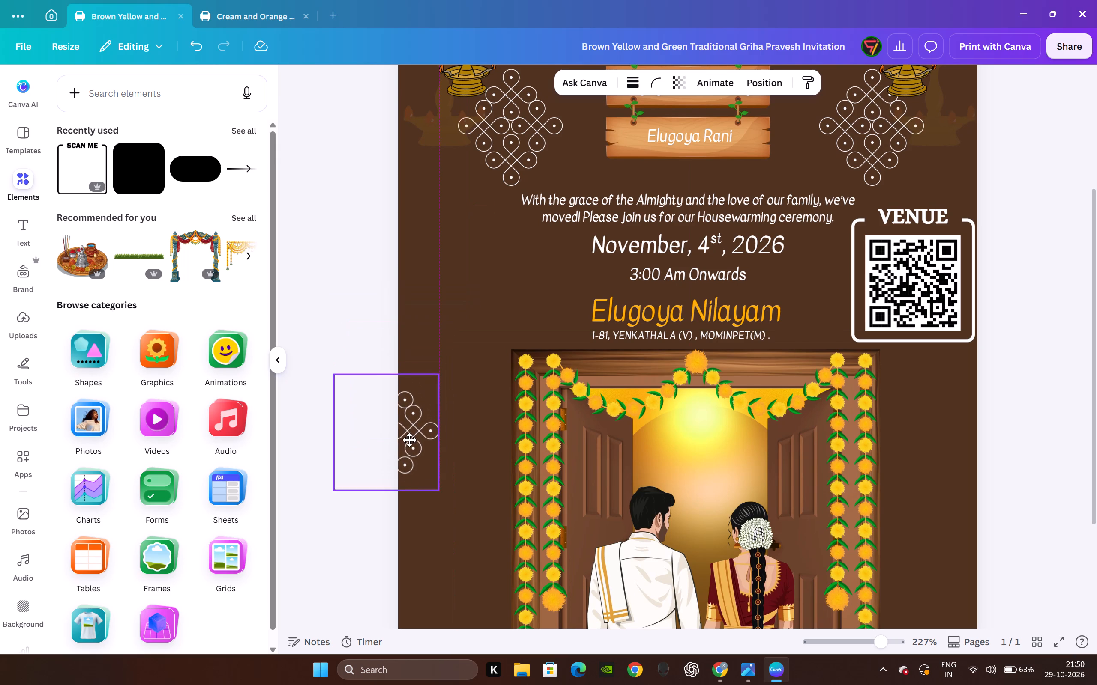
left_click_drag(409, 440, 418, 446)
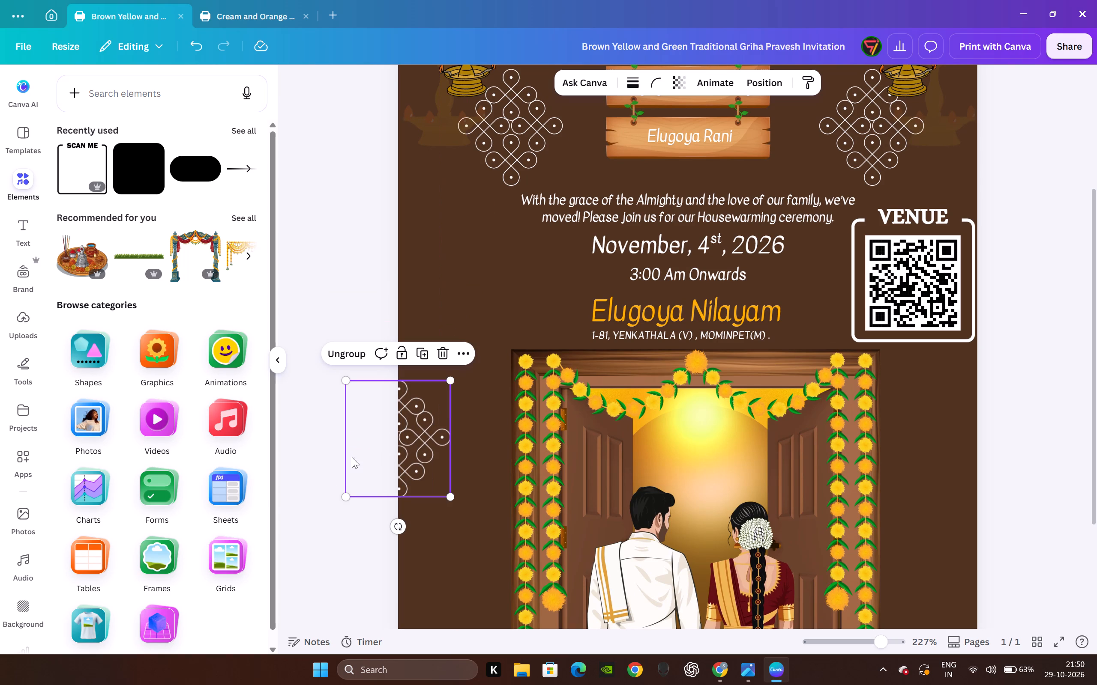
left_click(309, 483)
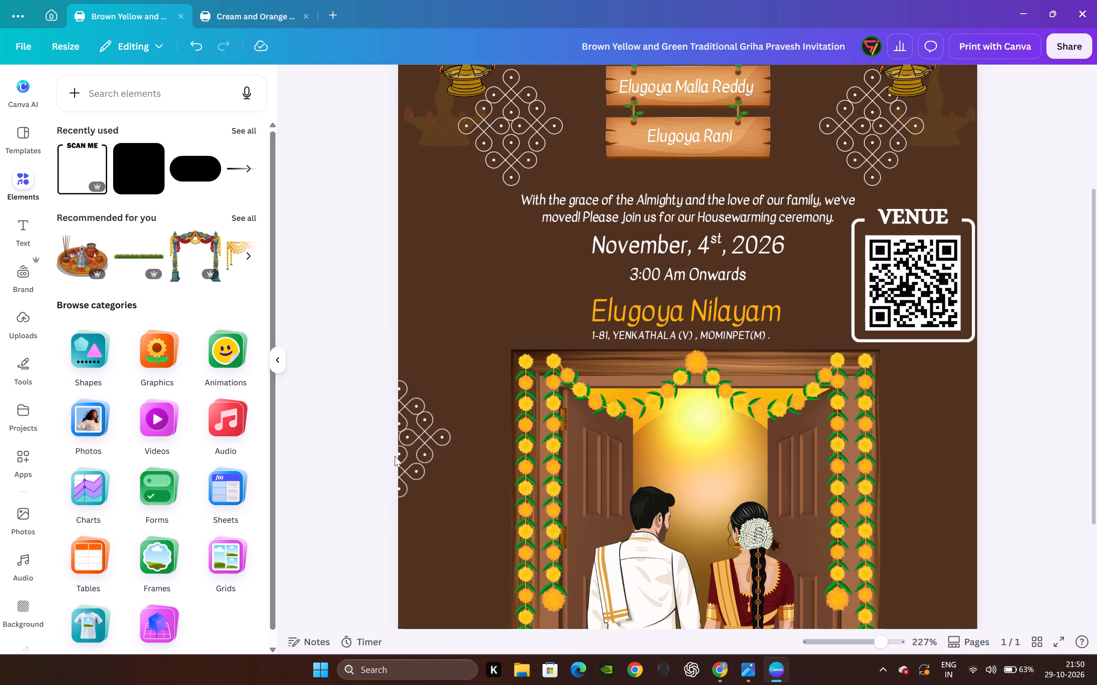
Duplicate the kolam on the invitation's left edge and place the copy half off the right edge, level with the original.
left_click(408, 455)
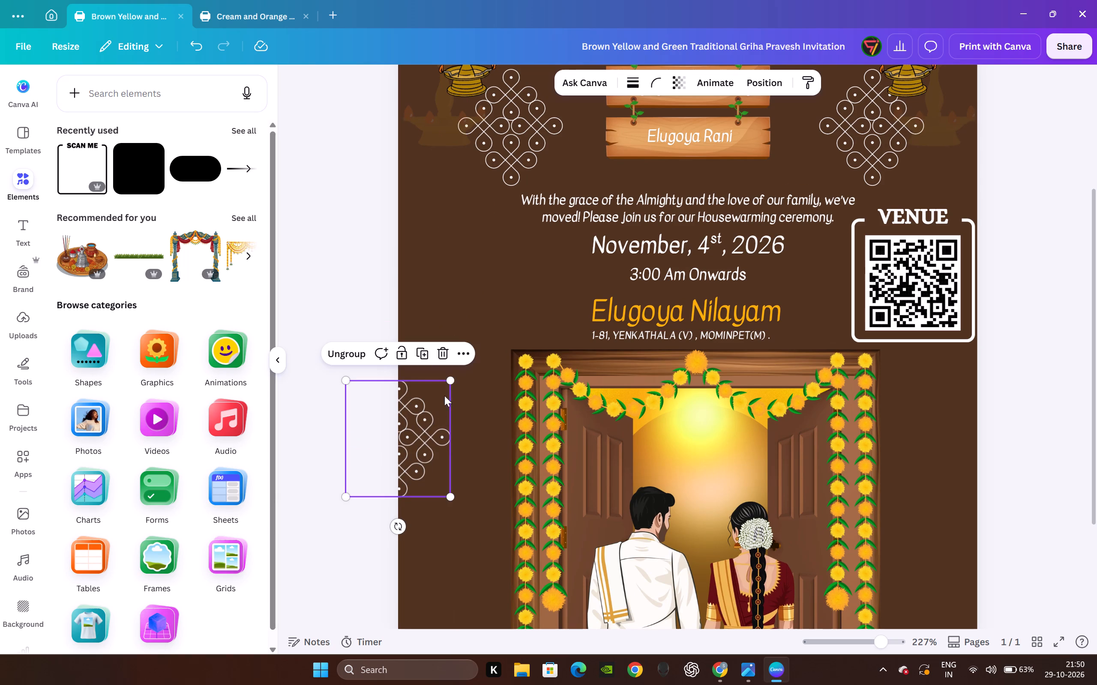
left_click(428, 357)
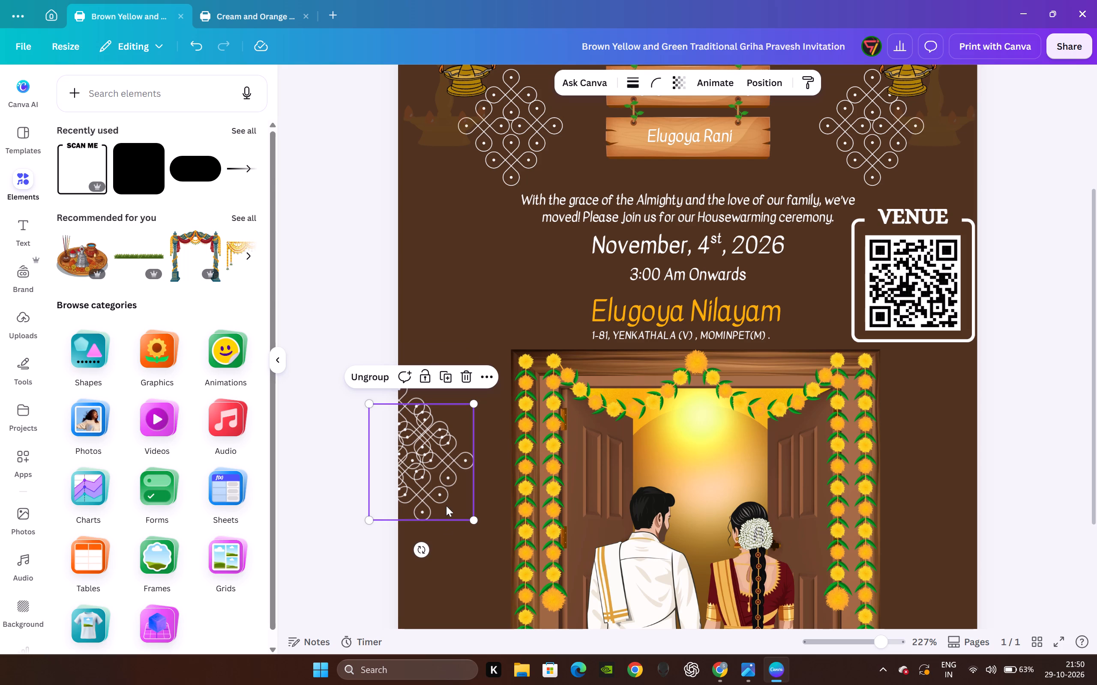
left_click_drag(447, 499, 958, 465)
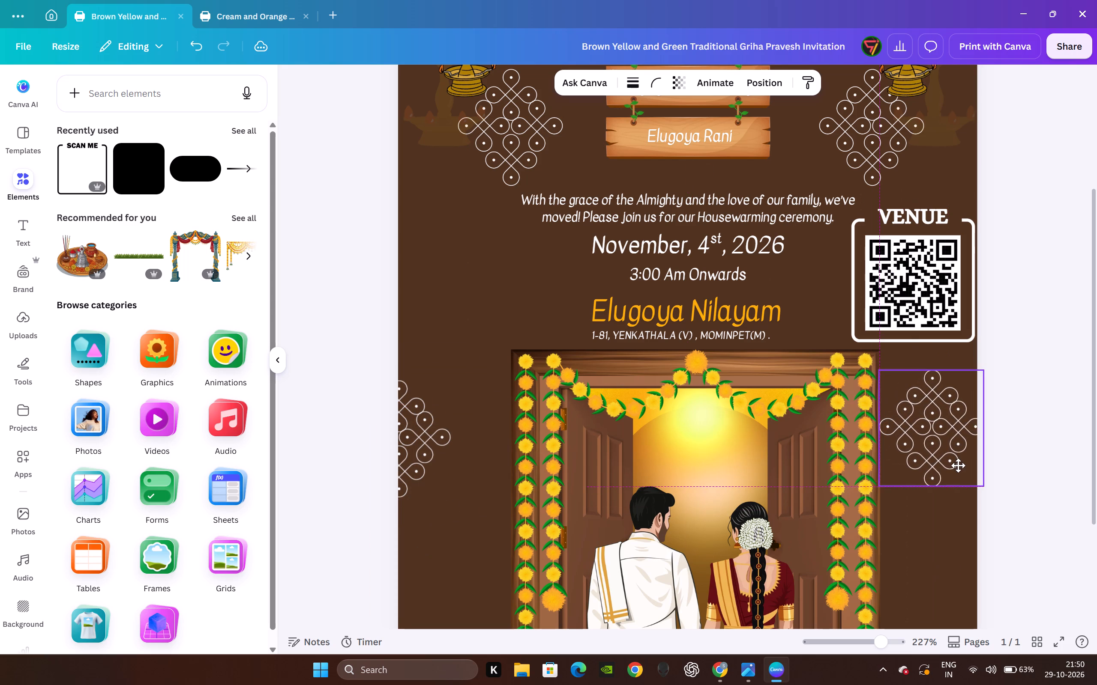
left_click_drag(958, 465, 997, 460)
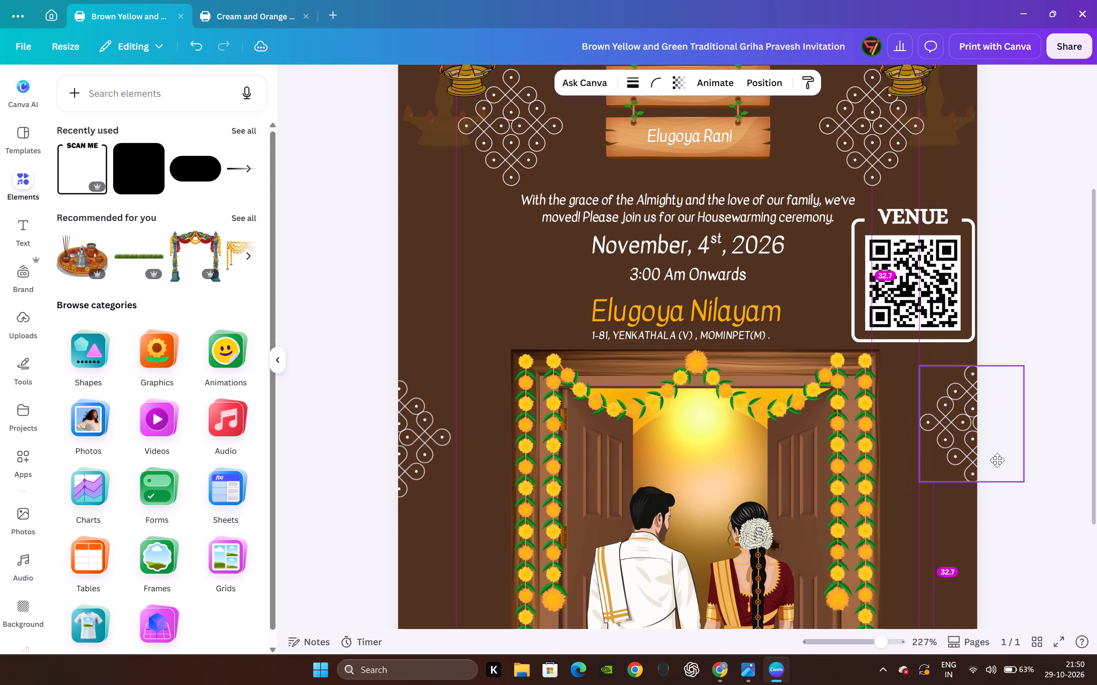
left_click_drag(997, 460, 1005, 479)
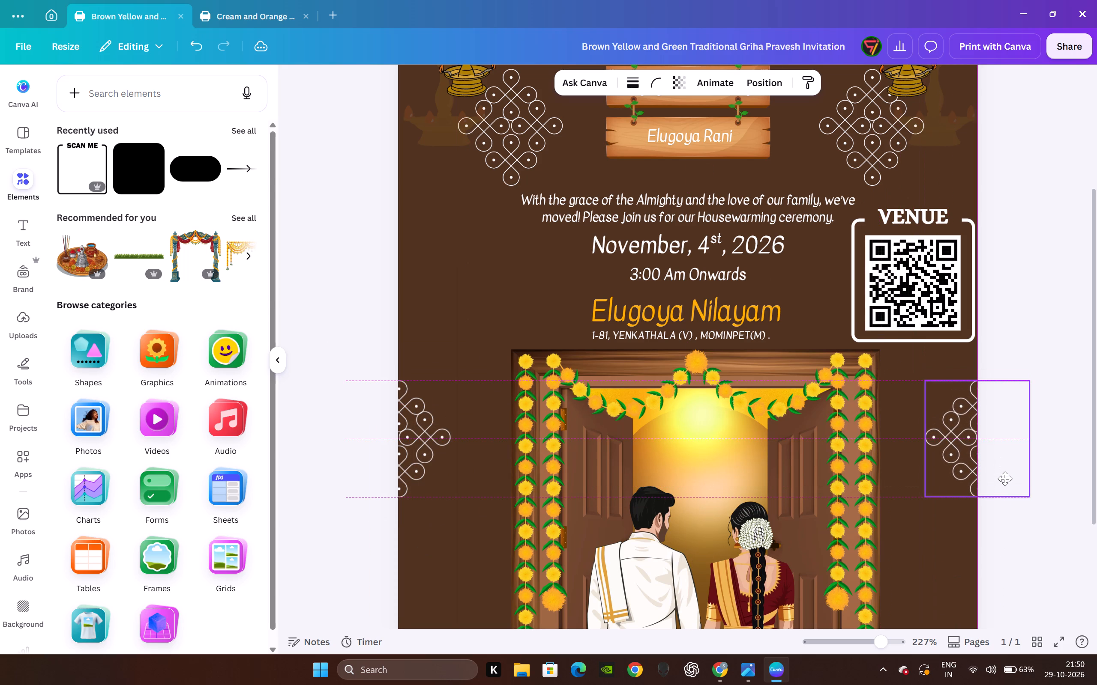
left_click_drag(1005, 479, 1004, 478)
left_click(1063, 277)
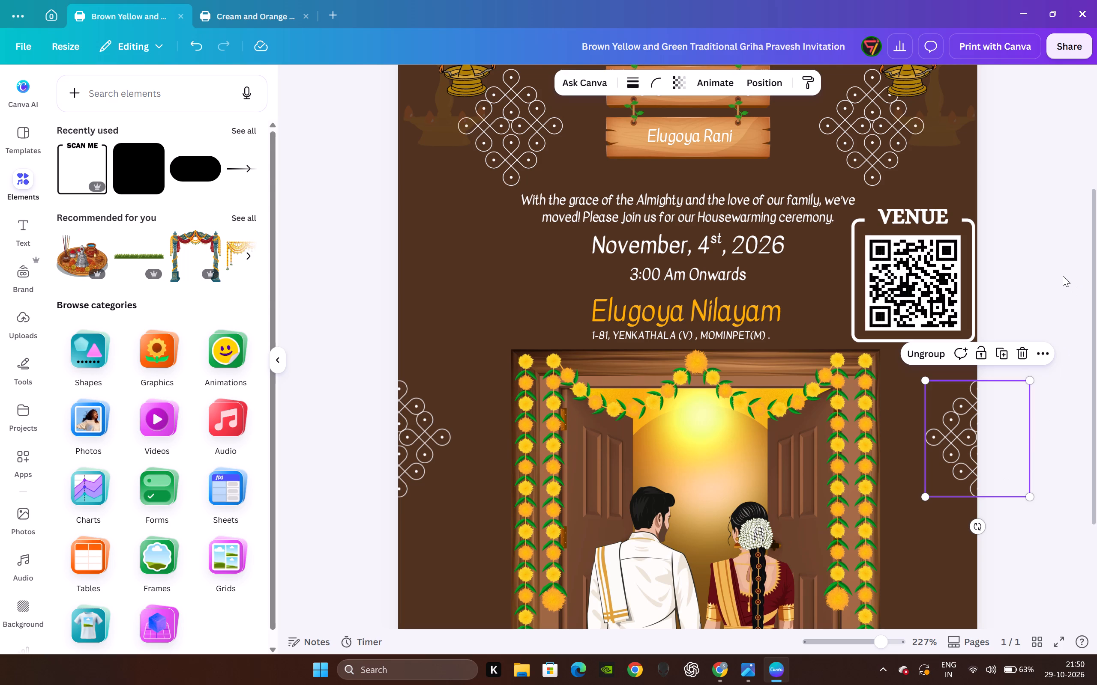
left_click(966, 433)
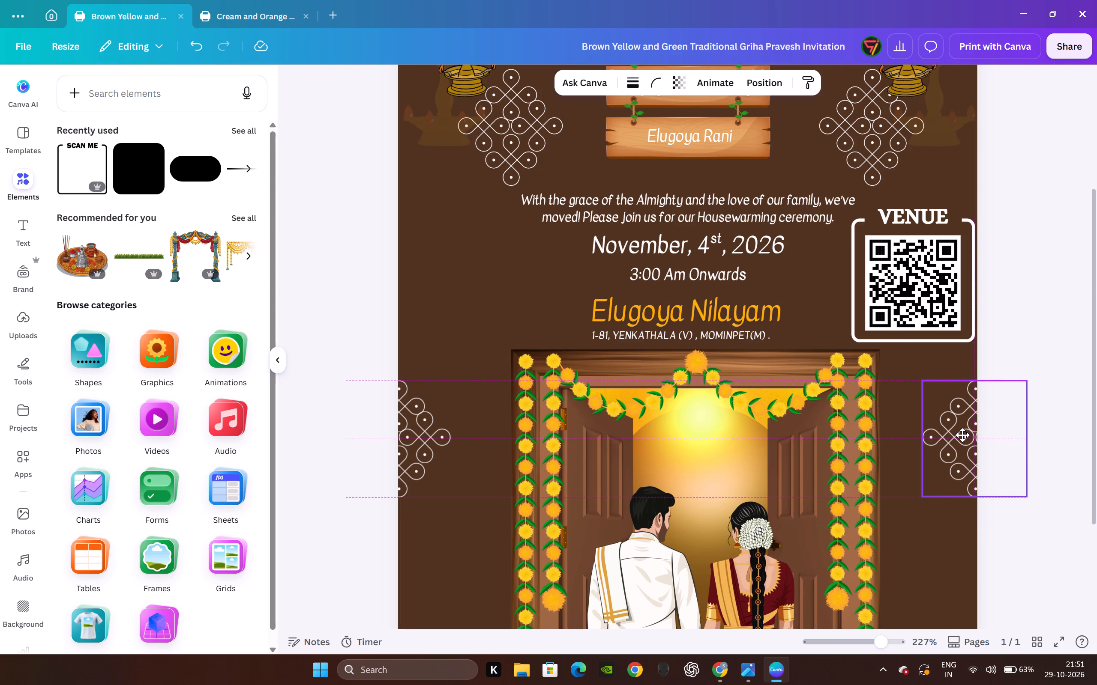
left_click(1035, 265)
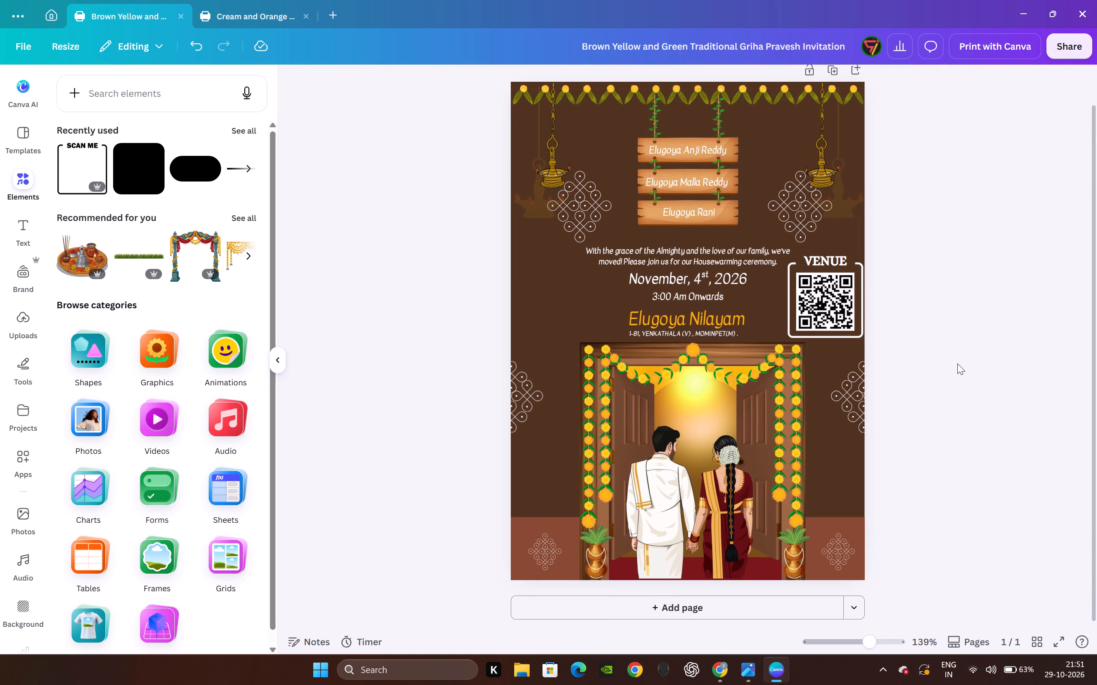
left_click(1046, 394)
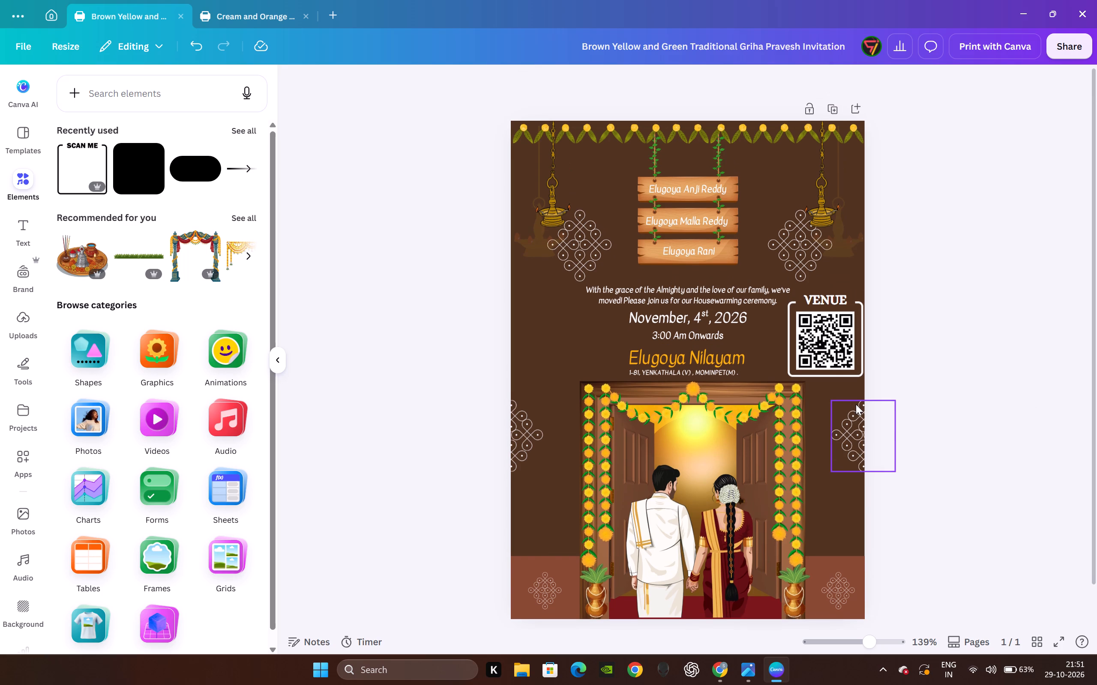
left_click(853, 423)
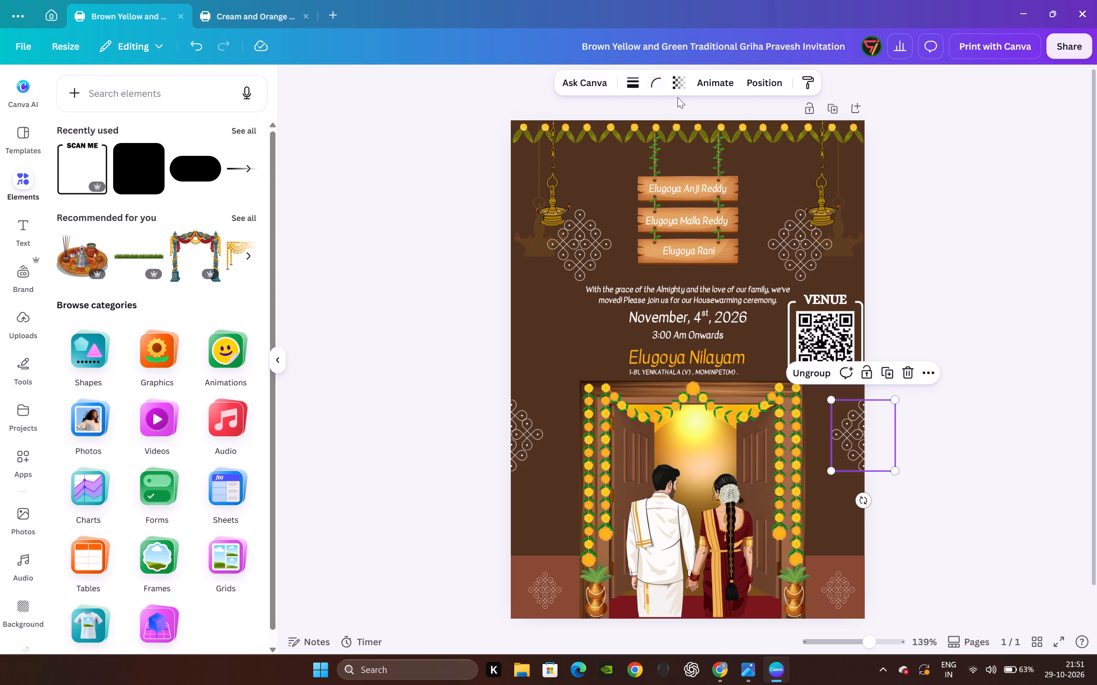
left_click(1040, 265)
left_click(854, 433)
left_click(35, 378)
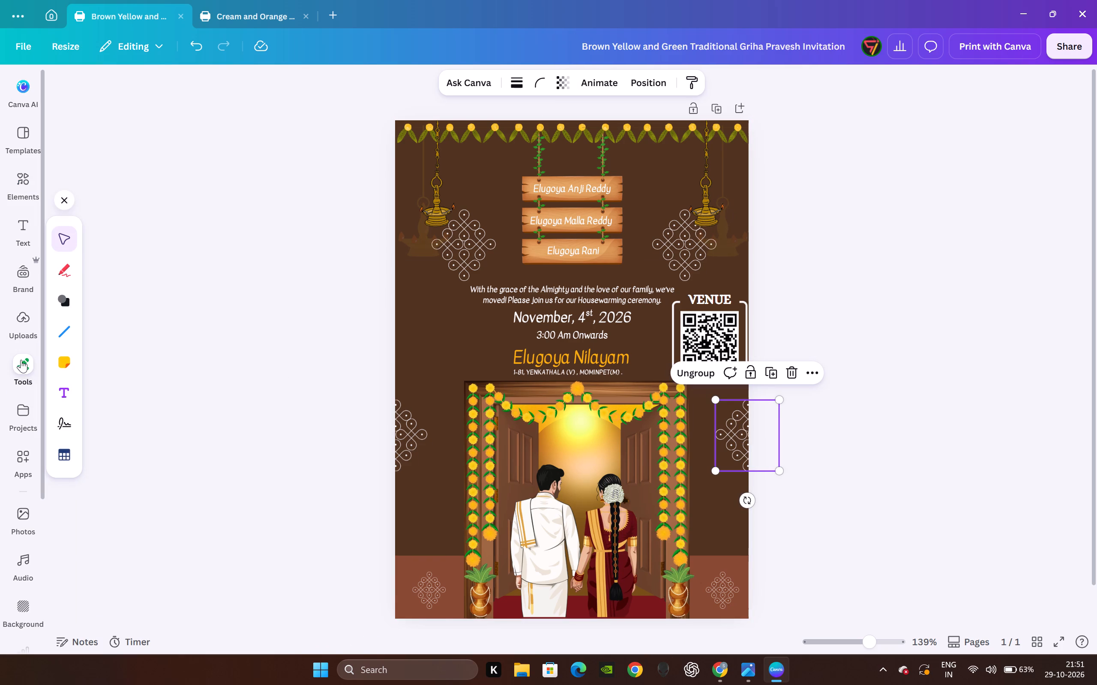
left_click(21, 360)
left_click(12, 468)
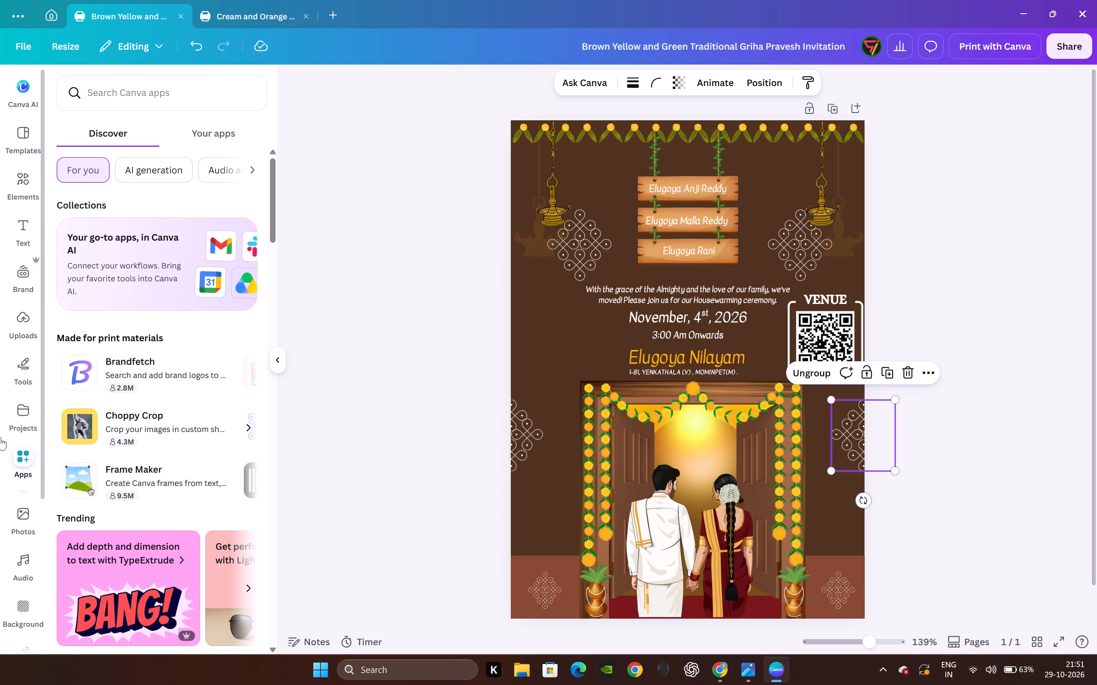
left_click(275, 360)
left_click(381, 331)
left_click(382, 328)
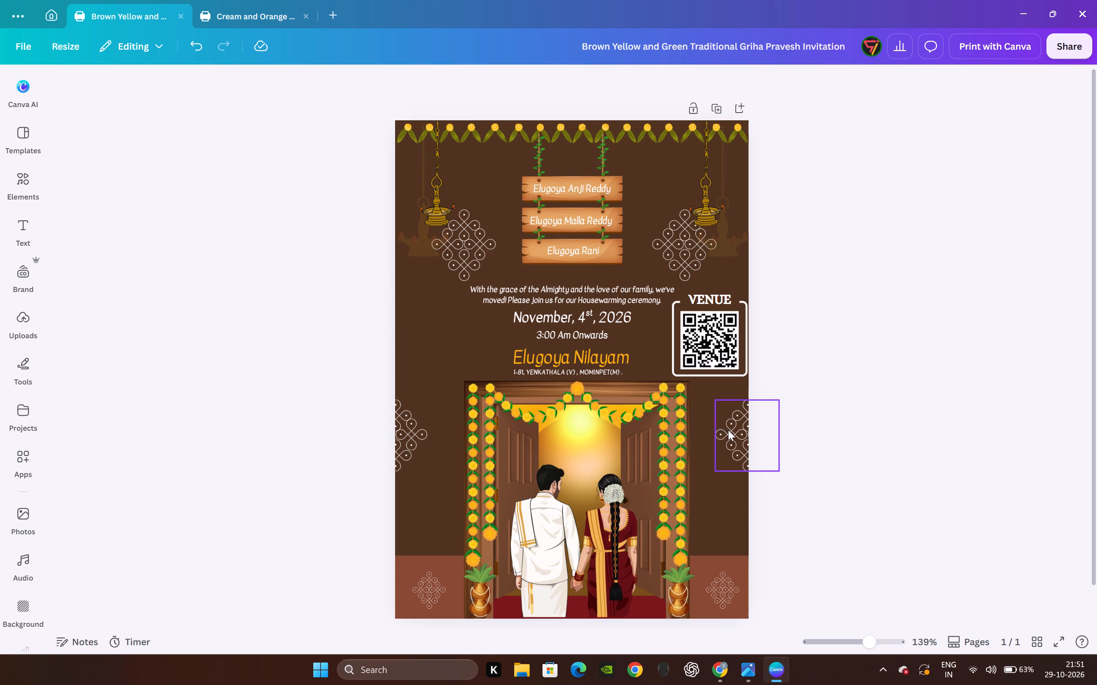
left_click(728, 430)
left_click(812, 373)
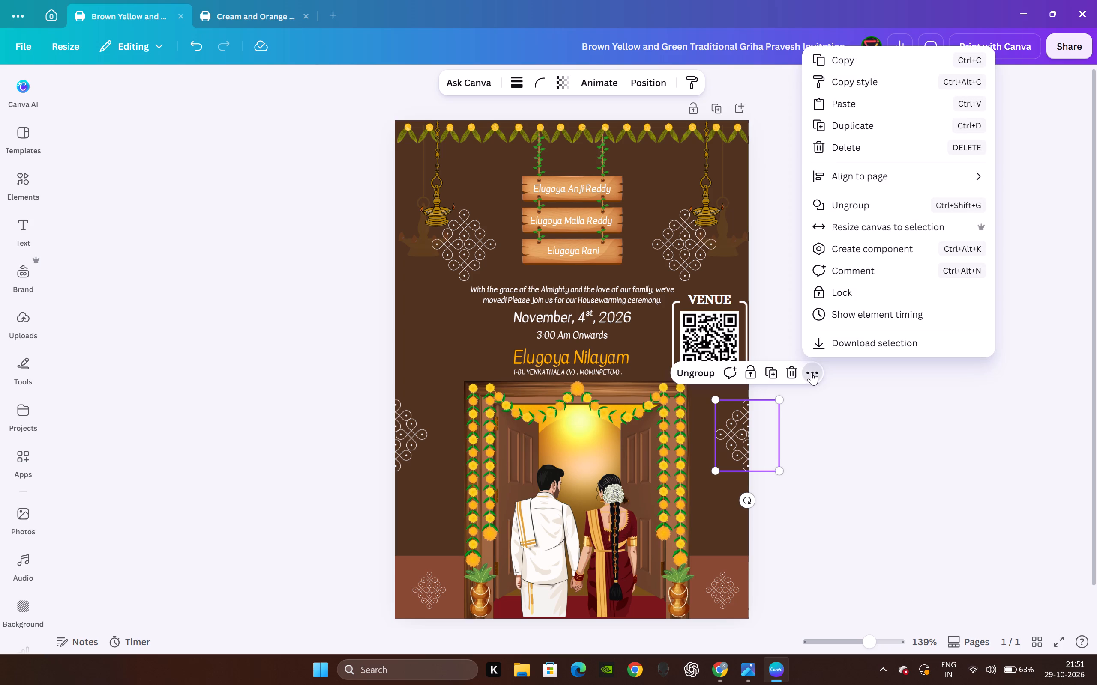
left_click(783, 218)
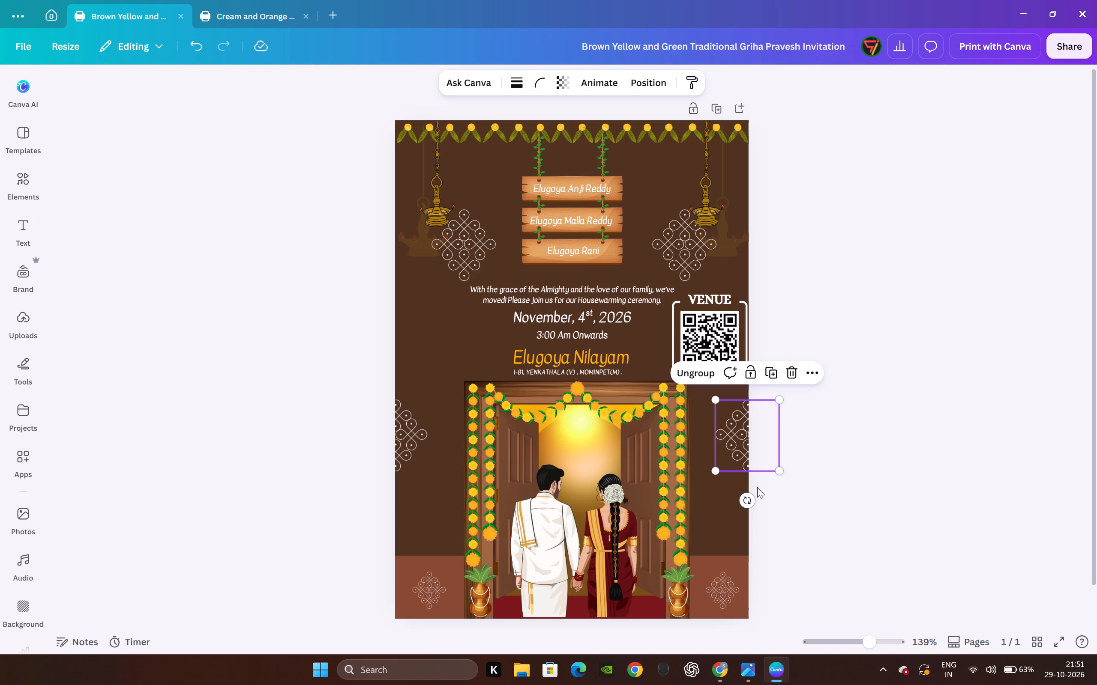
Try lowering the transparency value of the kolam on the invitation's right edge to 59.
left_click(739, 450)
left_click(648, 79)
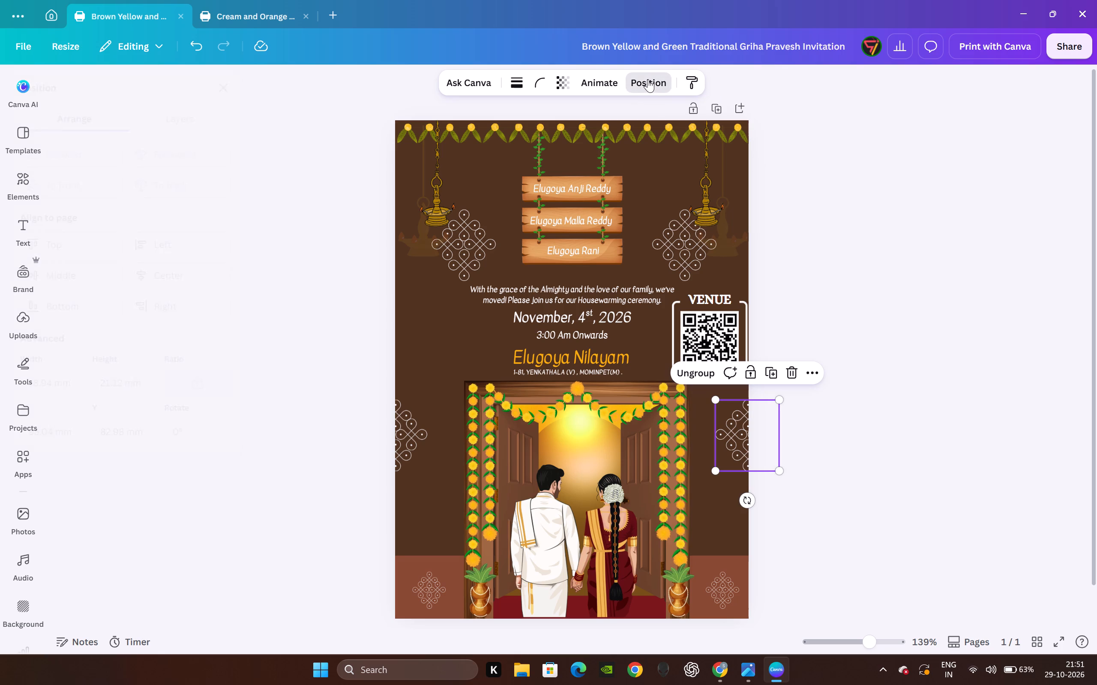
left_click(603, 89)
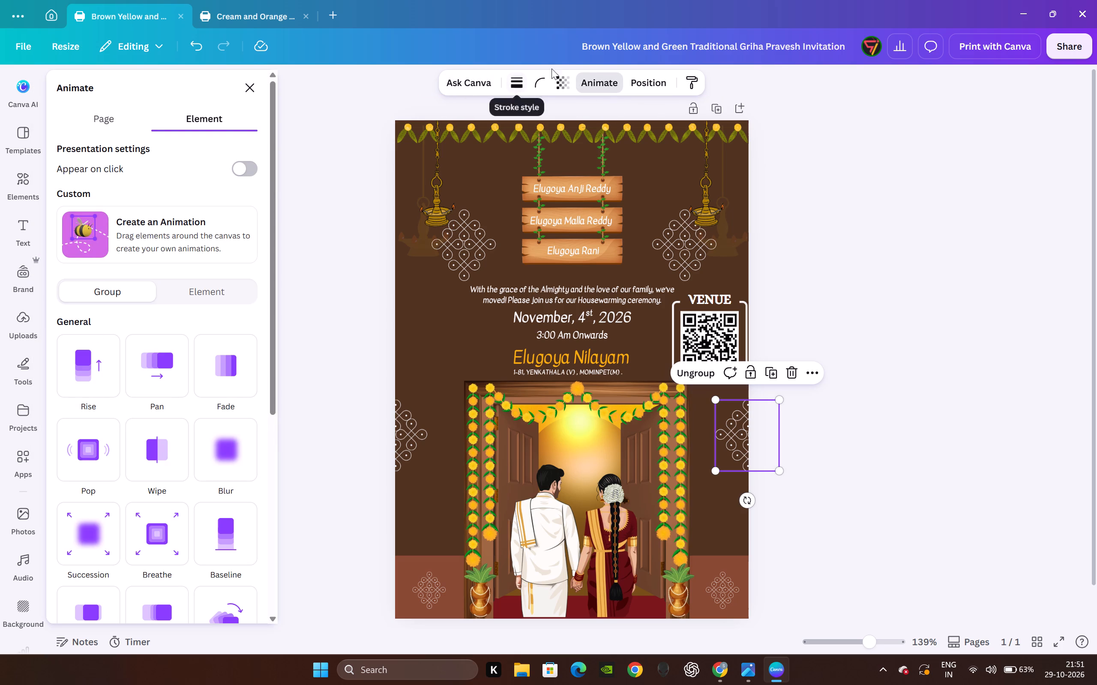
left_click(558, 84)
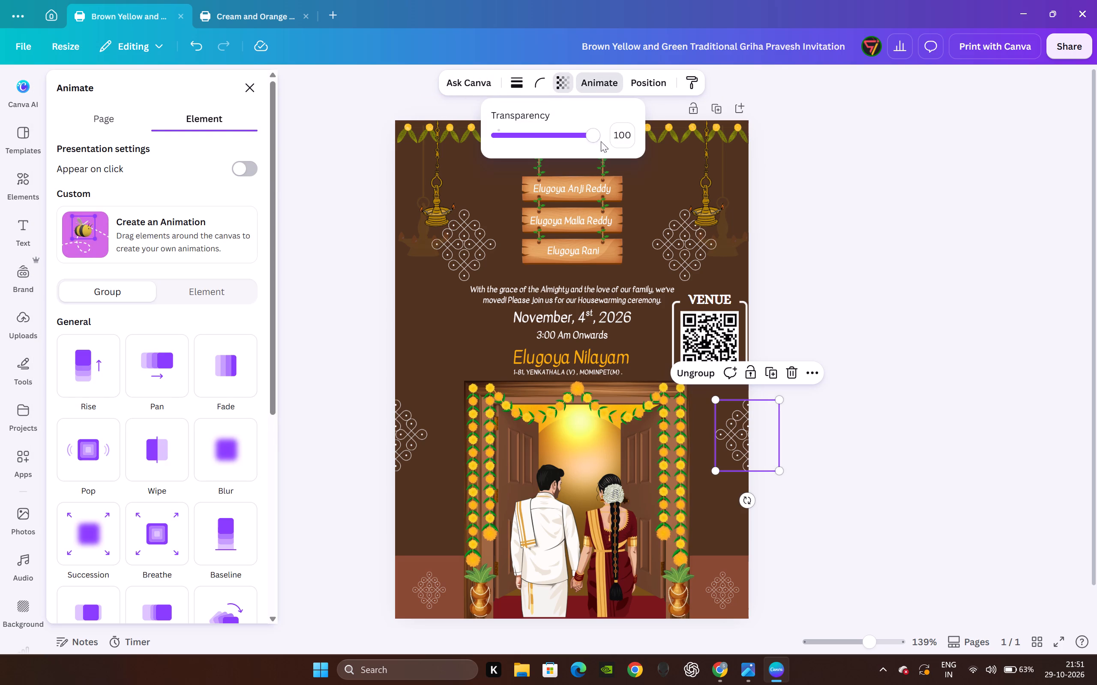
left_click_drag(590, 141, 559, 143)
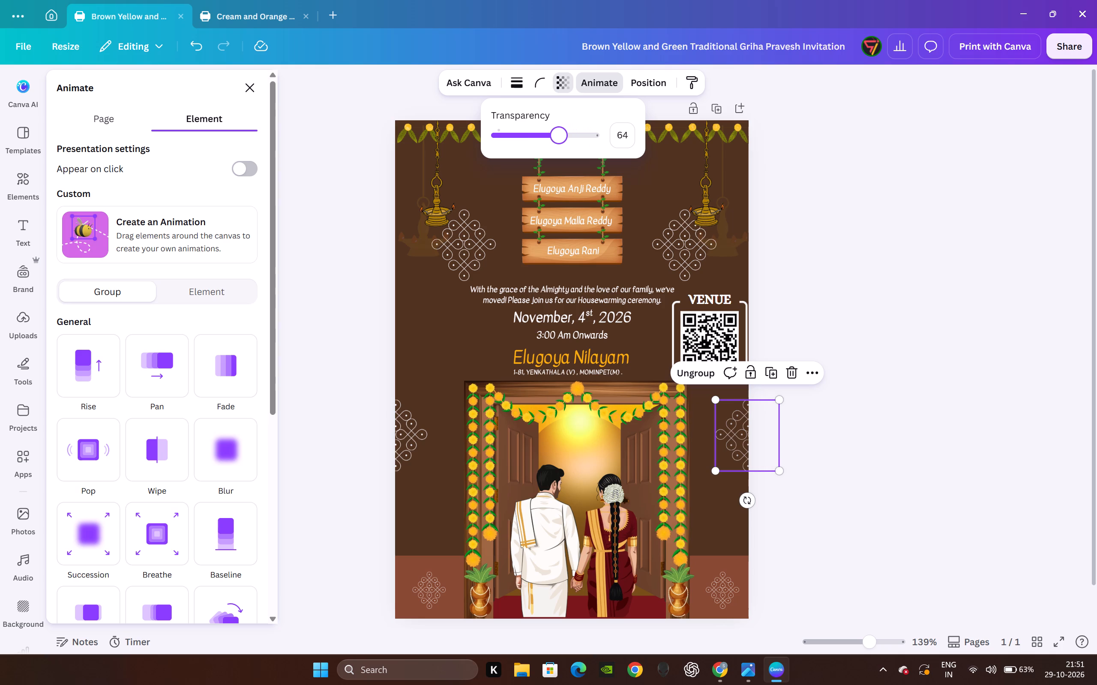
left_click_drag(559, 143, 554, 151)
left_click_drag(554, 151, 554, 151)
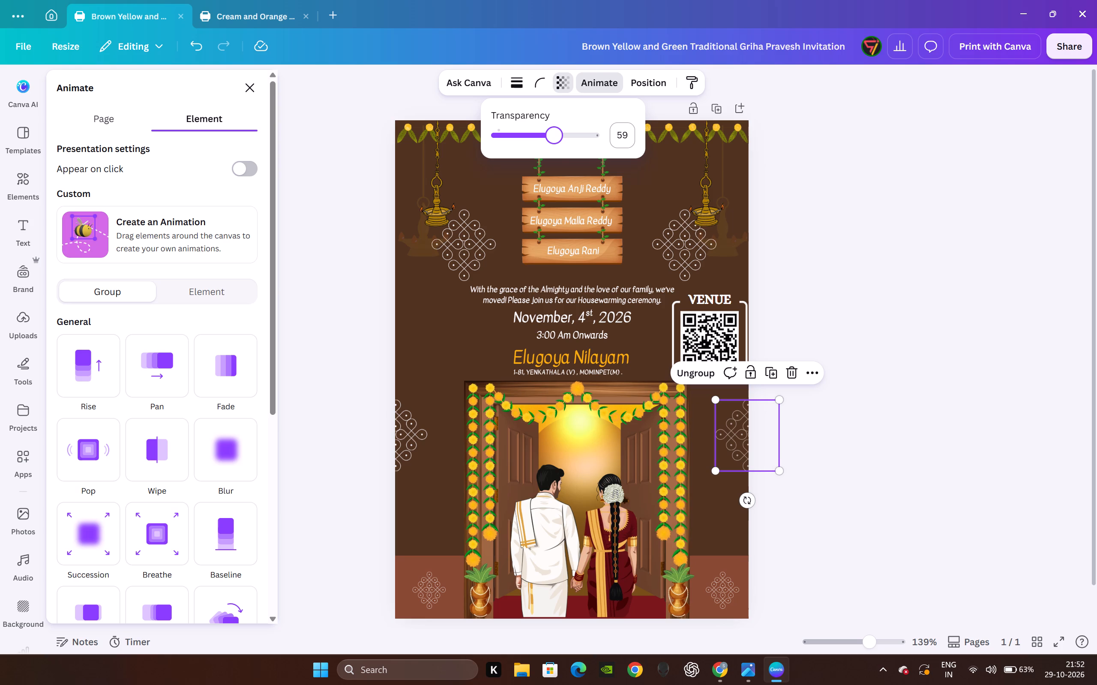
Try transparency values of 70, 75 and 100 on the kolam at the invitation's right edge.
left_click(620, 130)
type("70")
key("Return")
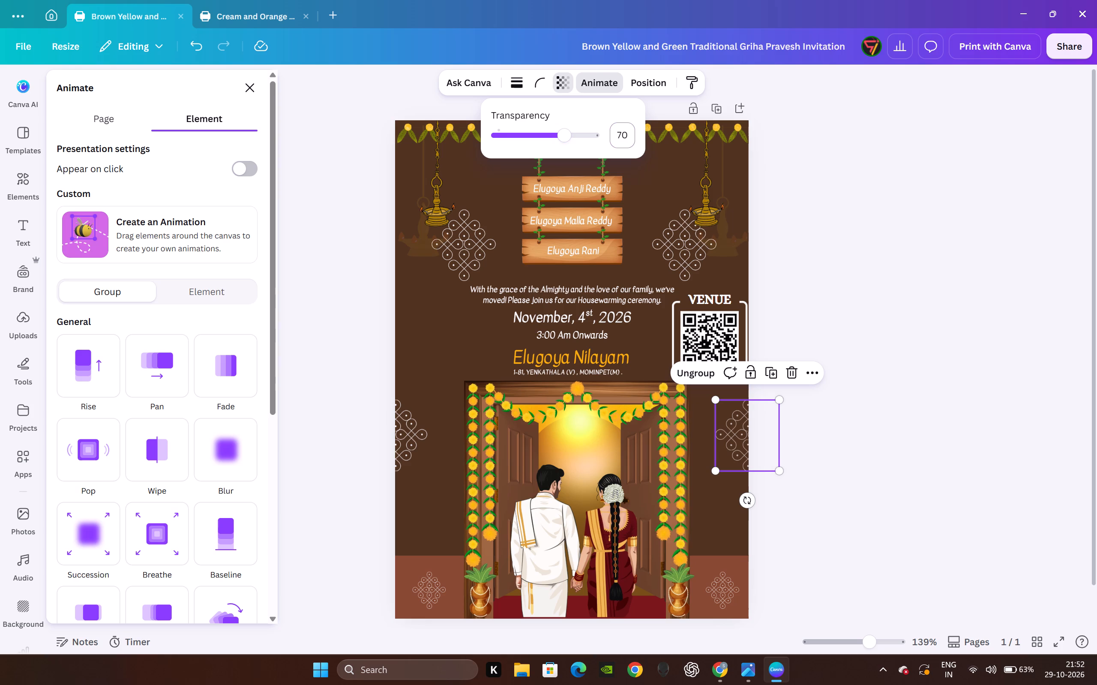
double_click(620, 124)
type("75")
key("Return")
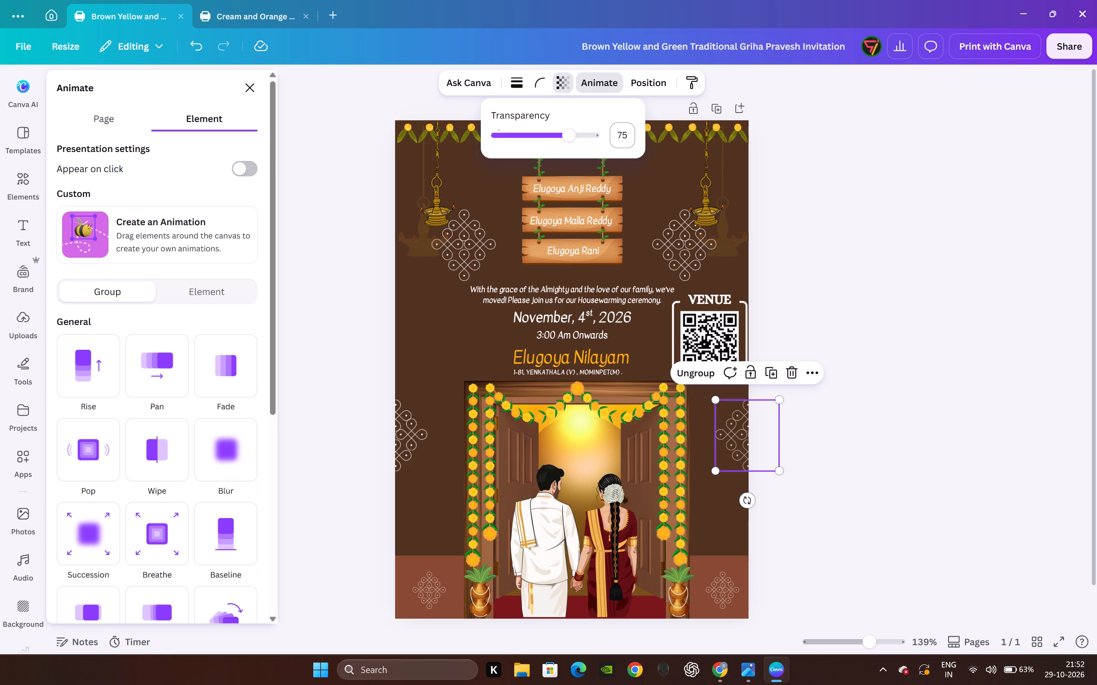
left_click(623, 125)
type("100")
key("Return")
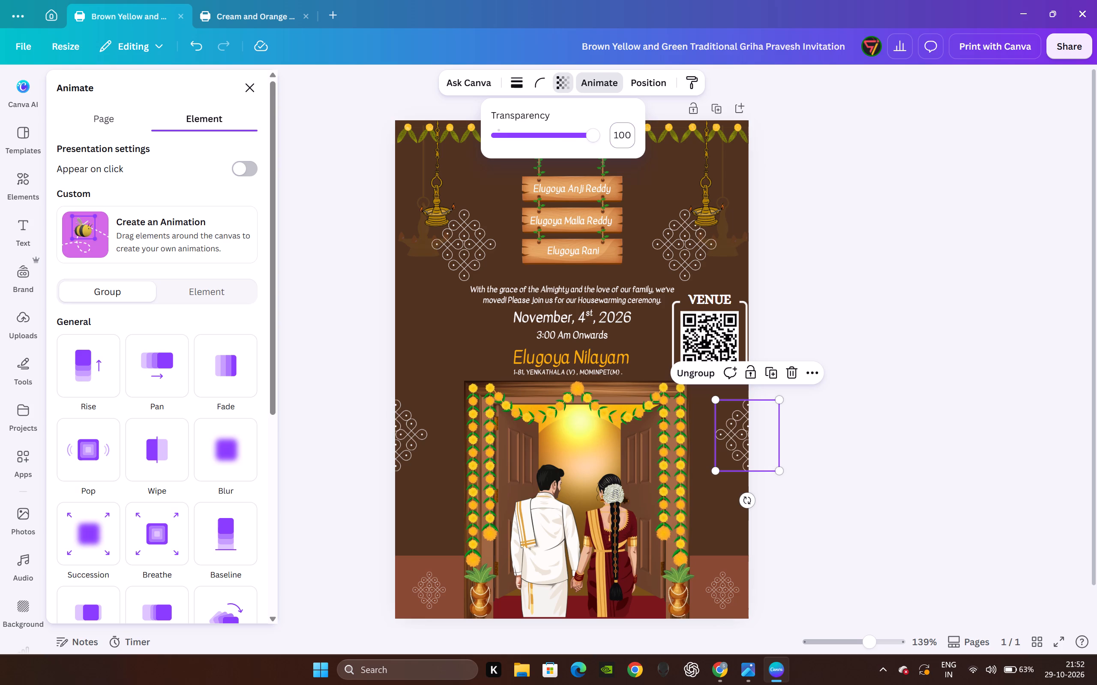
Set the transparency value of the kolam on the invitation's right edge to 90.
double_click(619, 131)
type("75")
key("BackSpace")
key("BackSpace")
type("90")
key("Return")
Set the transparency value of the matching kolam on the invitation's left edge to 90.
left_click(408, 421)
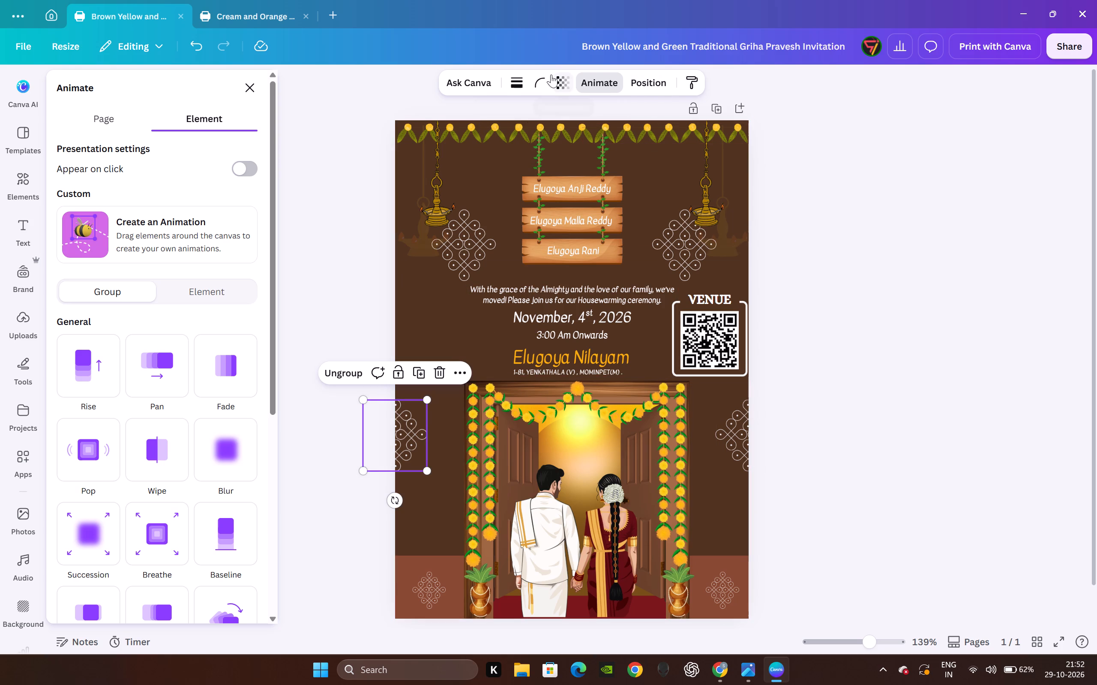
left_click(561, 79)
left_click(617, 138)
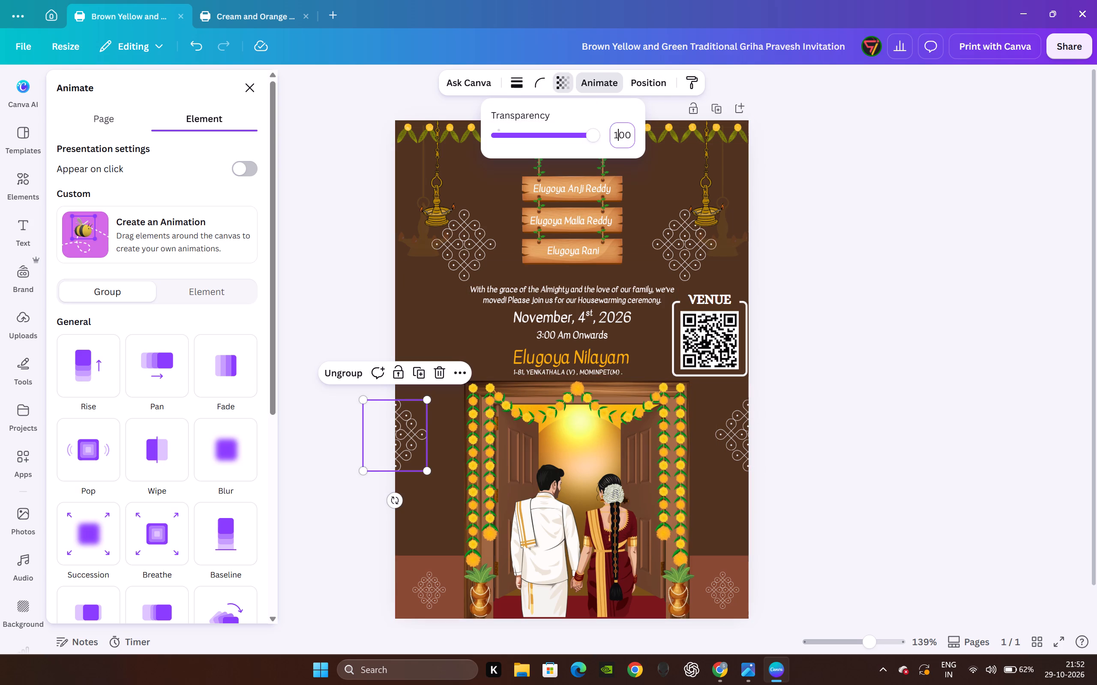
type("90")
key("Return")
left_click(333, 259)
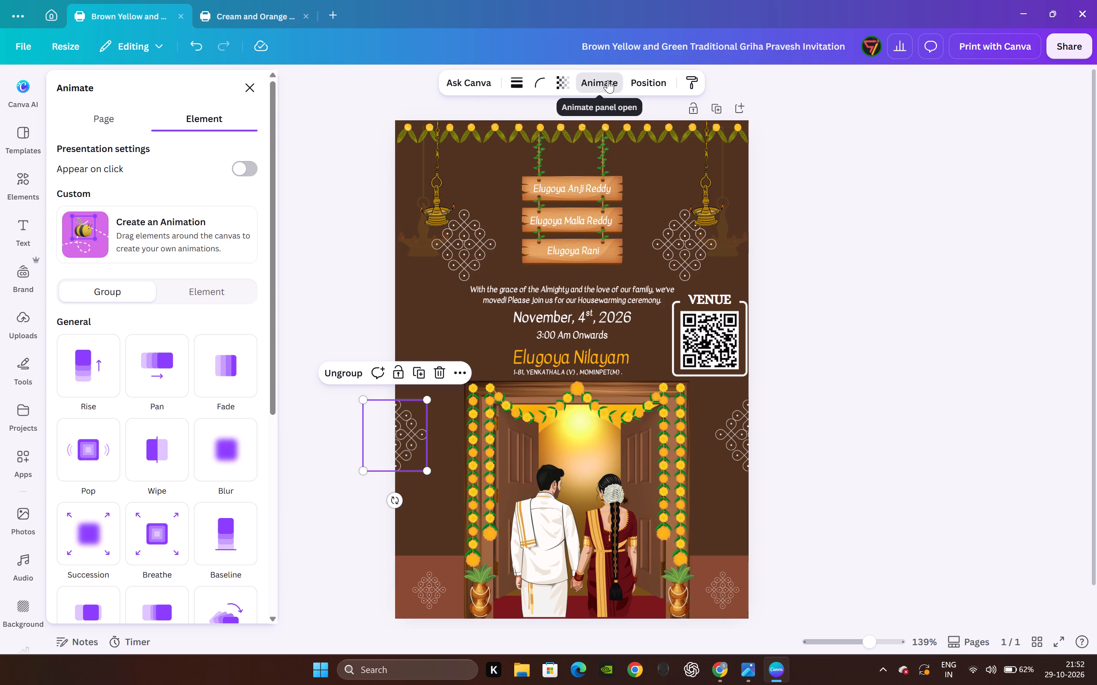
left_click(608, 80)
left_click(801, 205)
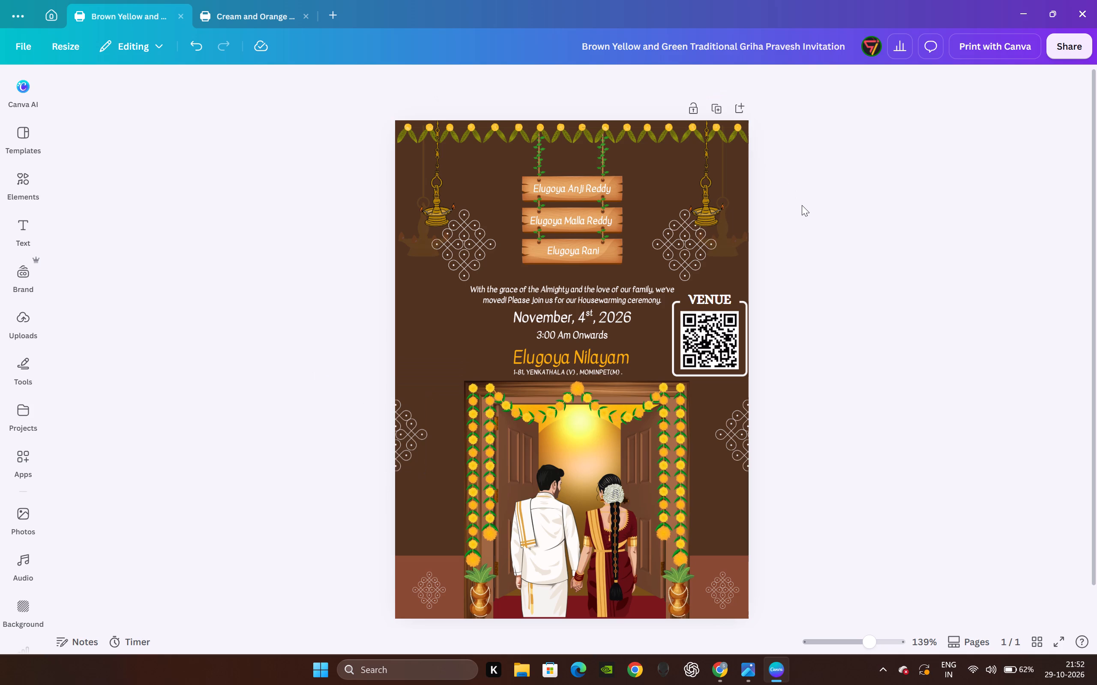
In the Cream and Orange Griha Pravesh invitation, set the day and month of the date line to November 4.
left_click(245, 7)
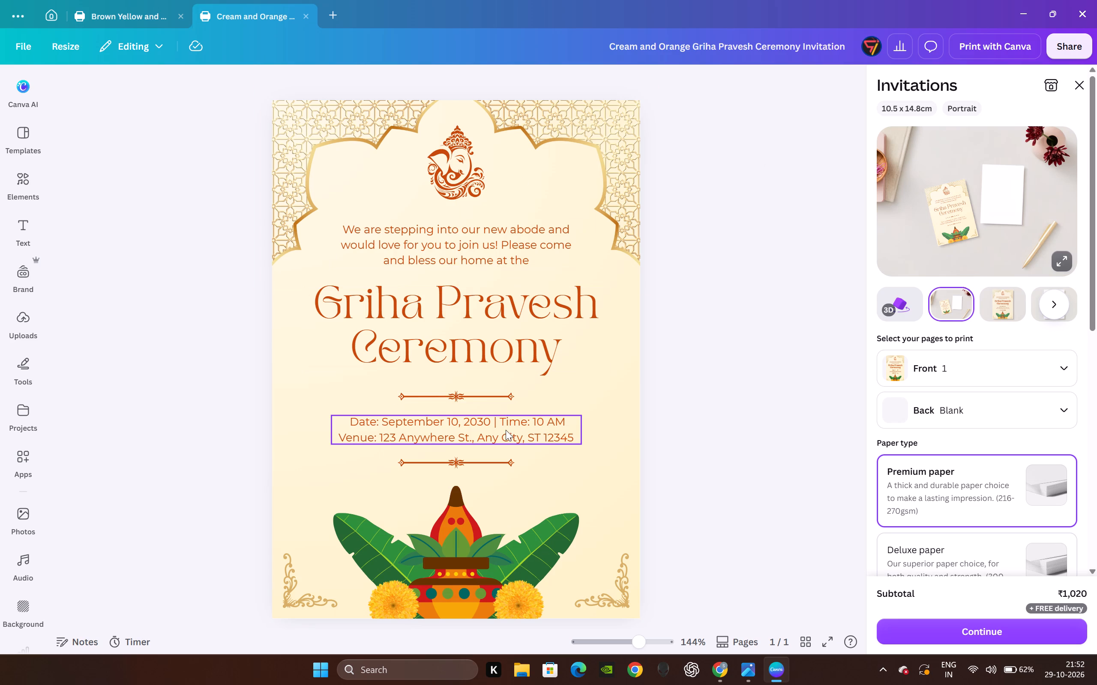
double_click(412, 422)
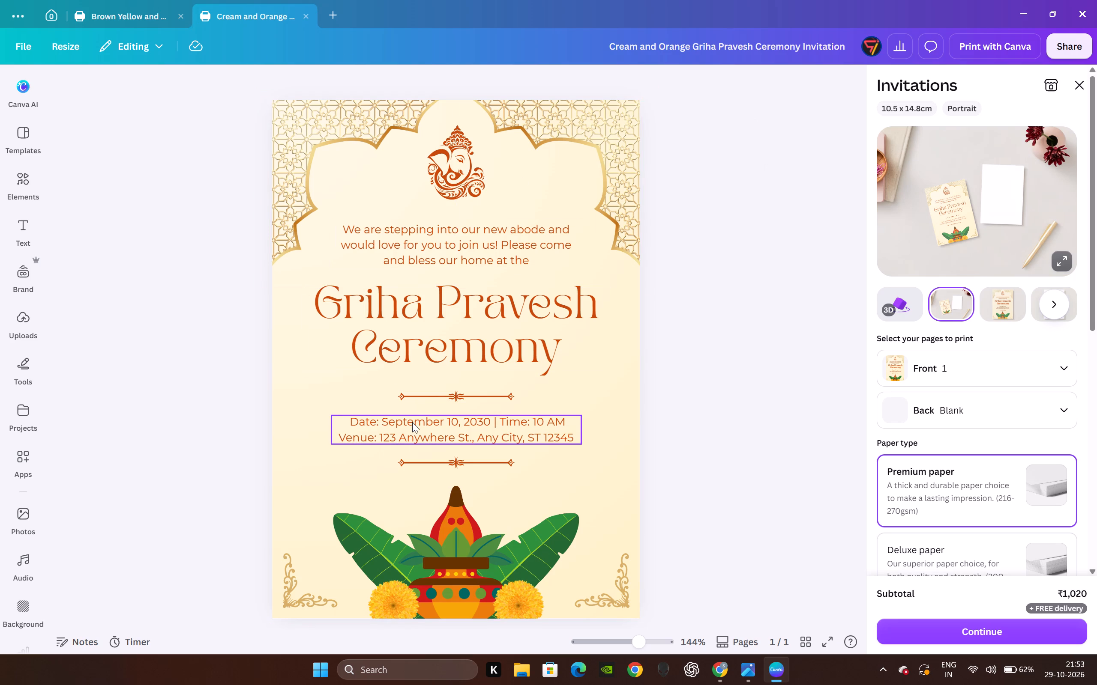
left_click(412, 422)
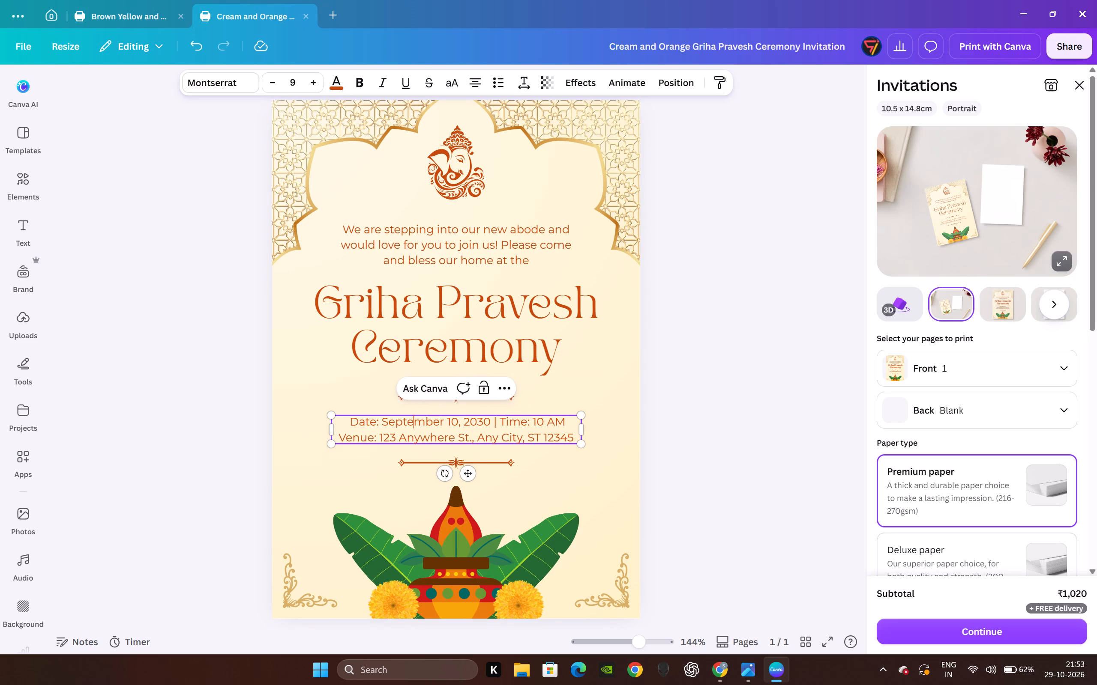
left_click(459, 421)
key("BackSpace")
key("BackSpace")
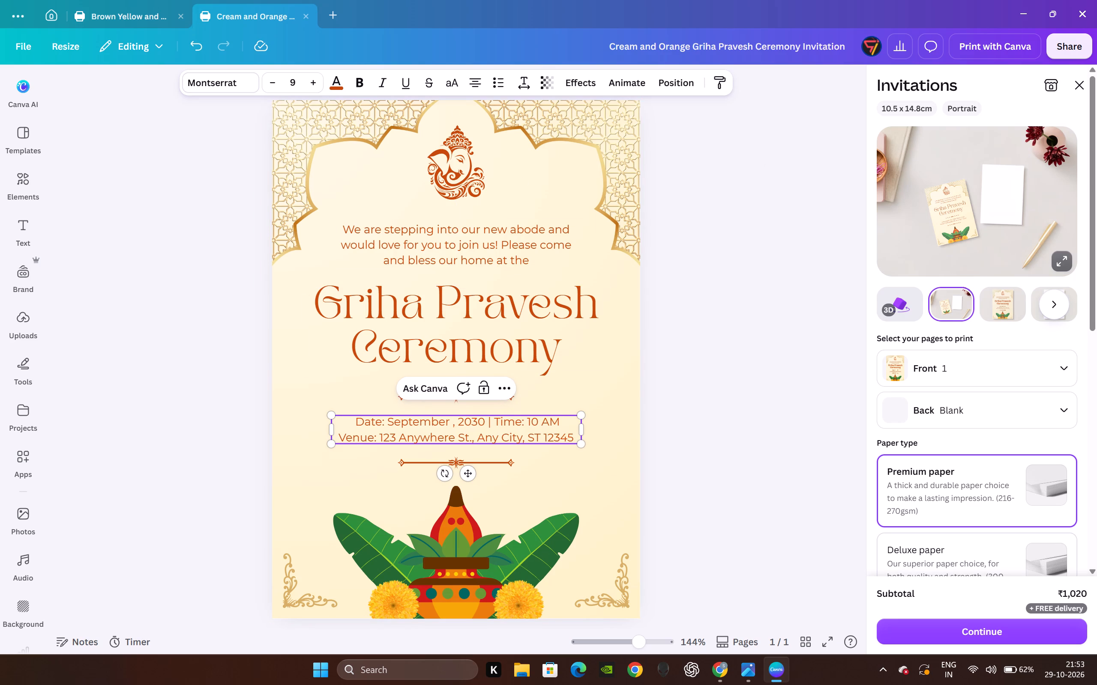
key("4")
key("Left")
key("Left")
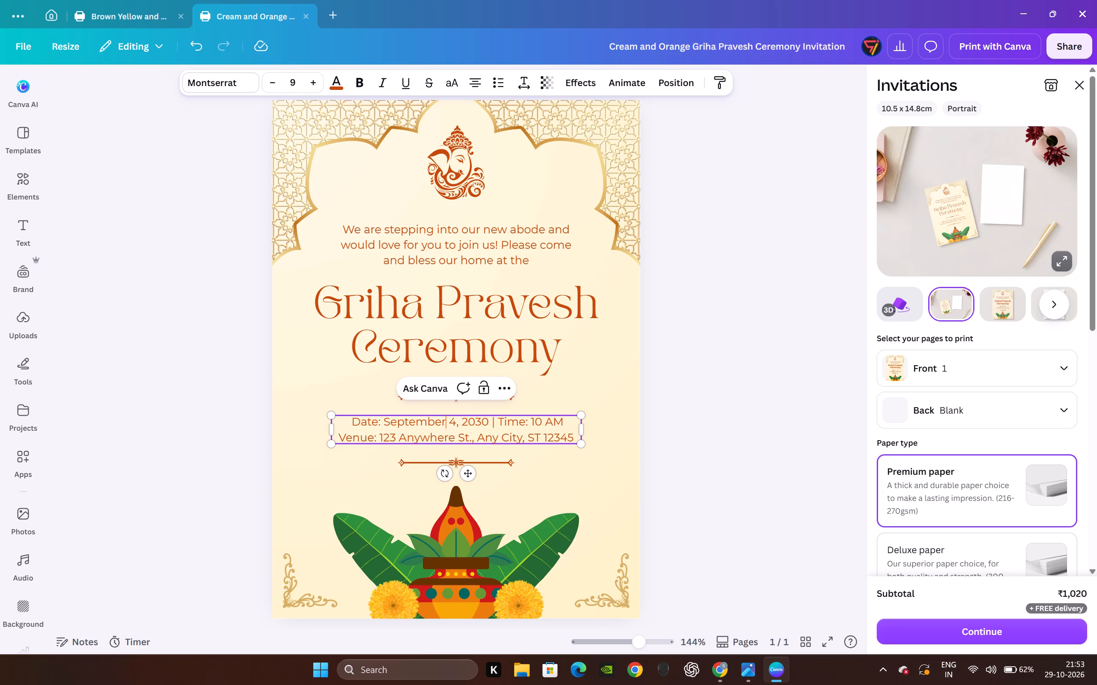
key("BackSpace")
key("BackSpace")
key("BackSpace")
key("BackSpace")
key("BackSpace")
key("BackSpace")
key("BackSpace")
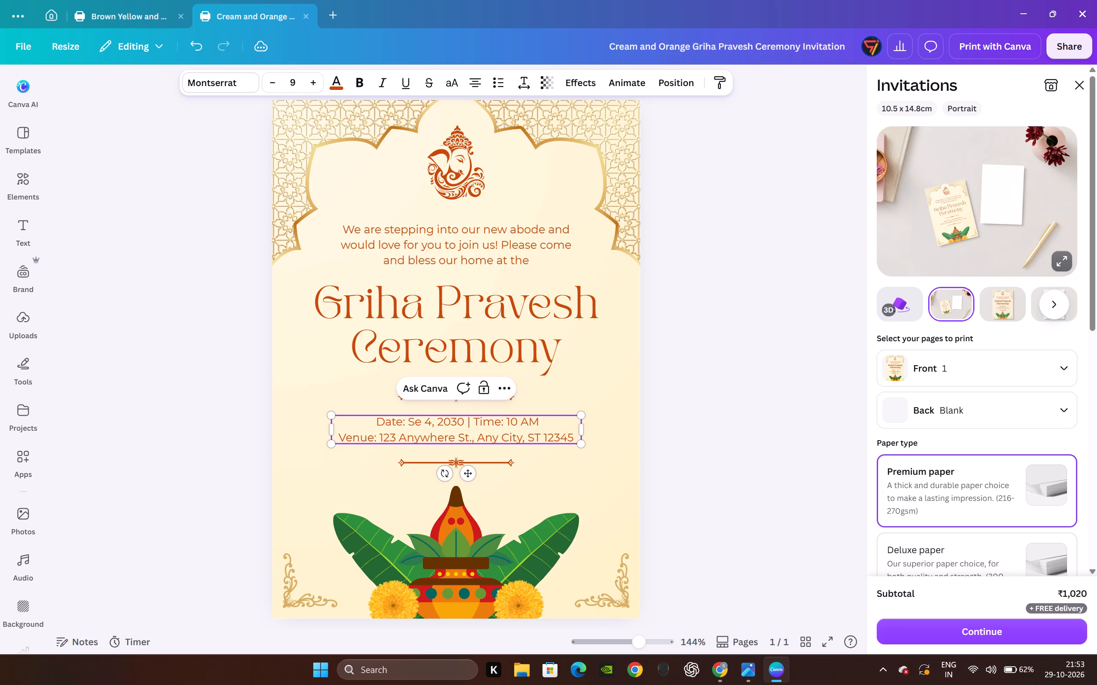
key("BackSpace")
key("BackSpace")
type("Nove")
type("mber")
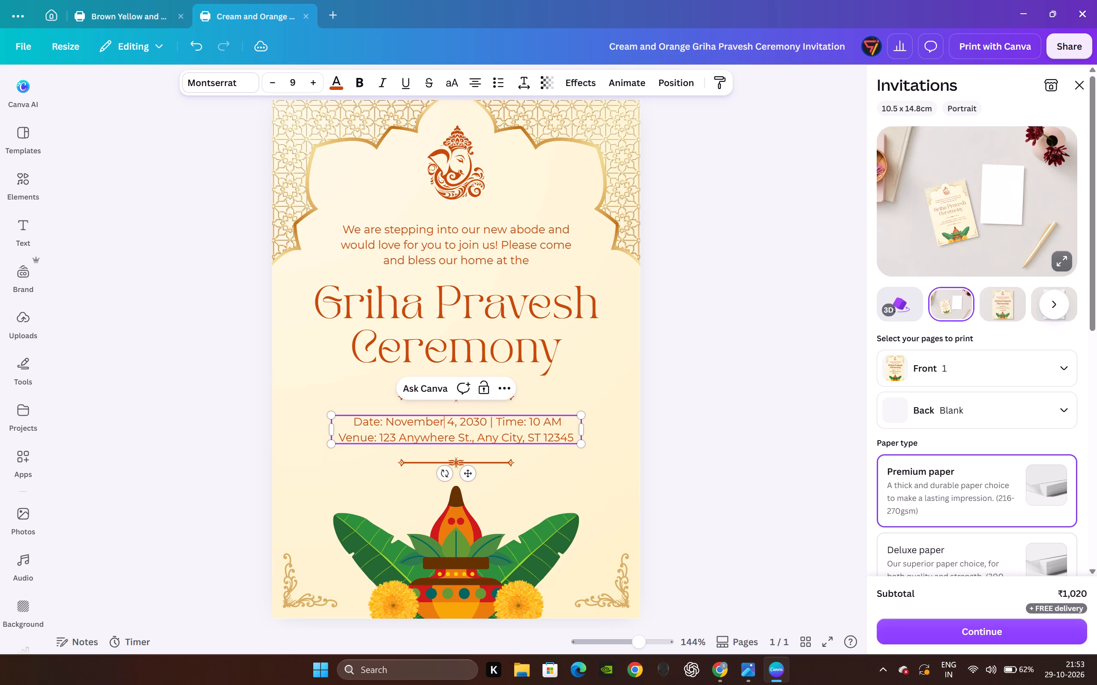
Set the year in the invitation's date line to 2026.
key("Right")
key("Right")
key("Right")
key("Right")
key("Right")
key("Right")
key("Right")
key("Right")
key("BackSpace")
key("BackSpace")
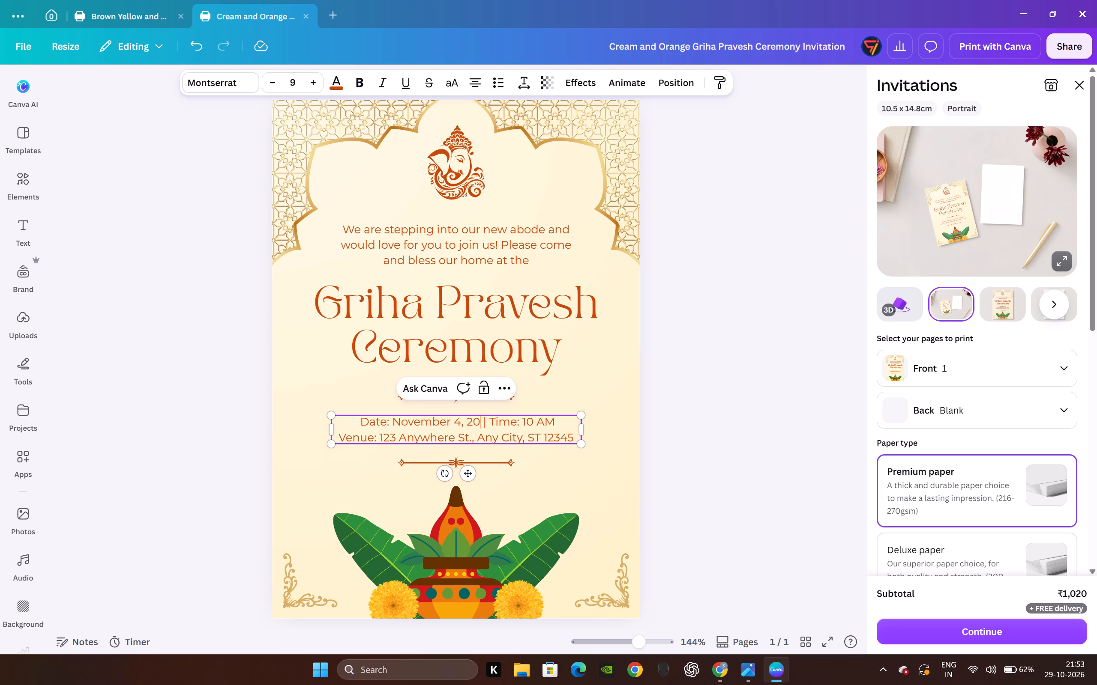
type("26")
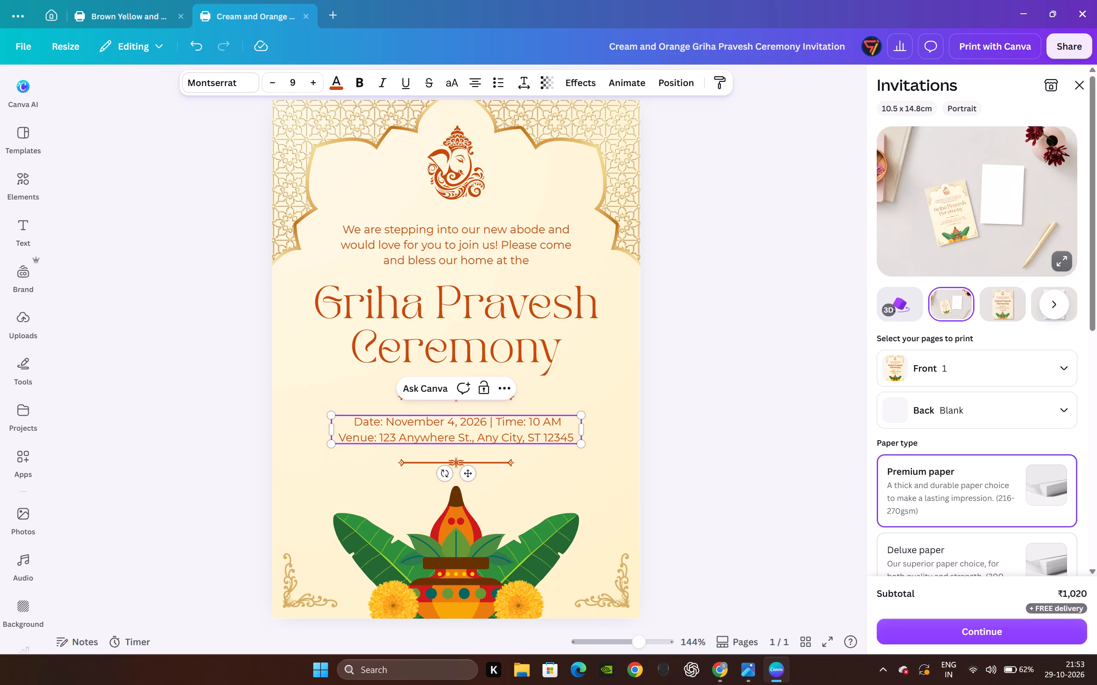
Set the ceremony time after the date to 3 AM.
key("Right")
key("Right")
key("Right")
key("Right")
key("Right")
key("Right")
key("Right")
key("Right")
key("Right")
key("Right")
key("Right")
key("BackSpace")
key("BackSpace")
key("3")
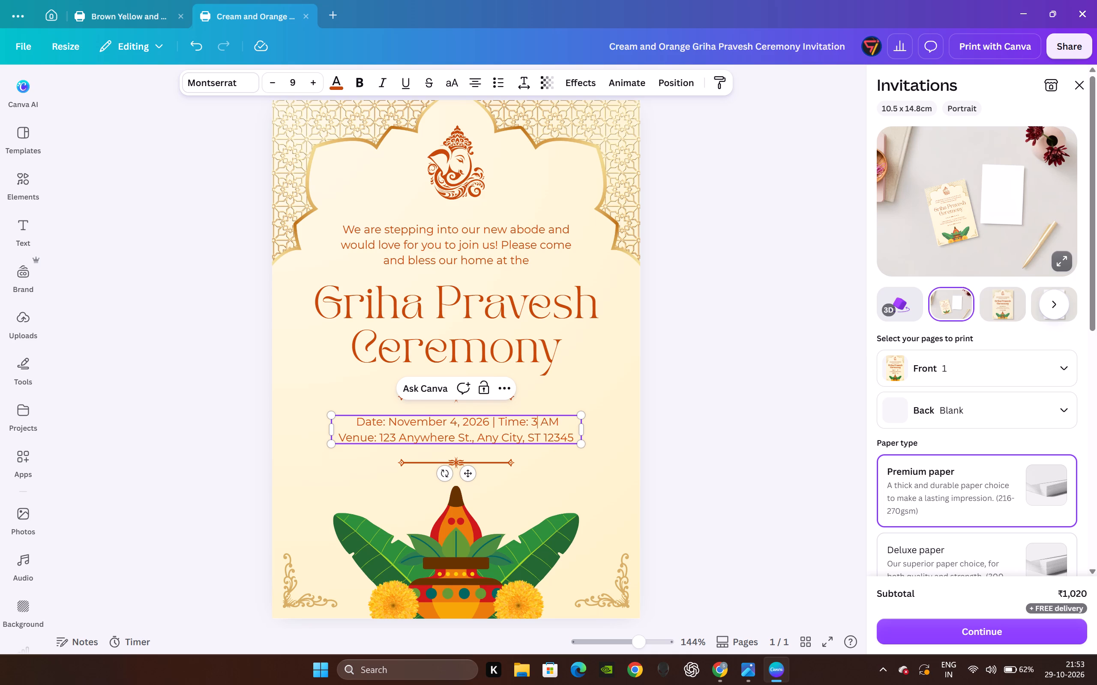
Delete the placeholder address, keeping only the "Venue:" label on the line below the date.
key("Down")
key("Left")
key("Left")
key("Left")
key("Left")
key("Left")
key("Left")
key("Left")
key("Left")
key("Left")
key("Left")
key("Left")
key("Left")
key("Left")
key("Left")
key("Left")
key("Left")
key("Left")
key("Left")
key("Left")
key("Left")
key("Left")
key("Delete")
key("Delete")
key("Delete")
key("Delete")
key("Delete")
key("Delete")
key("Delete")
key("Delete")
key("Delete")
key("Delete")
key("Delete")
key("Delete")
key("Delete")
key("Delete")
key("Delete")
key("Delete")
key("Delete")
key("Delete")
key("Delete")
key("Delete")
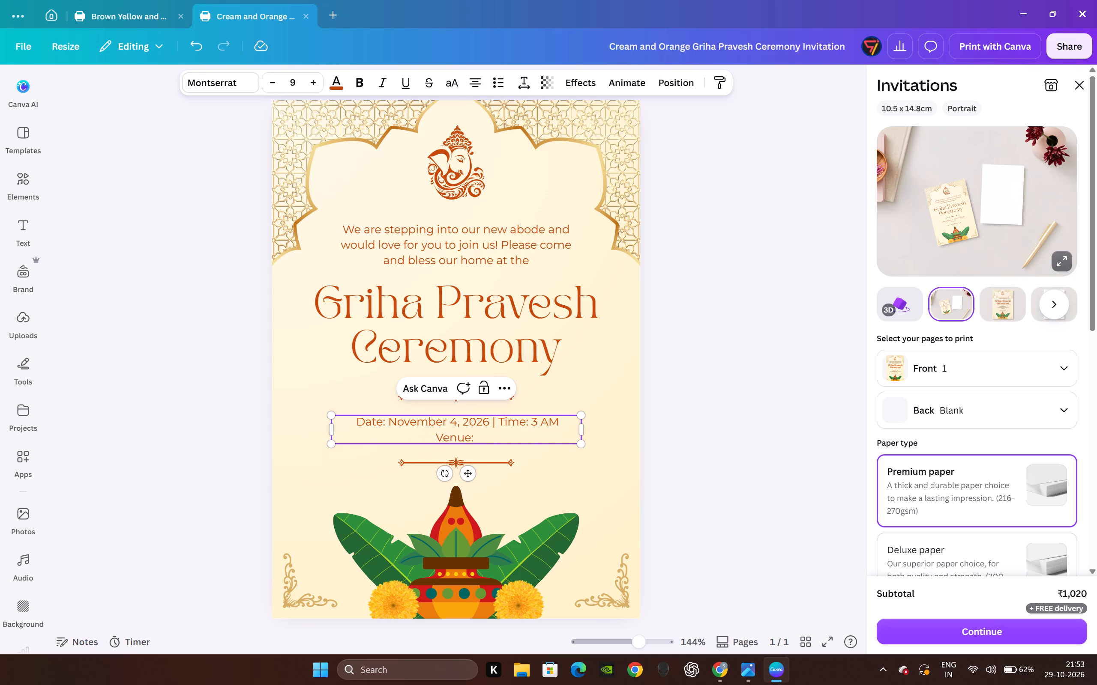
Copy the venue address from the Brown Yellow and Green invitation and paste it after "Venue:" in the Cream and Orange invitation.
left_click(147, 10)
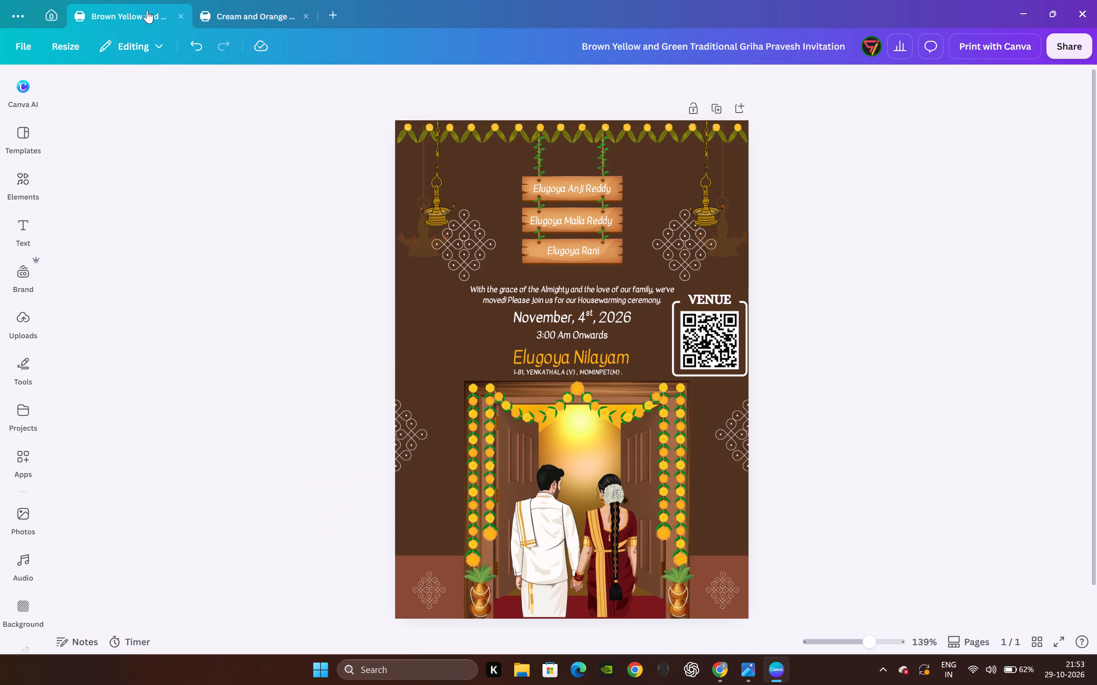
left_click(570, 369)
left_click(570, 369)
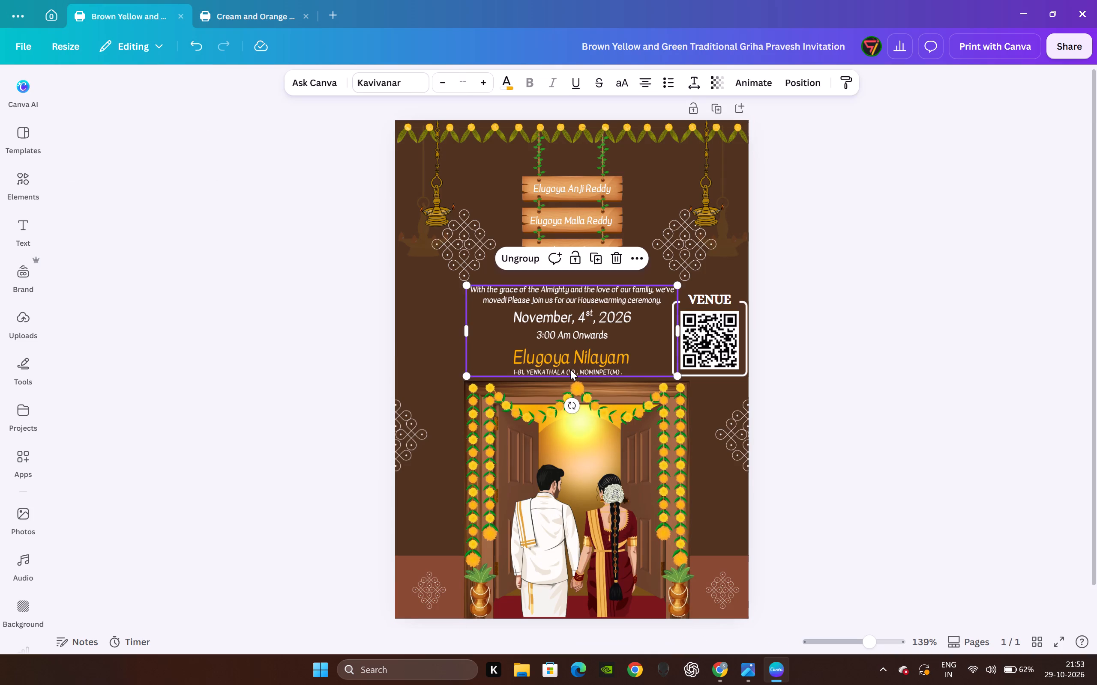
double_click(570, 369)
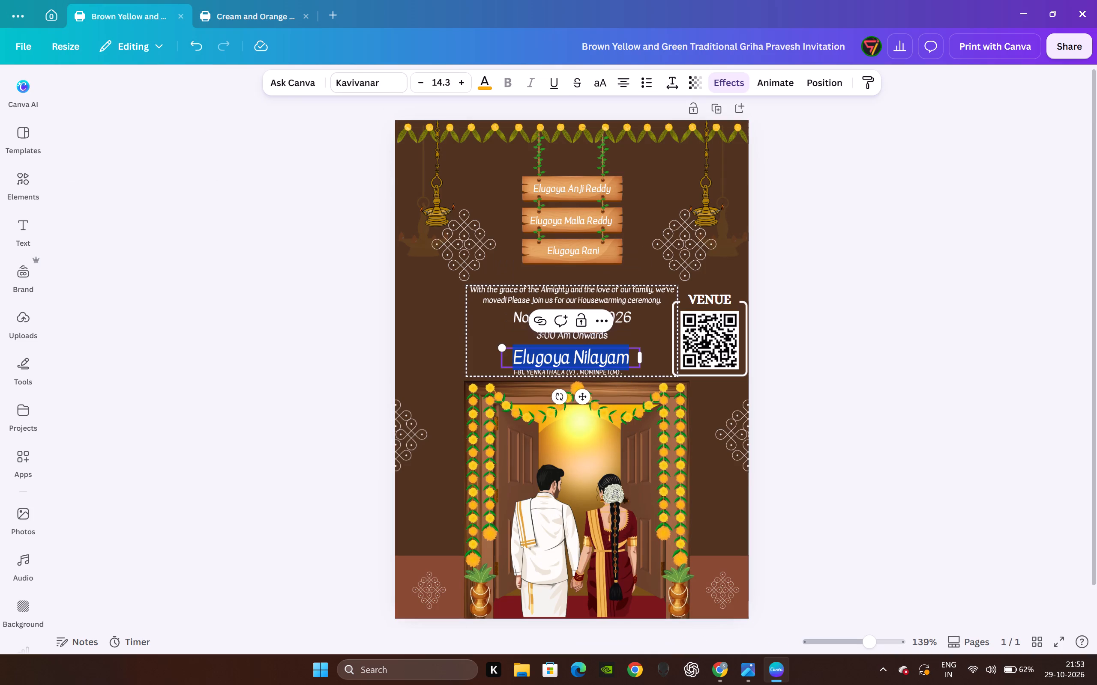
left_click(982, 318)
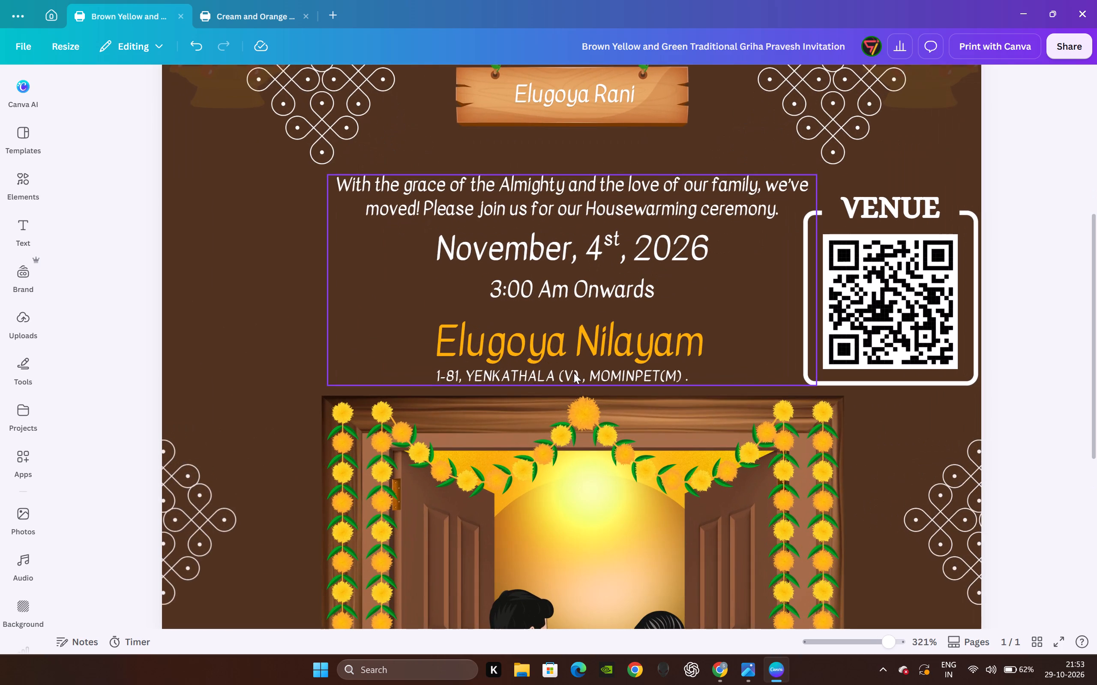
triple_click(574, 373)
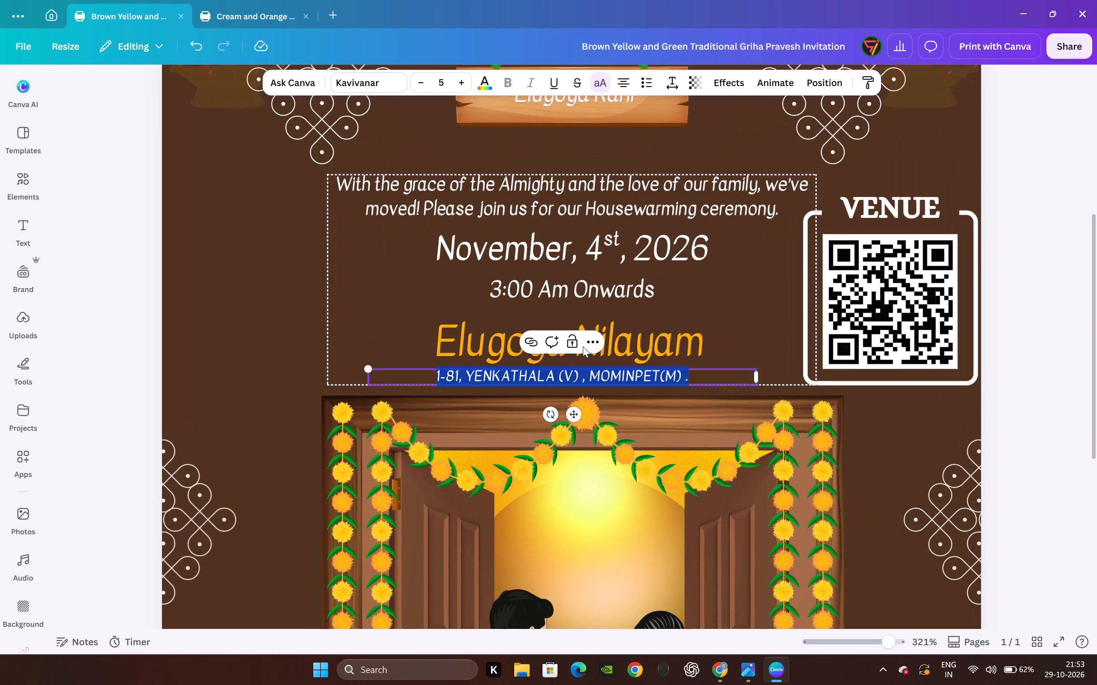
key("ctrl+c")
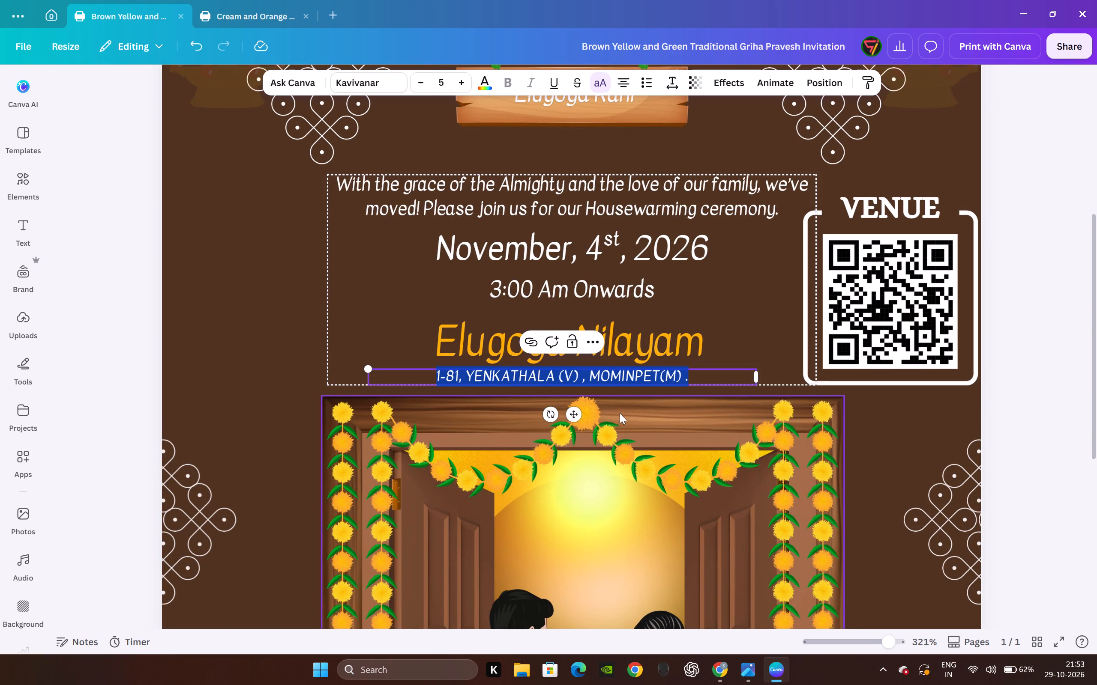
left_click(1040, 306)
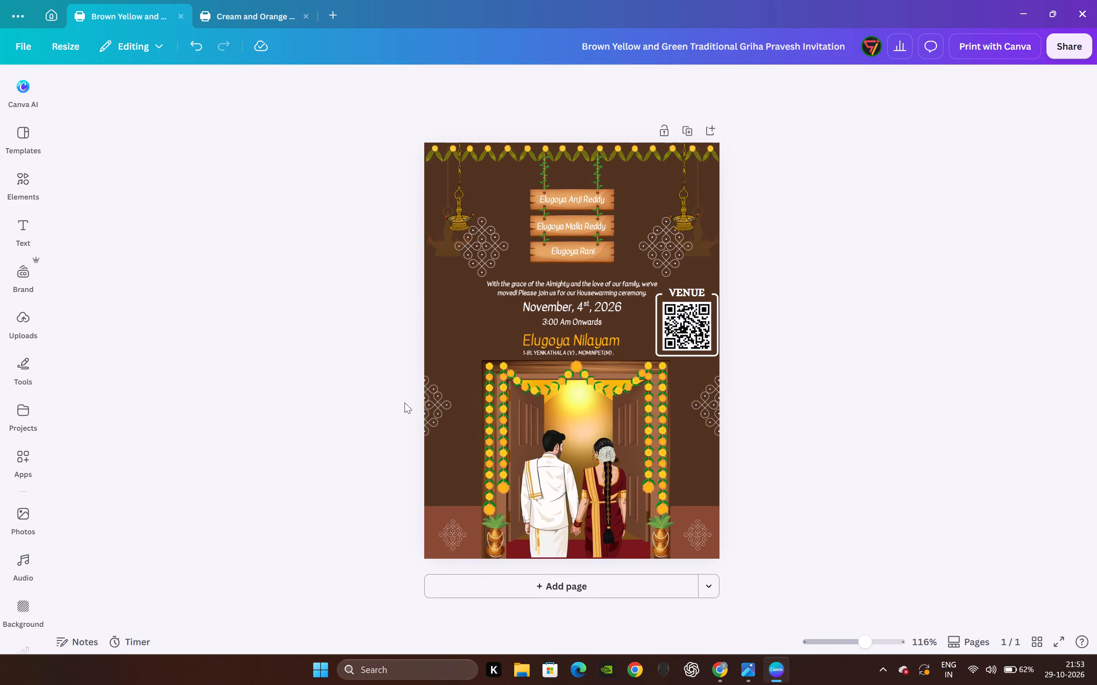
left_click(238, 19)
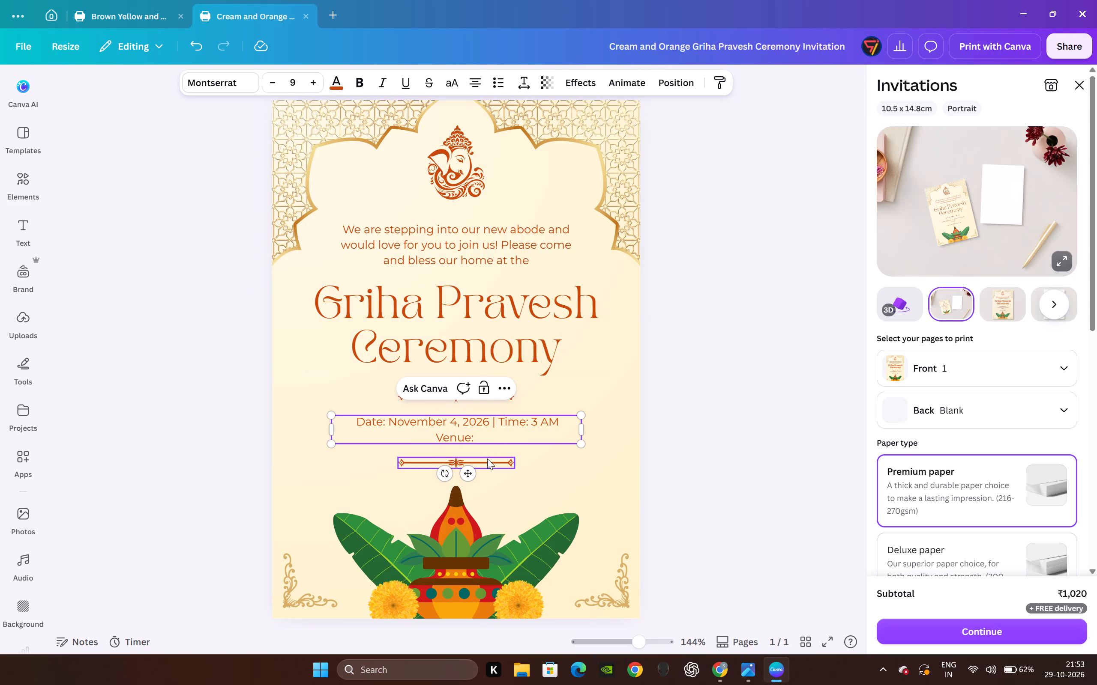
key("ctrl+v")
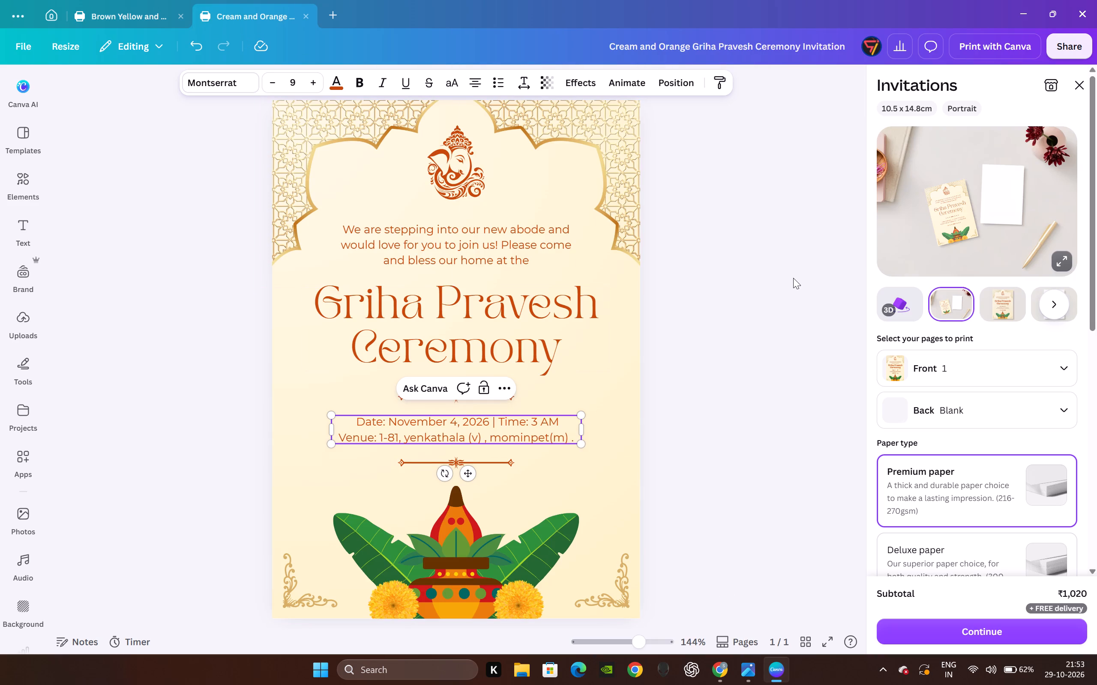
left_click(793, 278)
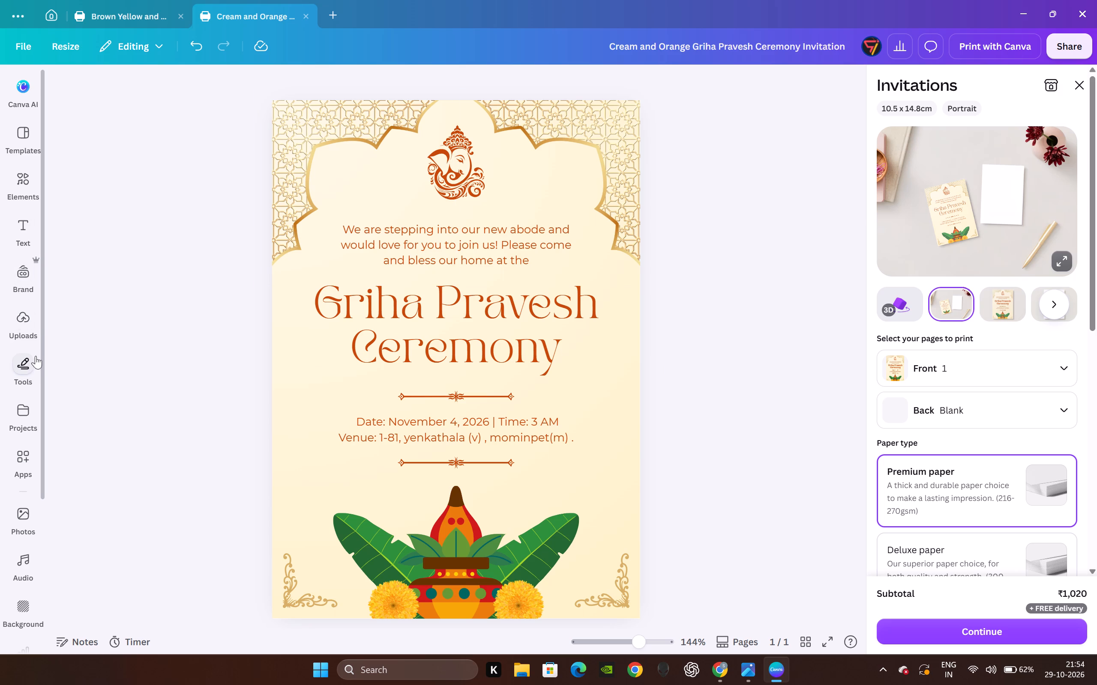
Look through the recommended elements for the Cream and Orange invitation for suitable ornaments.
left_click(31, 177)
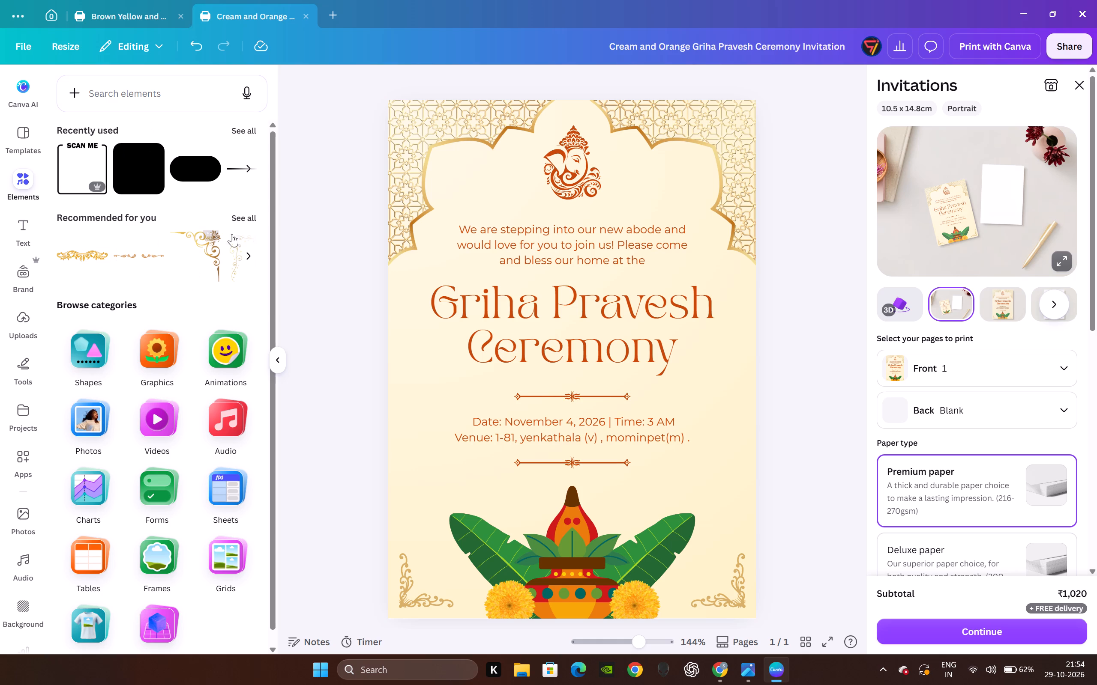
left_click(252, 257)
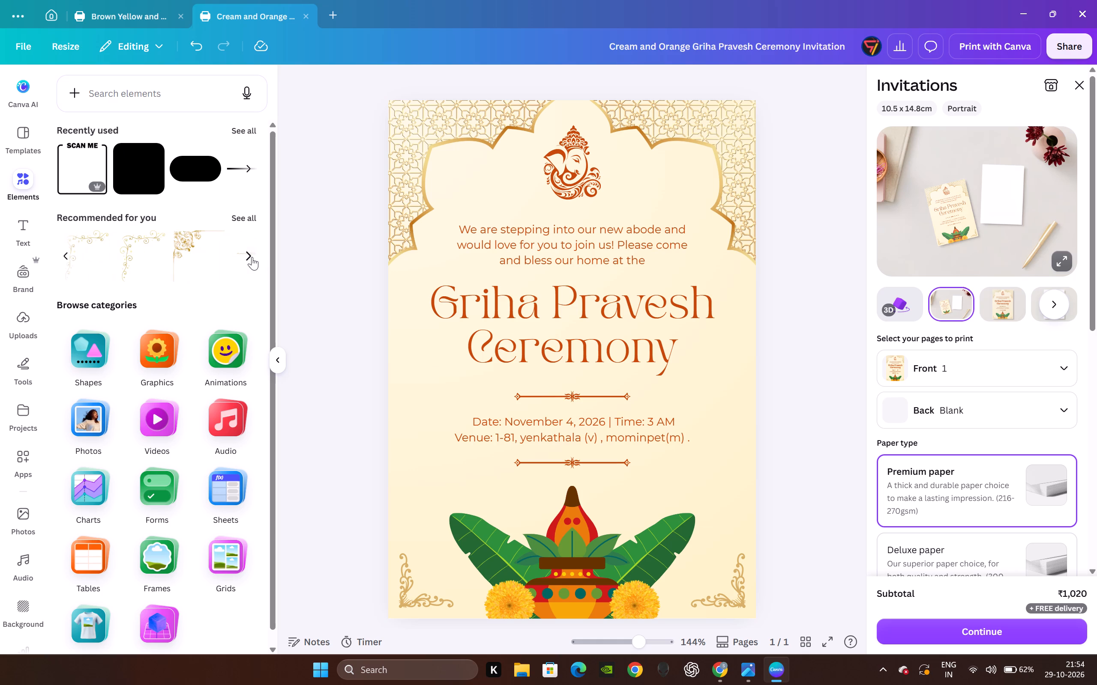
left_click(252, 257)
left_click(252, 256)
left_click(251, 257)
left_click(251, 257)
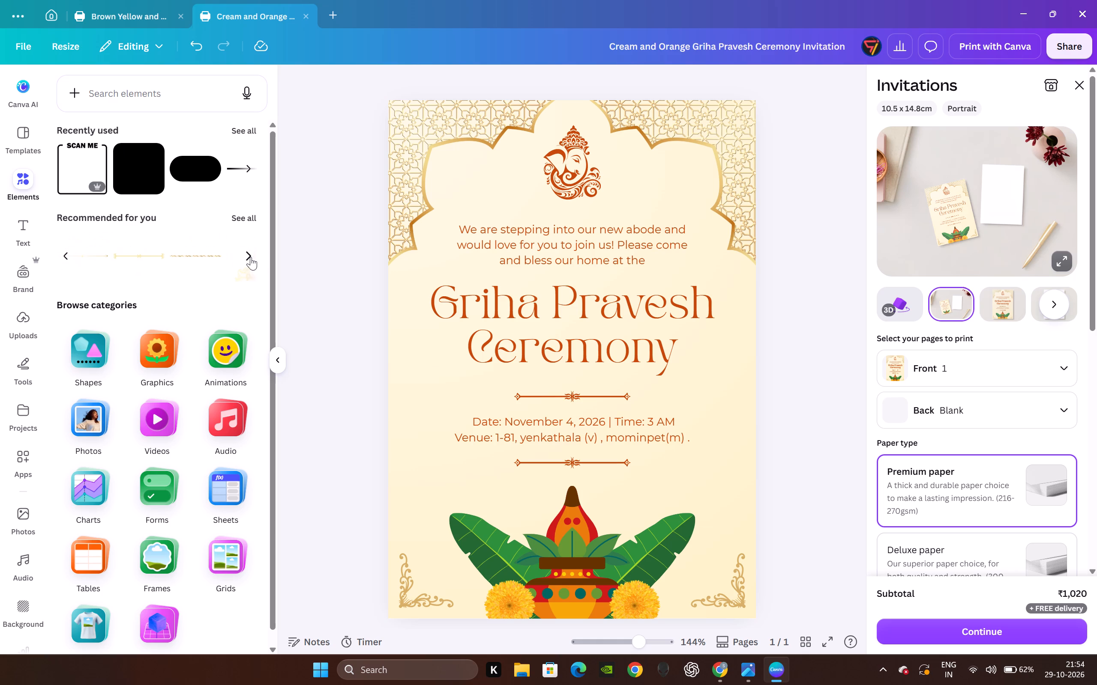
left_click(250, 257)
Switch to the Brown Yellow and Green invitation and look through its recommended elements for suitable decorations.
left_click(121, 2)
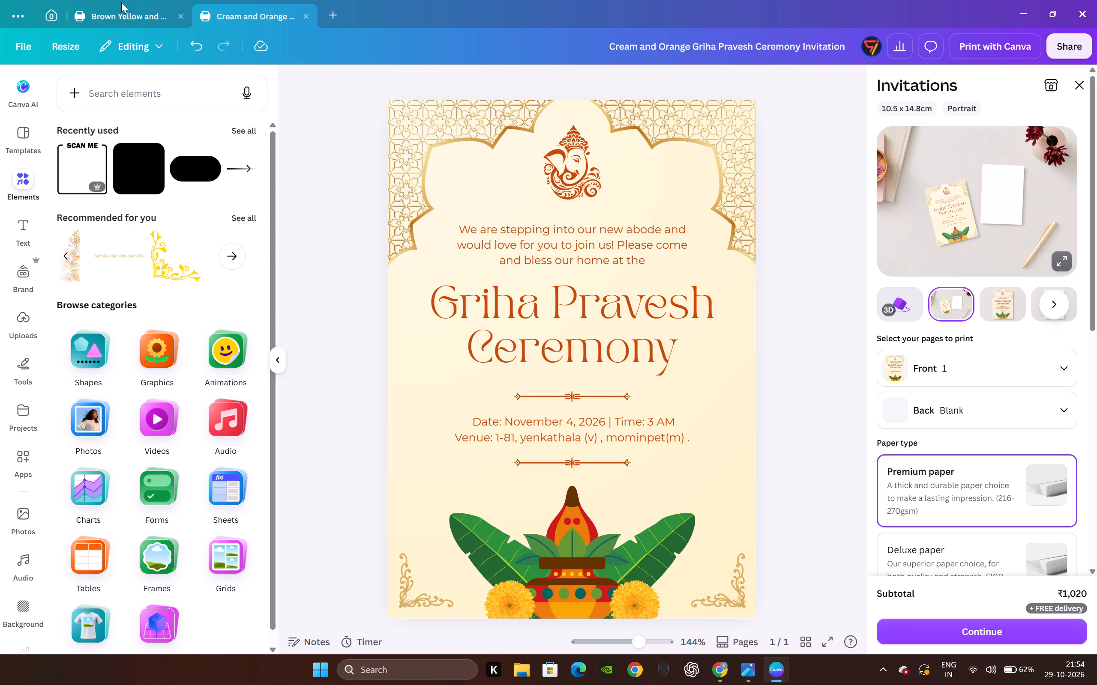
left_click(120, 7)
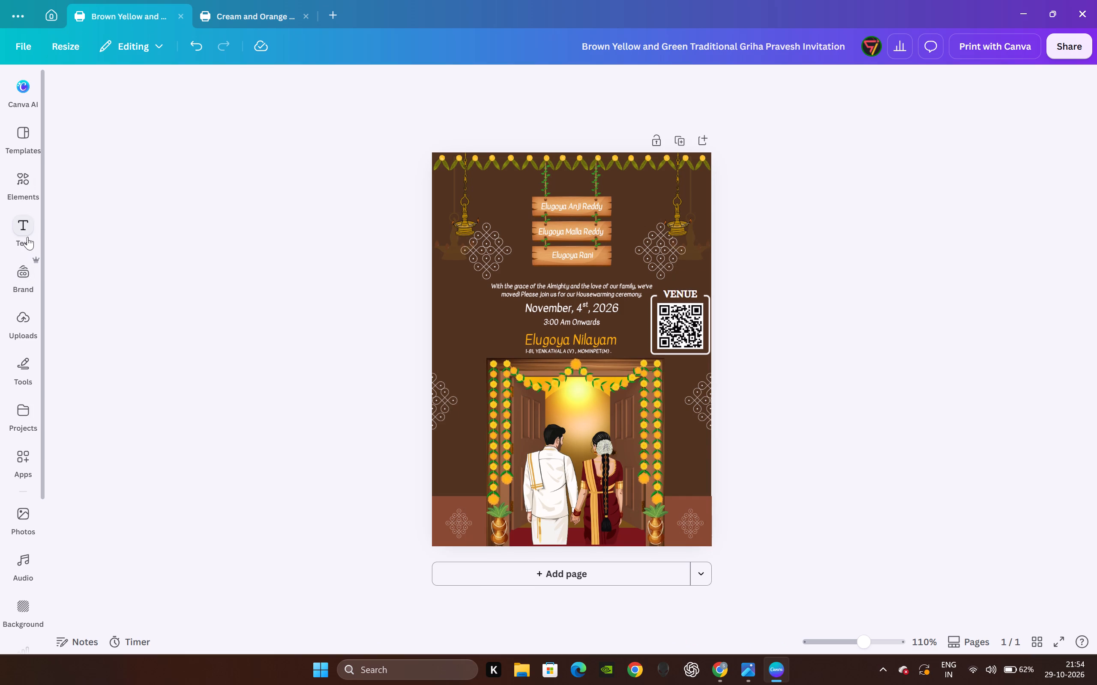
left_click(33, 182)
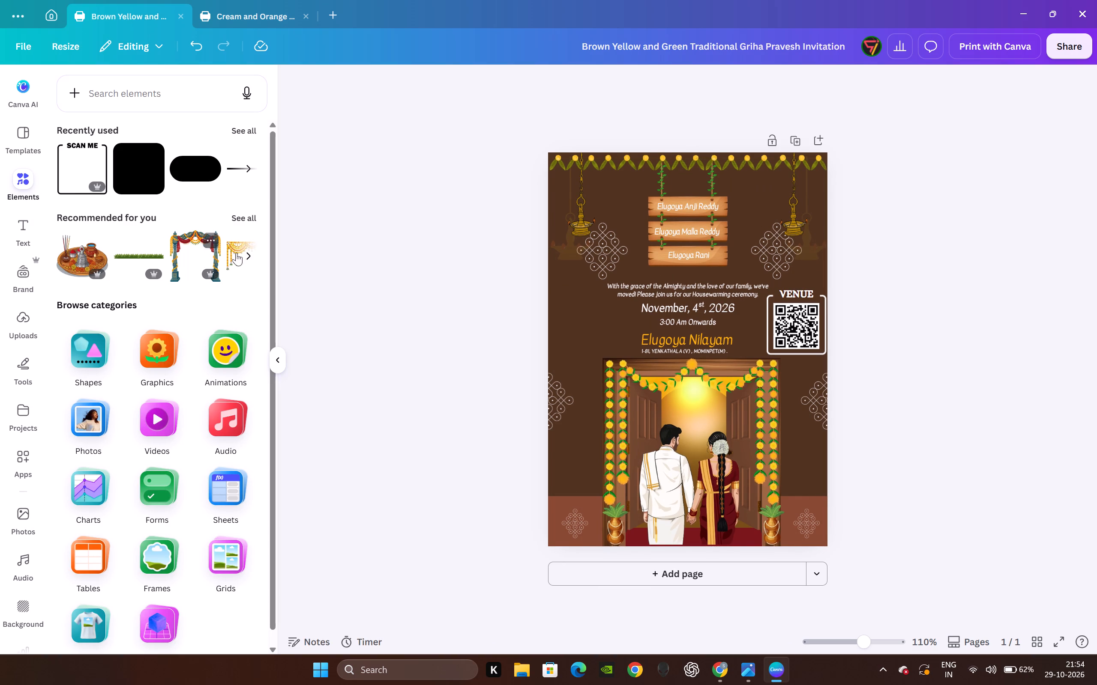
left_click(247, 254)
left_click(247, 254)
left_click(247, 254)
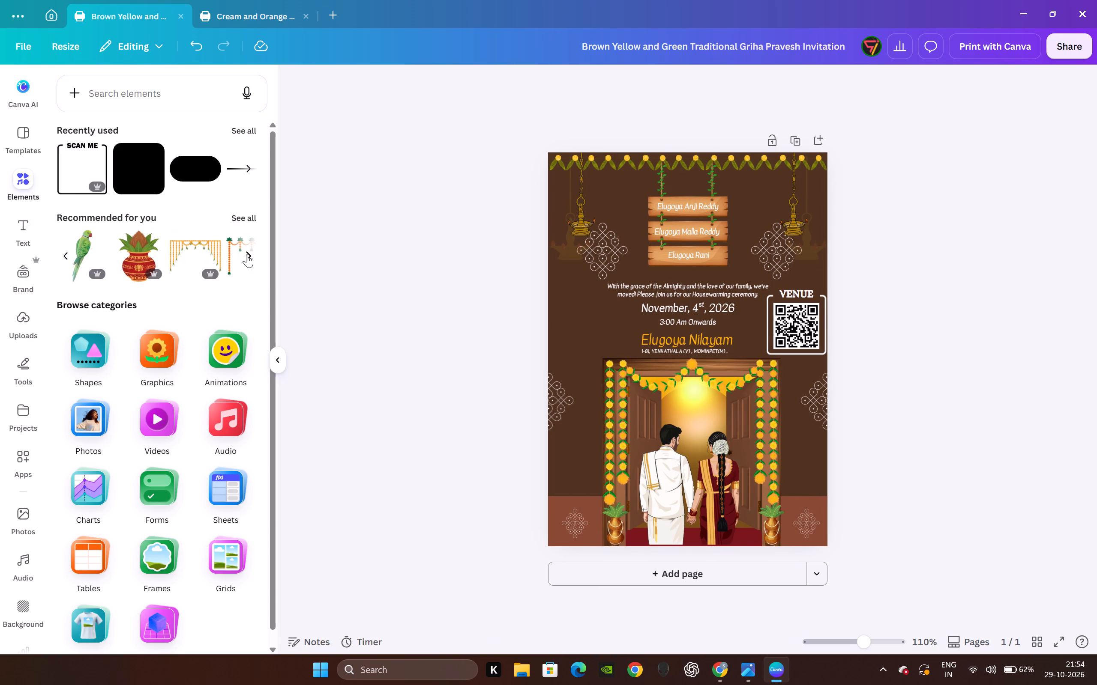
left_click(65, 262)
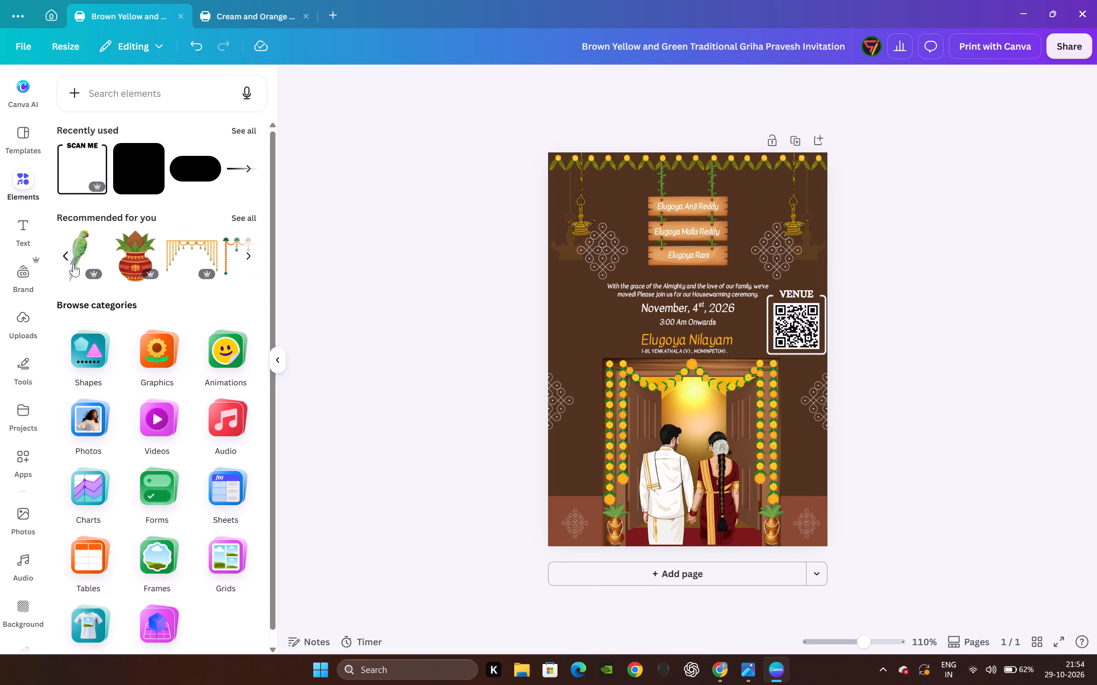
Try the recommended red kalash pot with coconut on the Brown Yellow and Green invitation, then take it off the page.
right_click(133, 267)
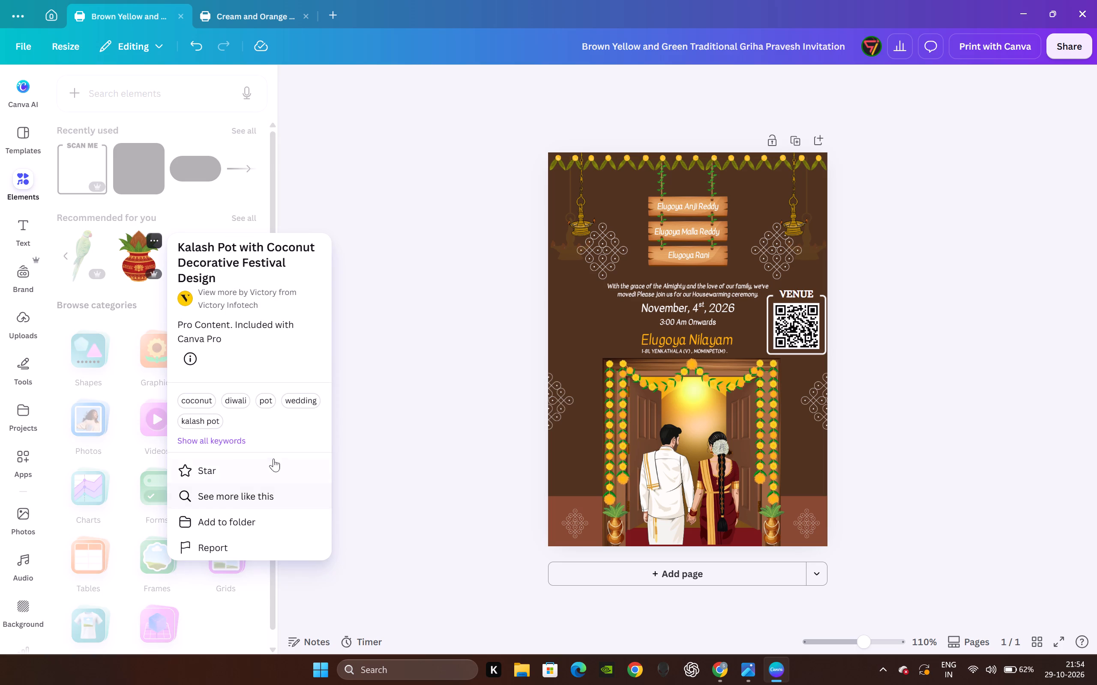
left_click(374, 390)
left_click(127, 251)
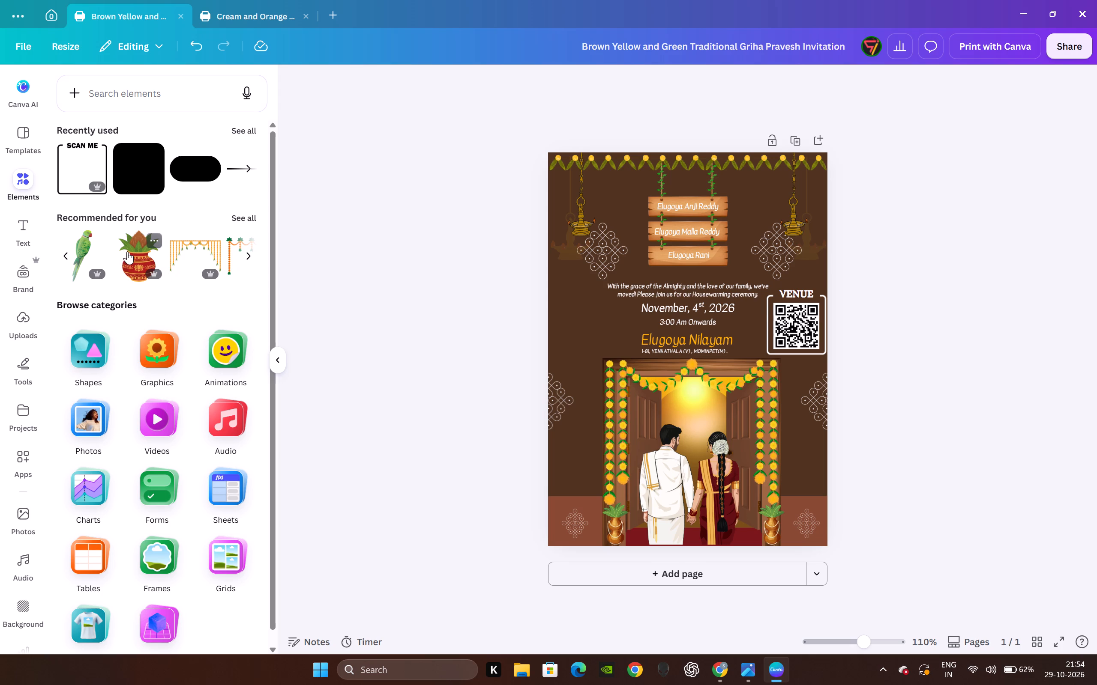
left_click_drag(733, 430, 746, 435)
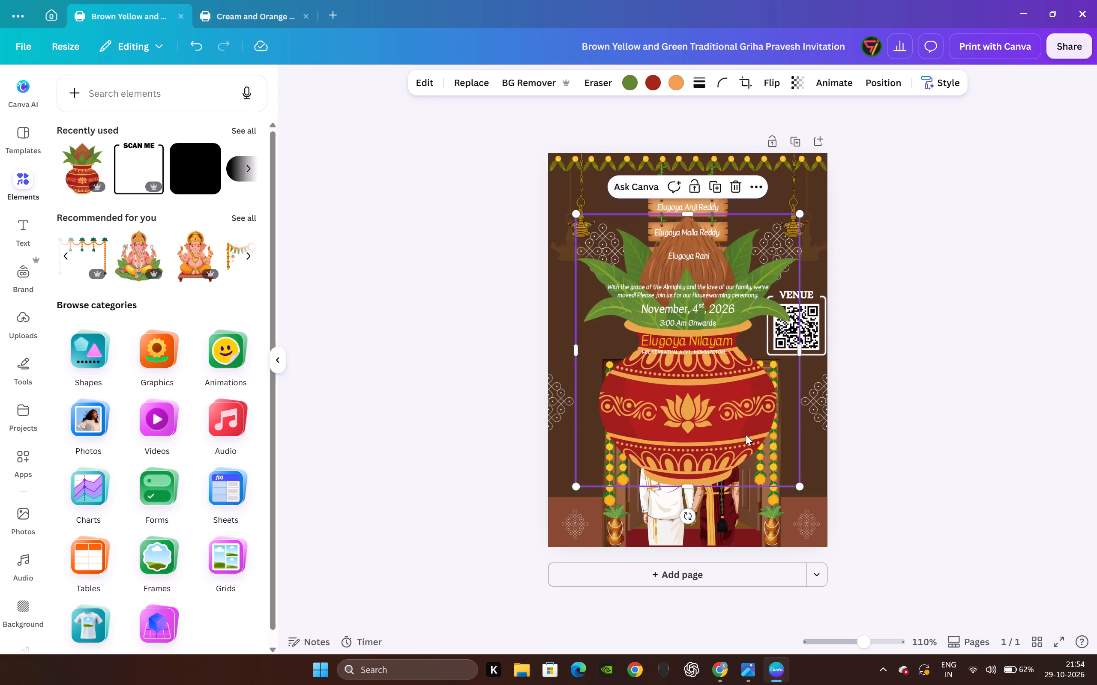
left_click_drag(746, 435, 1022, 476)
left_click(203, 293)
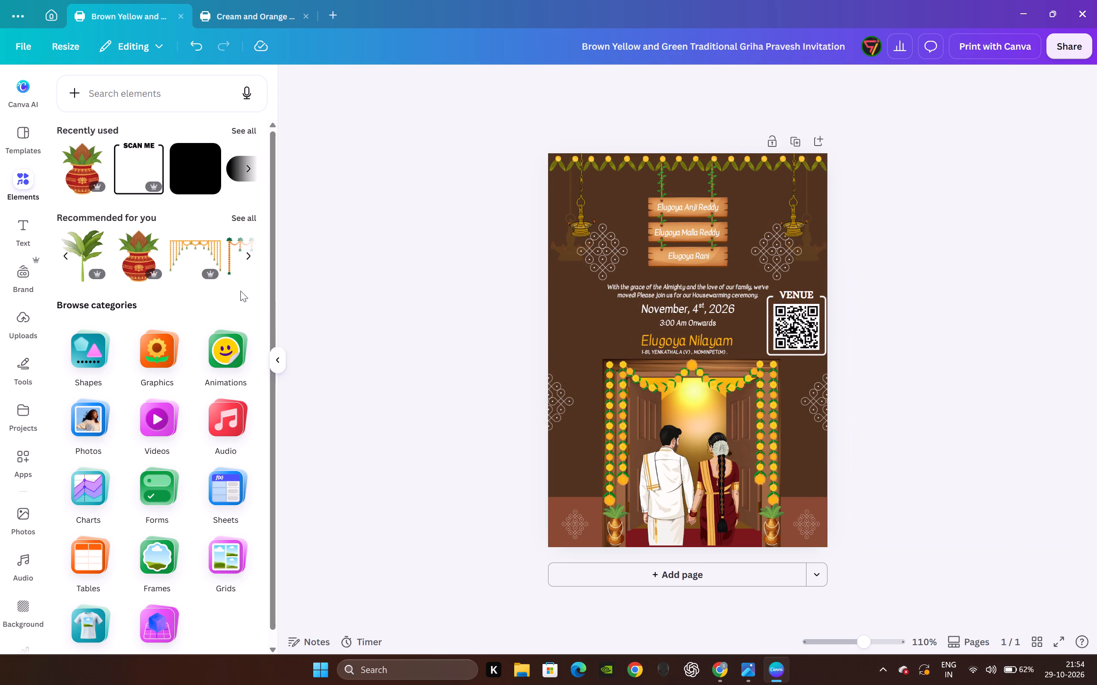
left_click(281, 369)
Switch to the Cream and Orange invitation and look through its recently used and recommended elements.
left_click(269, 18)
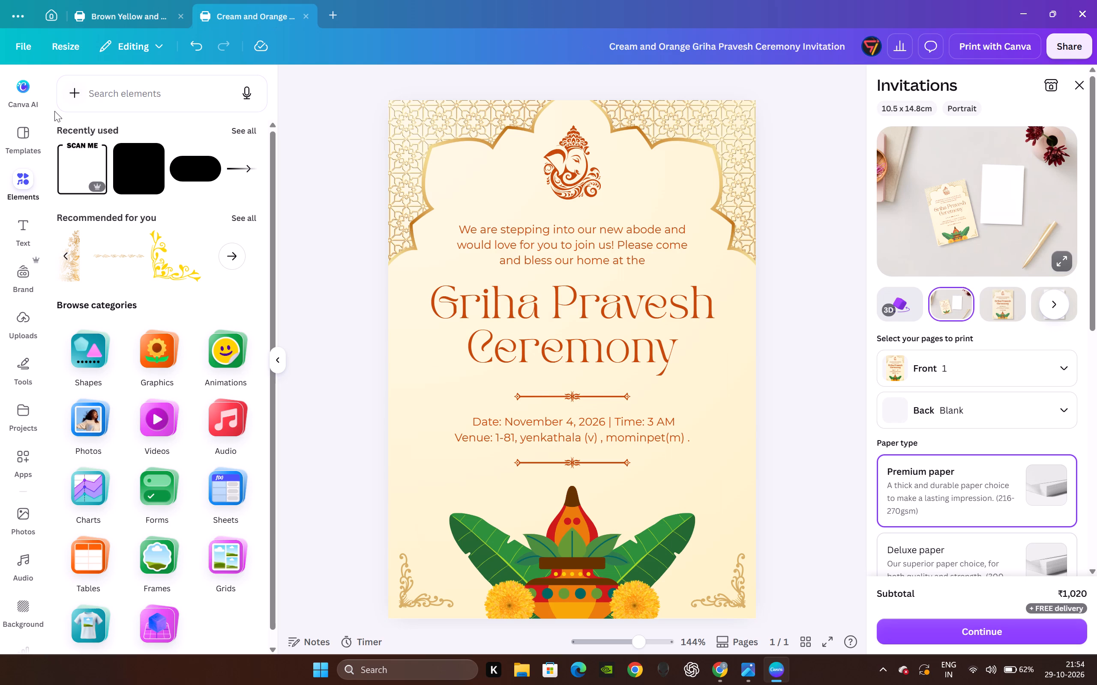
left_click(274, 360)
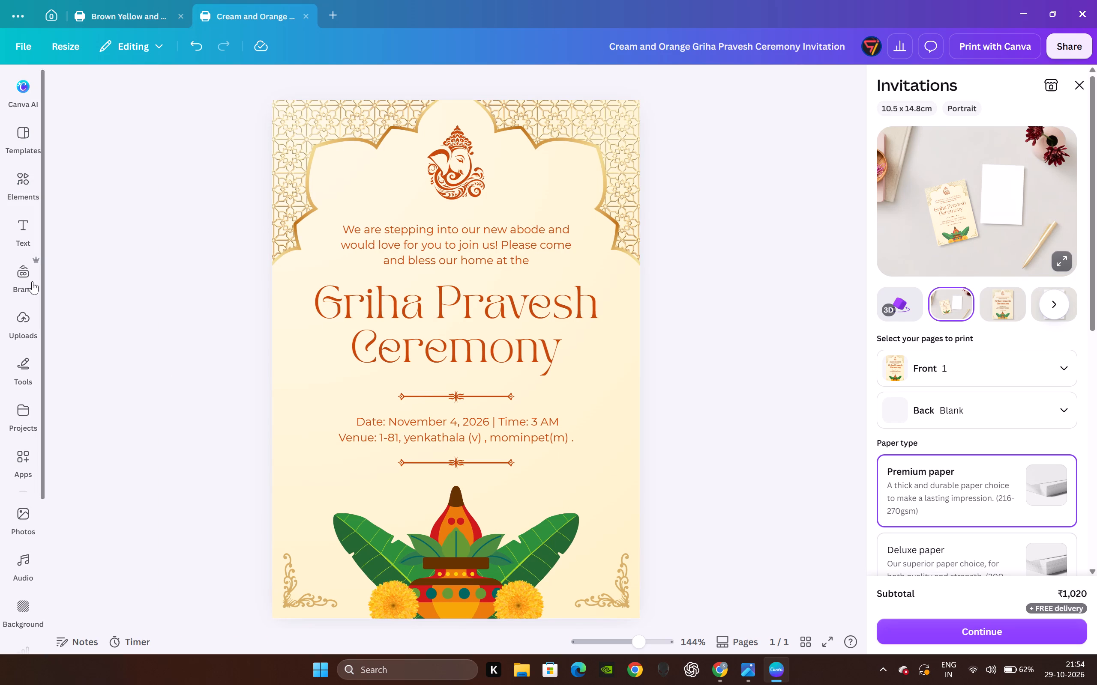
left_click(21, 184)
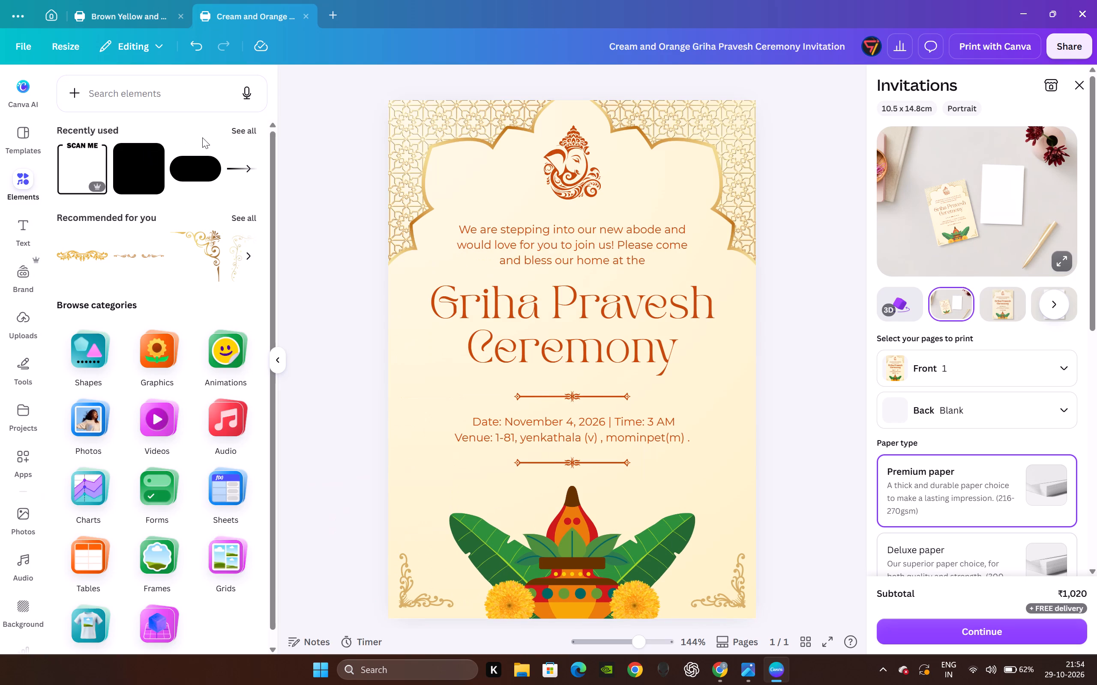
left_click(238, 128)
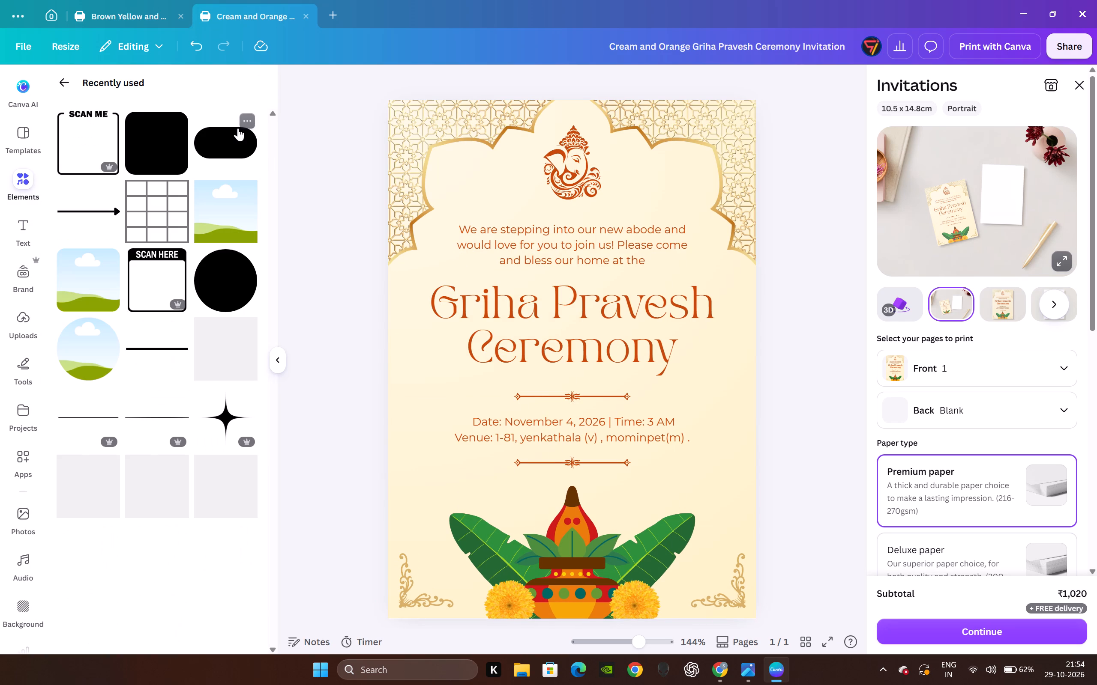
left_click(60, 83)
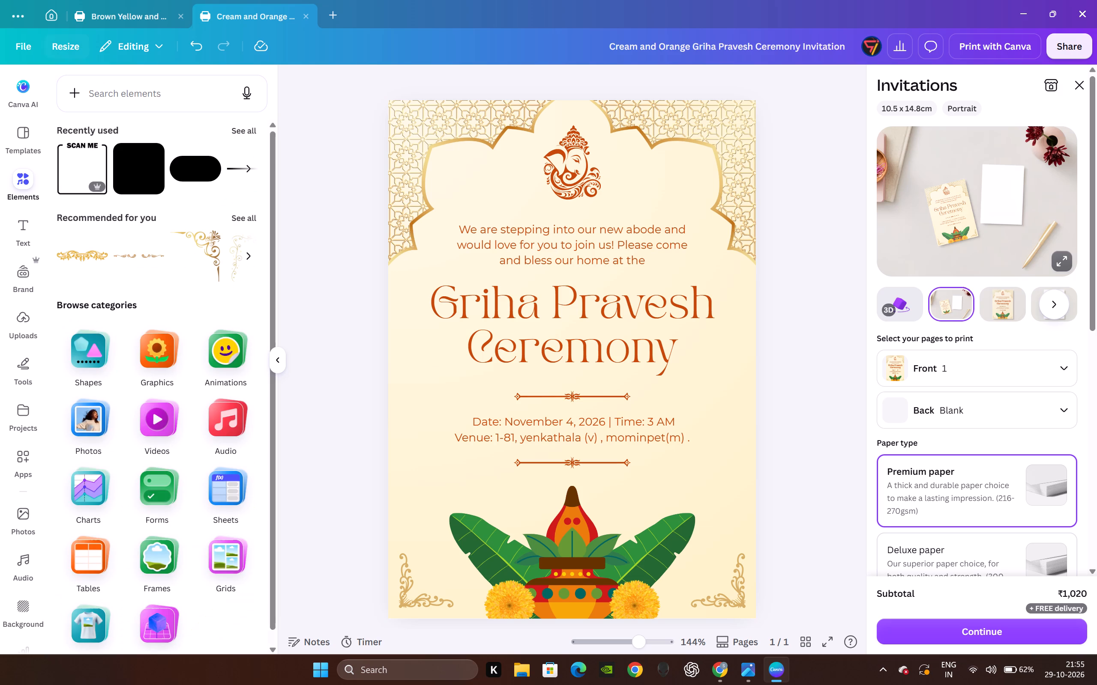
left_click(281, 157)
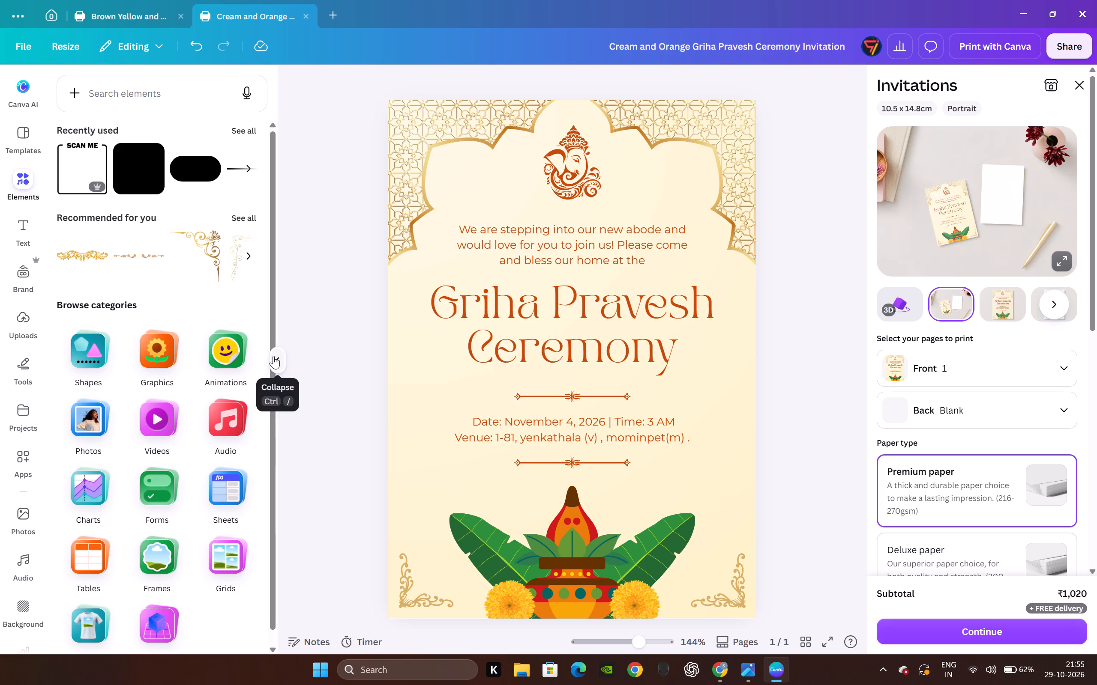
left_click(273, 356)
double_click(172, 269)
right_click(172, 268)
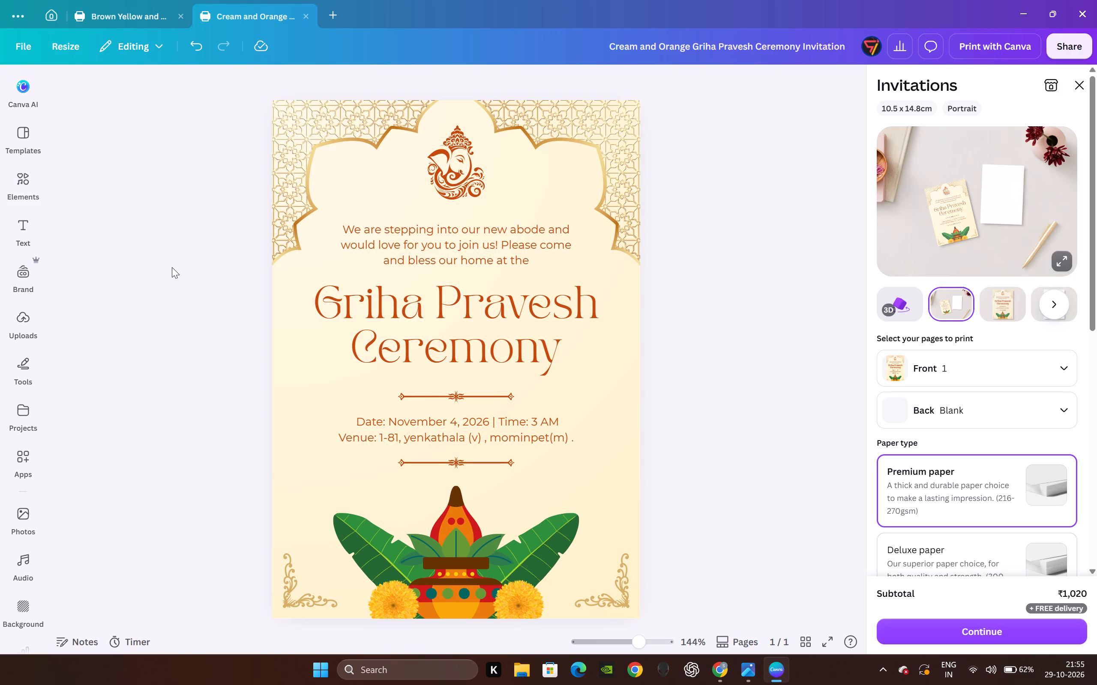
left_click(29, 188)
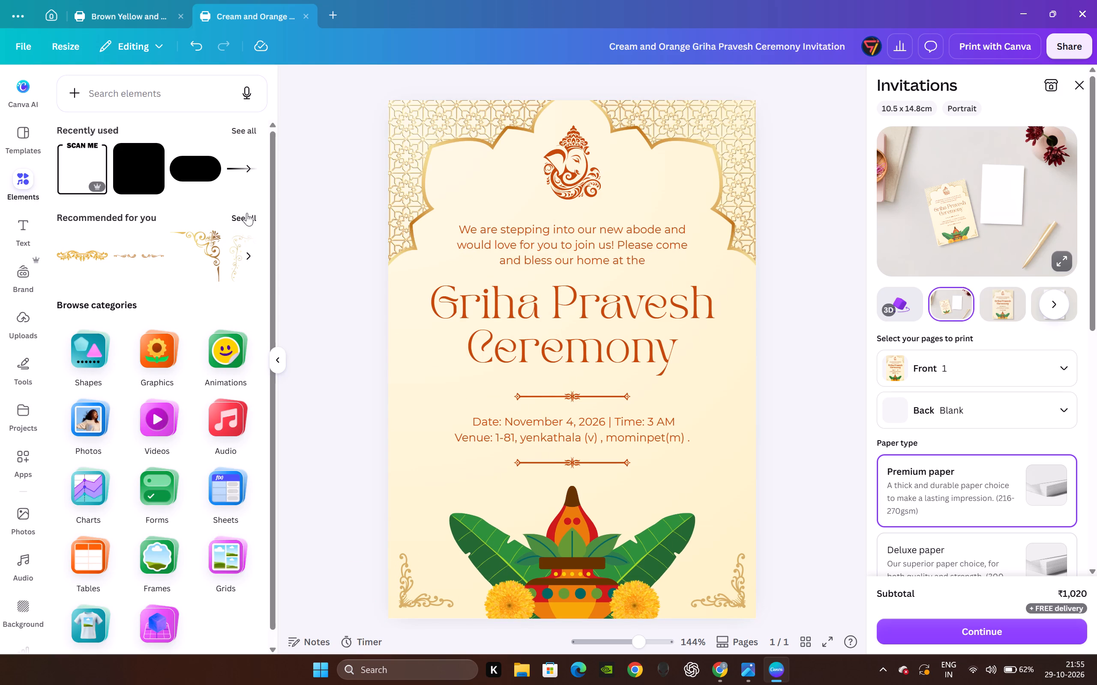
left_click(247, 213)
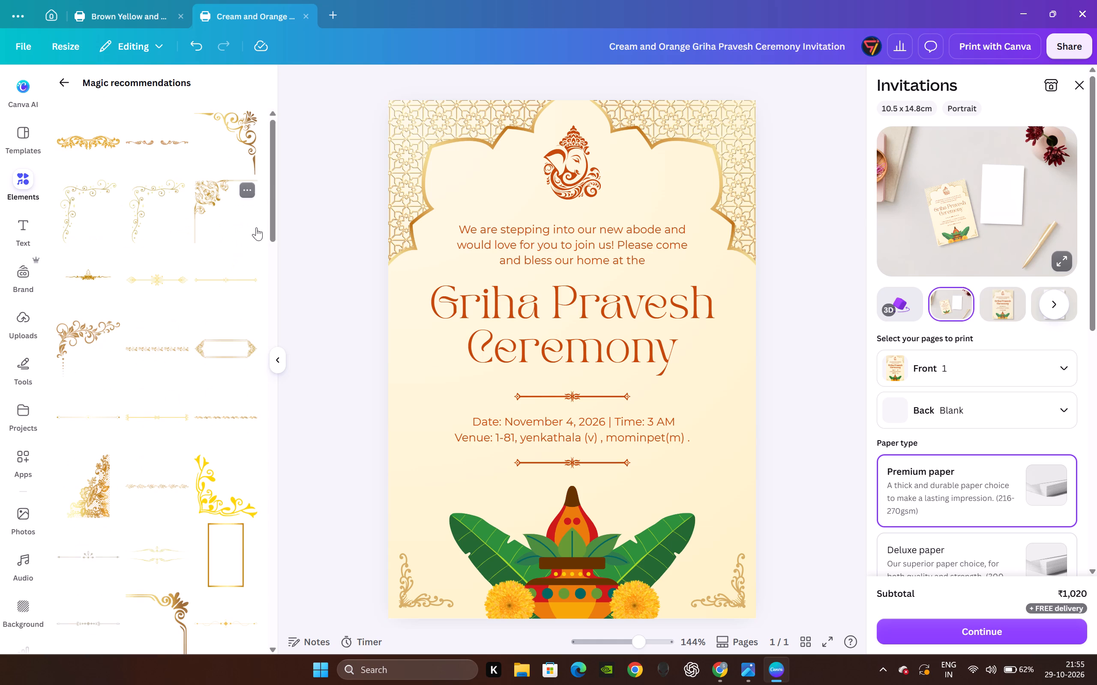
left_click(281, 362)
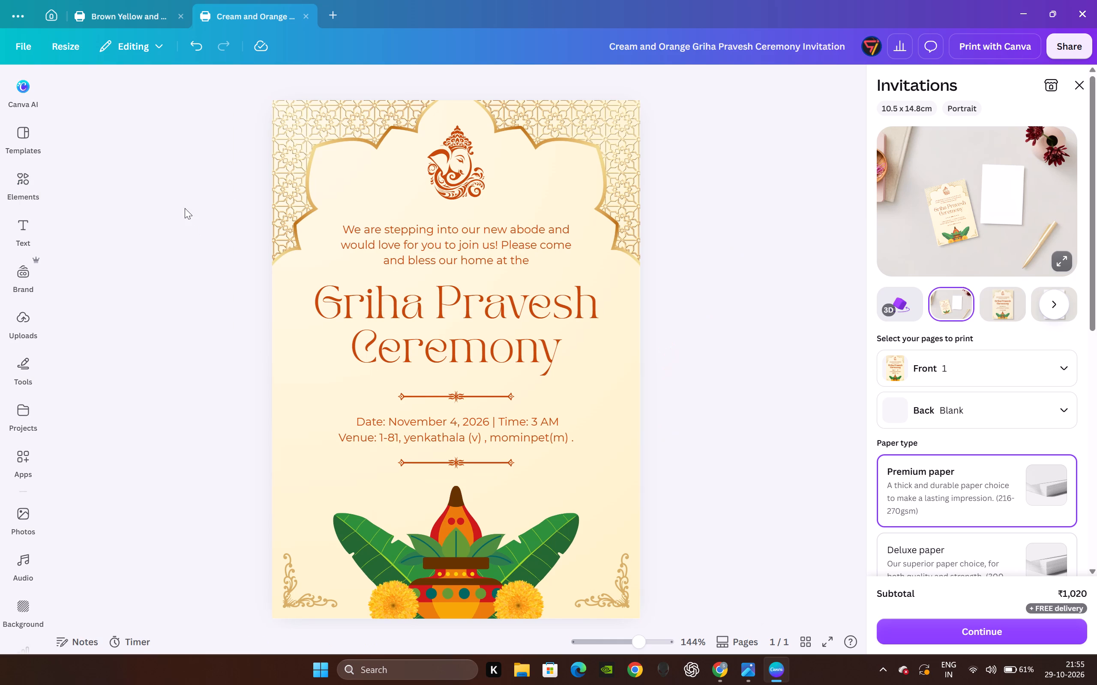
left_click(15, 200)
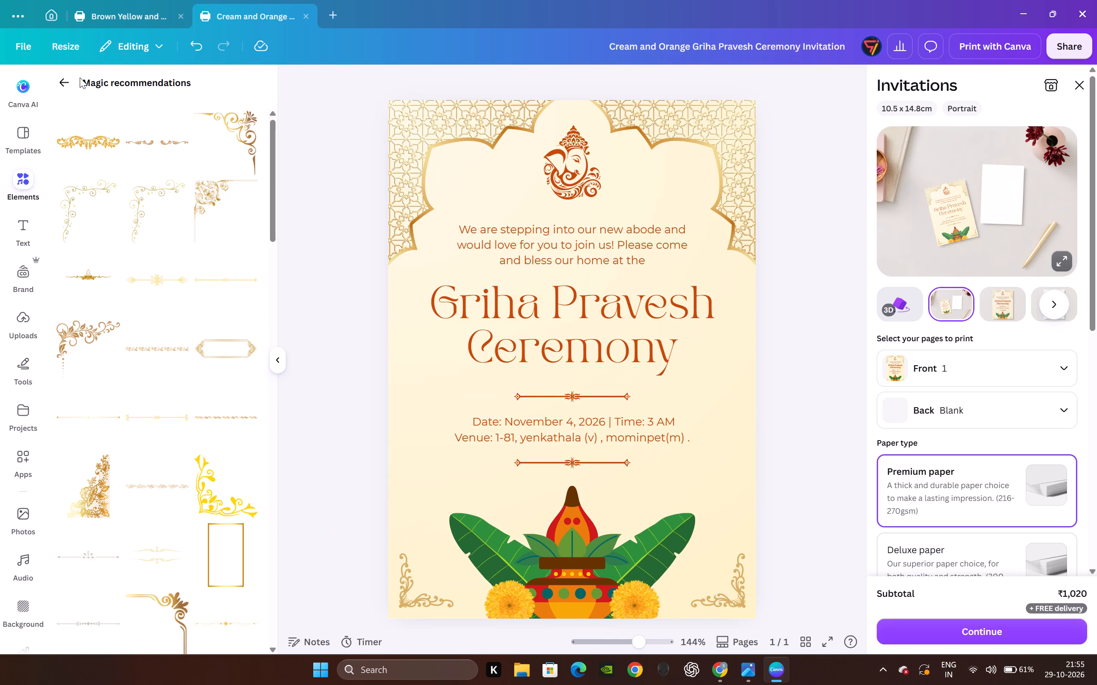
left_click(65, 71)
left_click(108, 69)
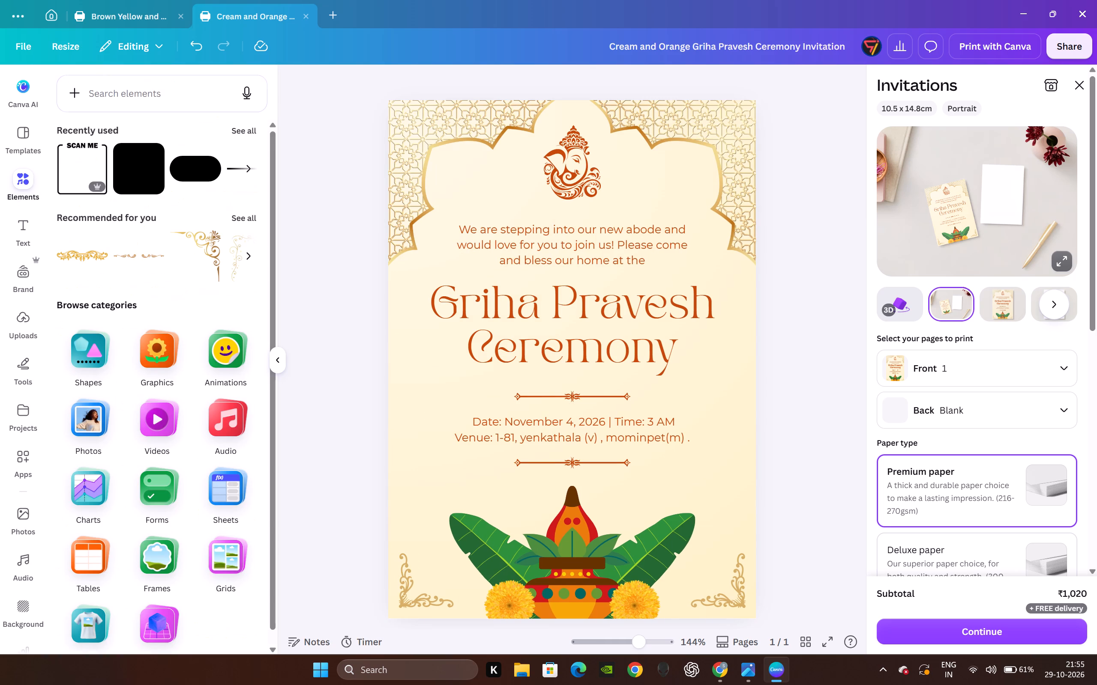
Search the elements for "kalasham" and show all the matching graphics.
left_click(111, 77)
left_click(147, 102)
type("kala")
left_click(132, 99)
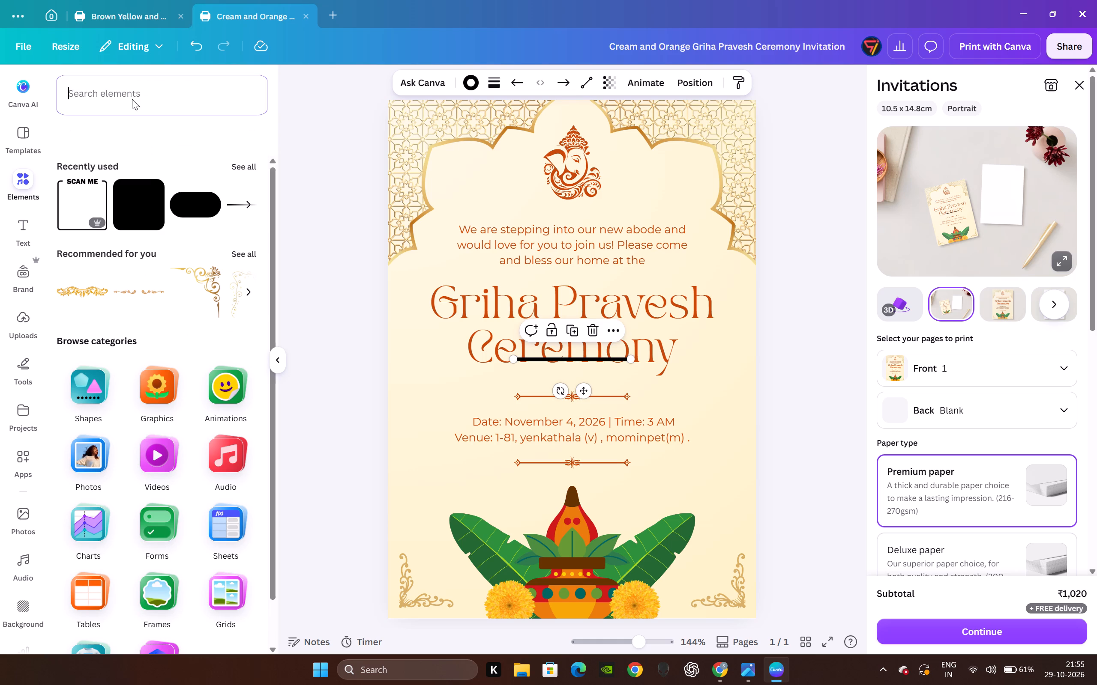
type("kalasham")
key("Return")
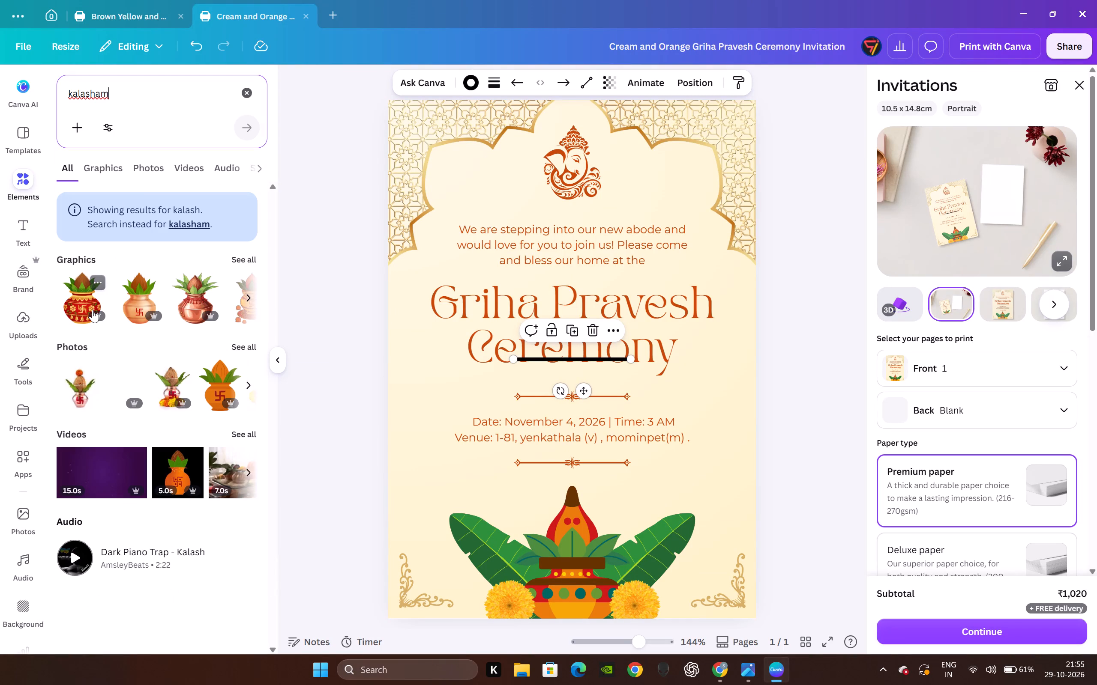
left_click(252, 265)
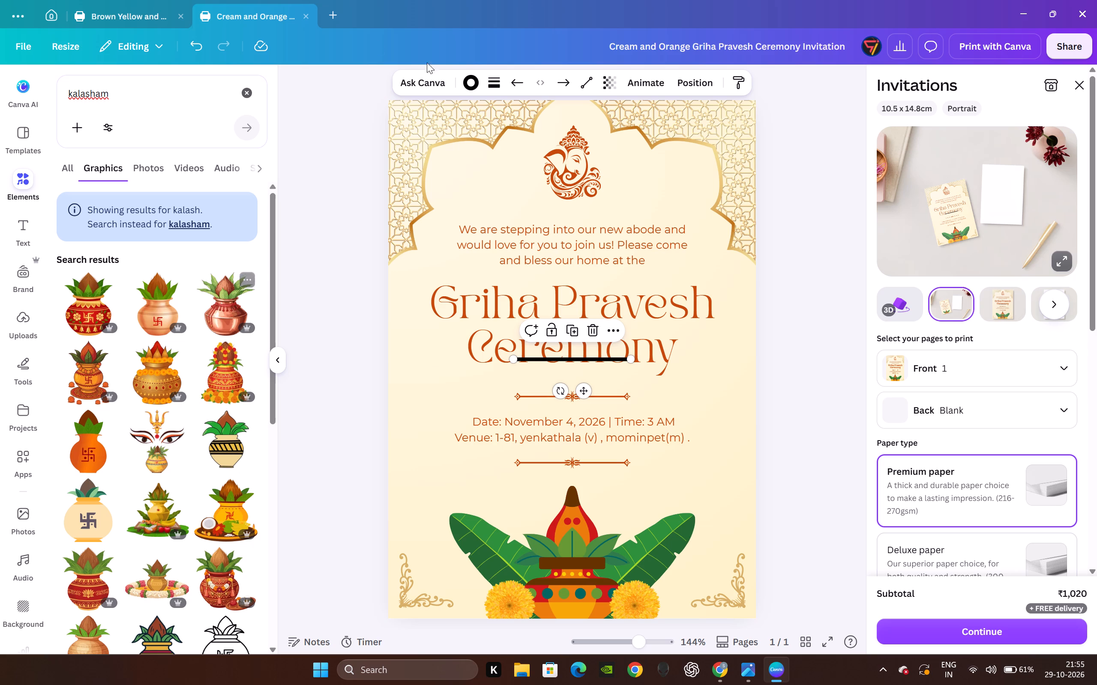
Delete the stray black line crossing the word "Ceremony" in the Cream and Orange invitation's title.
left_click(319, 296)
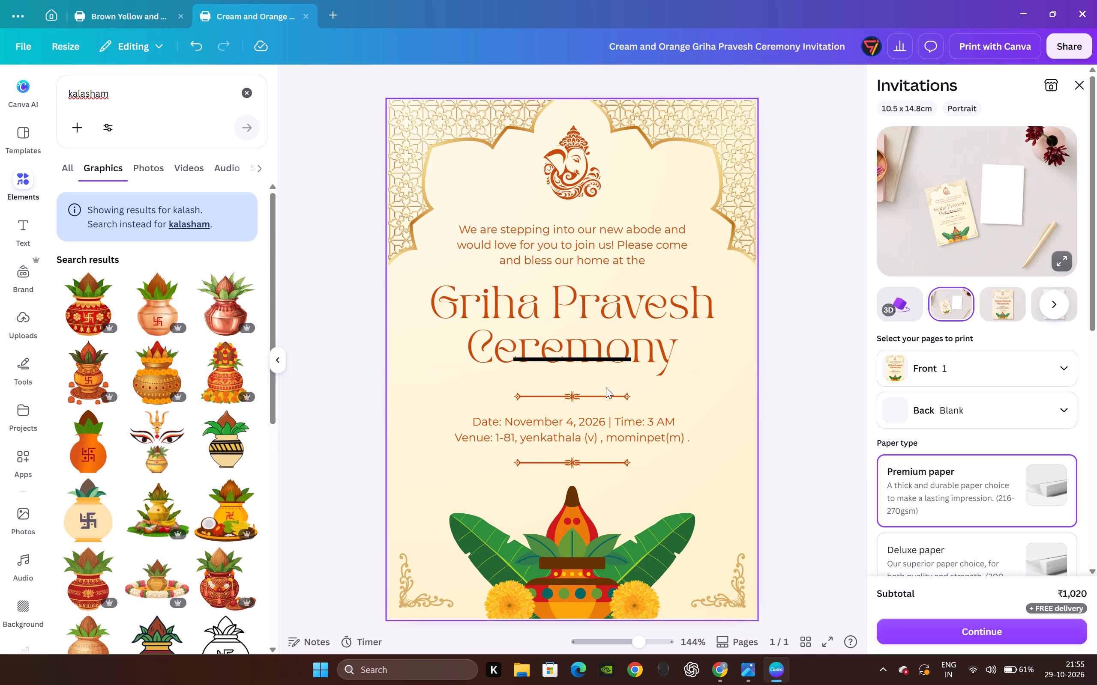
left_click_drag(622, 357, 622, 369)
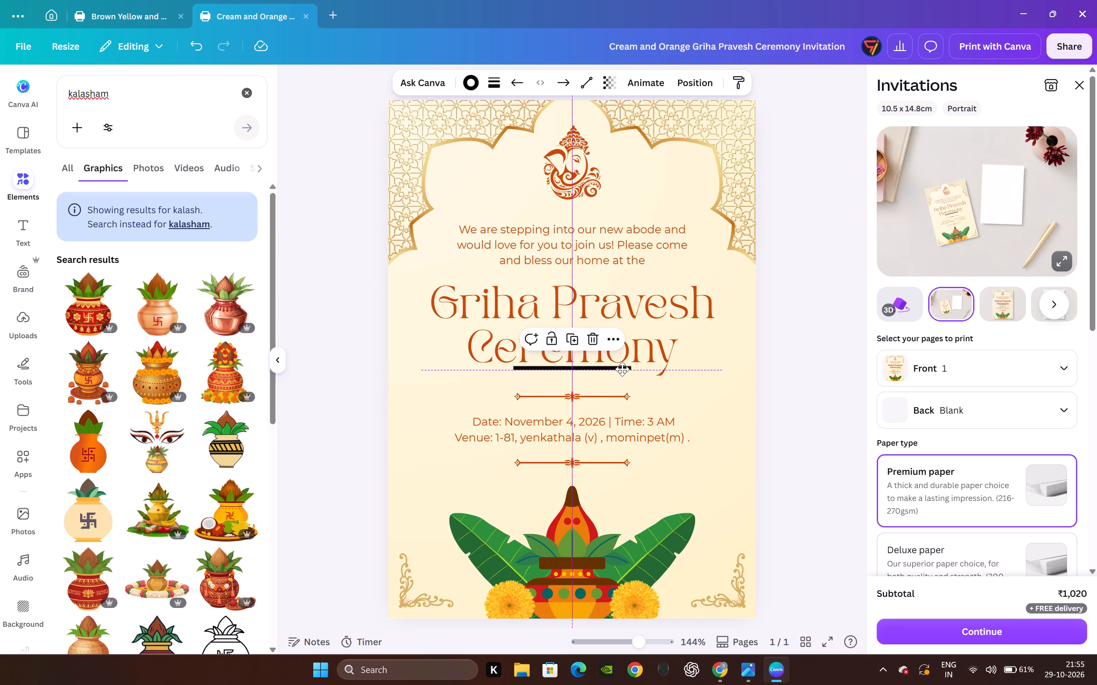
left_click_drag(622, 369, 621, 374)
key("BackSpace")
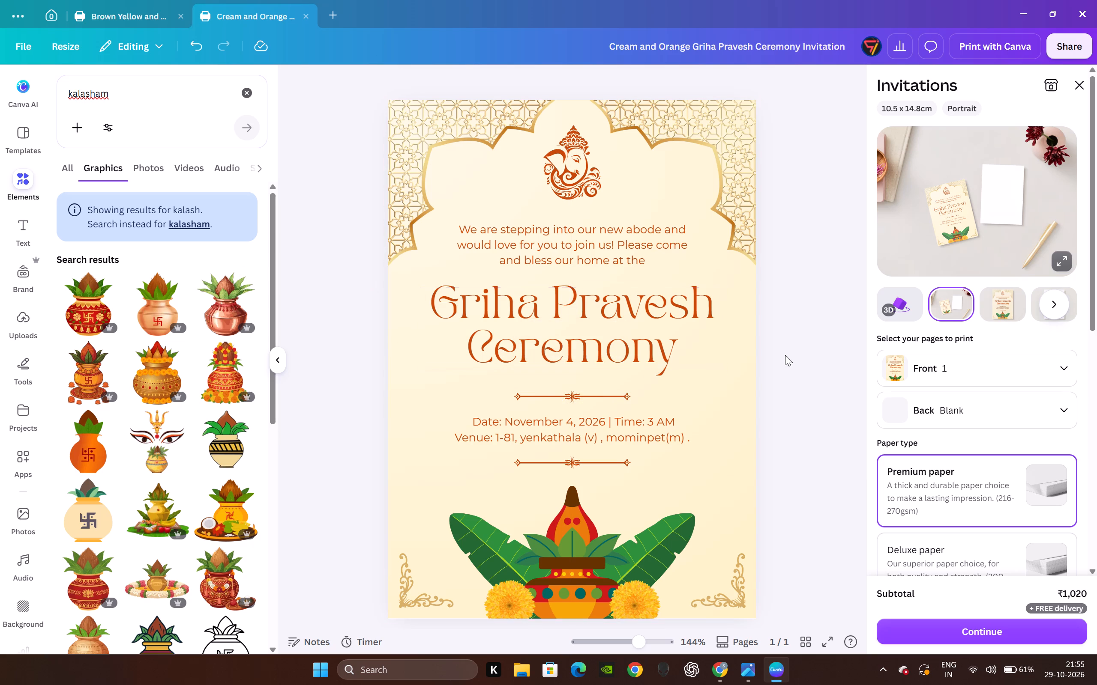
left_click(789, 354)
Look through the kalash graphics for a pot that suits the Cream and Orange invitation.
scroll(158, 364, "down", 2)
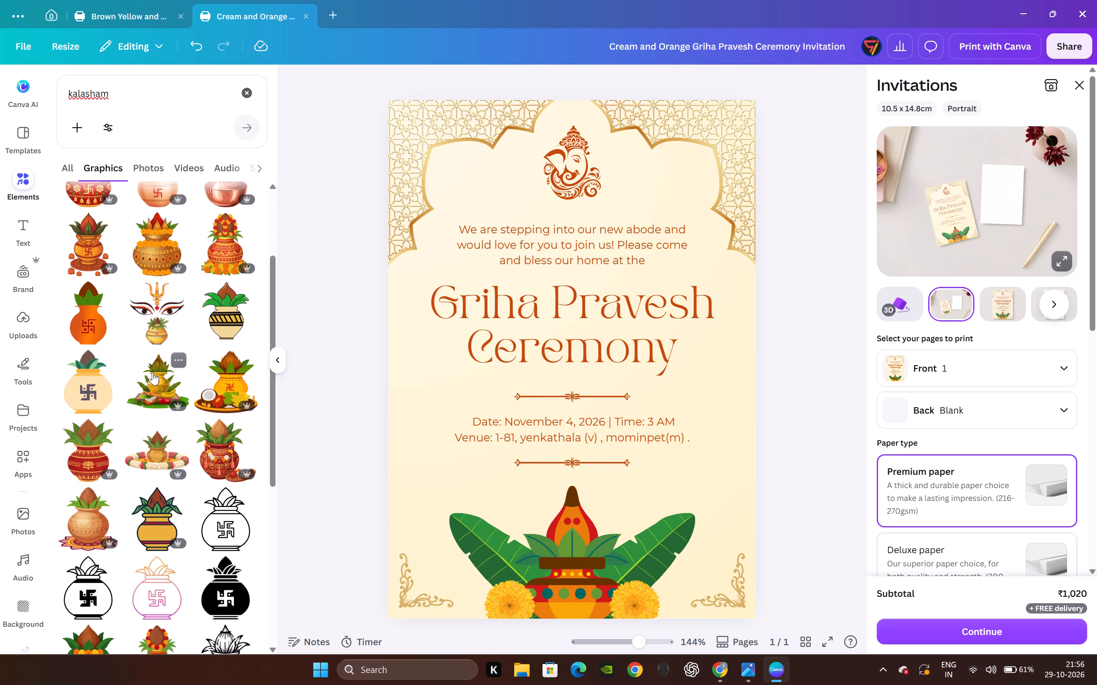
scroll(152, 372, "down", 2)
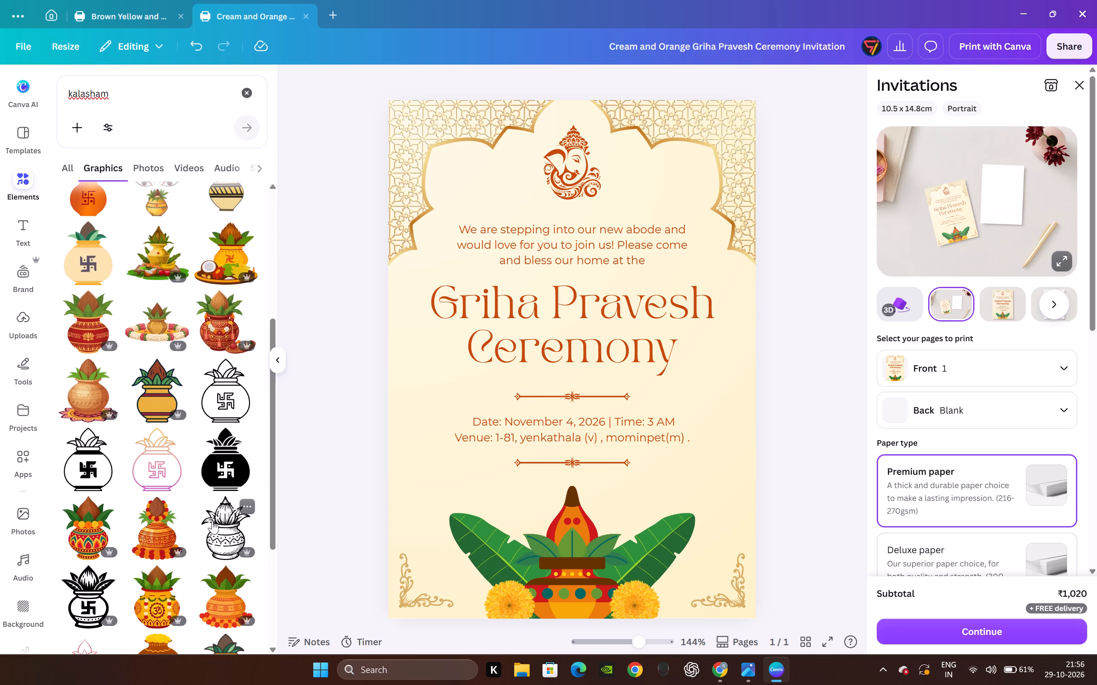
scroll(150, 468, "down", 1)
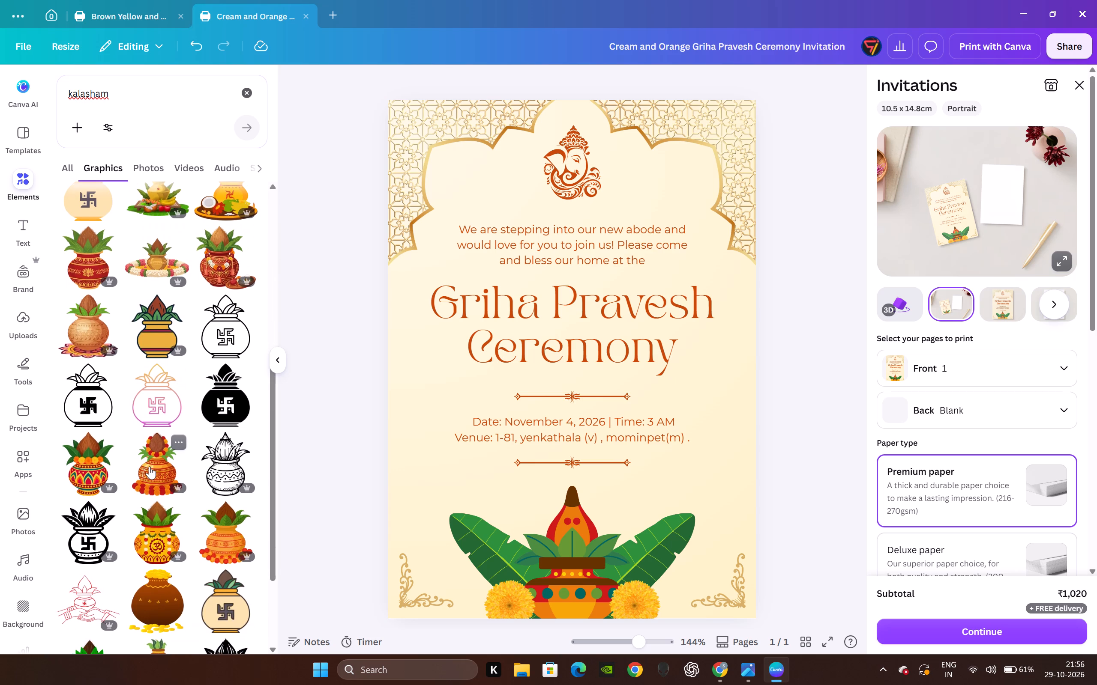
scroll(150, 466, "down", 2)
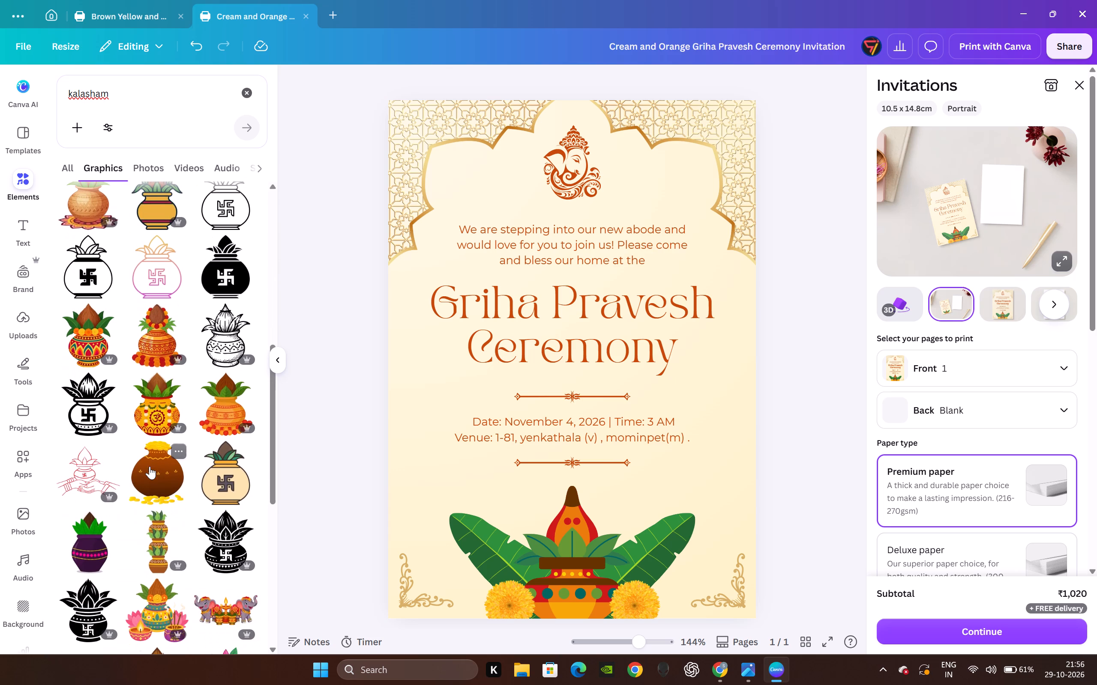
scroll(150, 466, "down", 3)
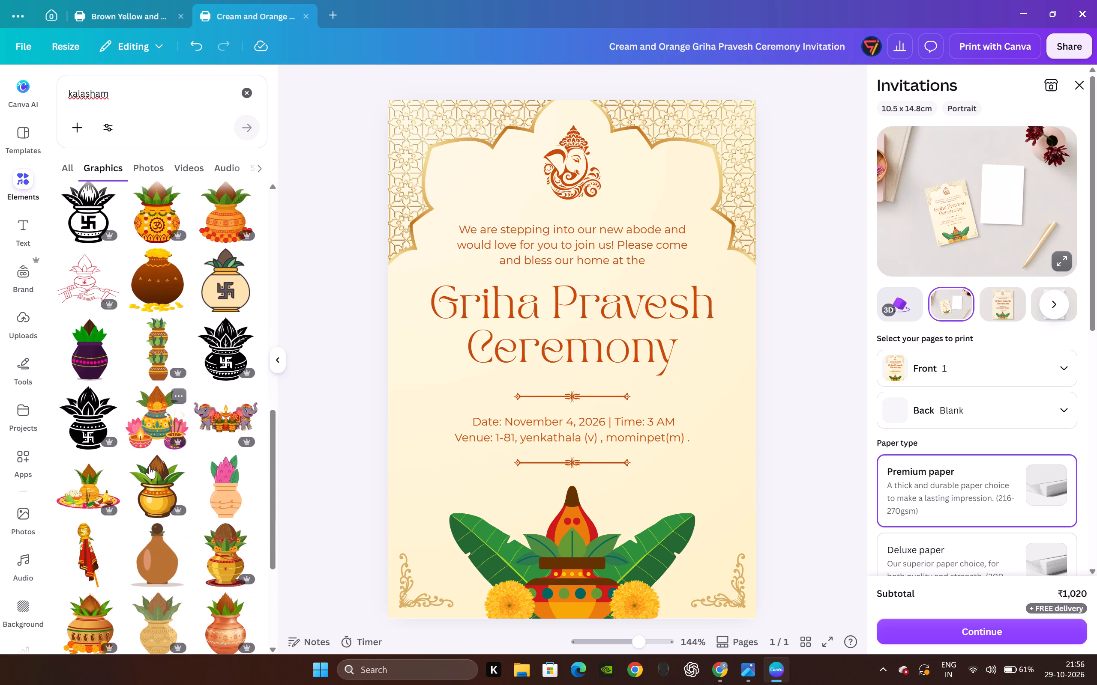
scroll(149, 465, "down", 2)
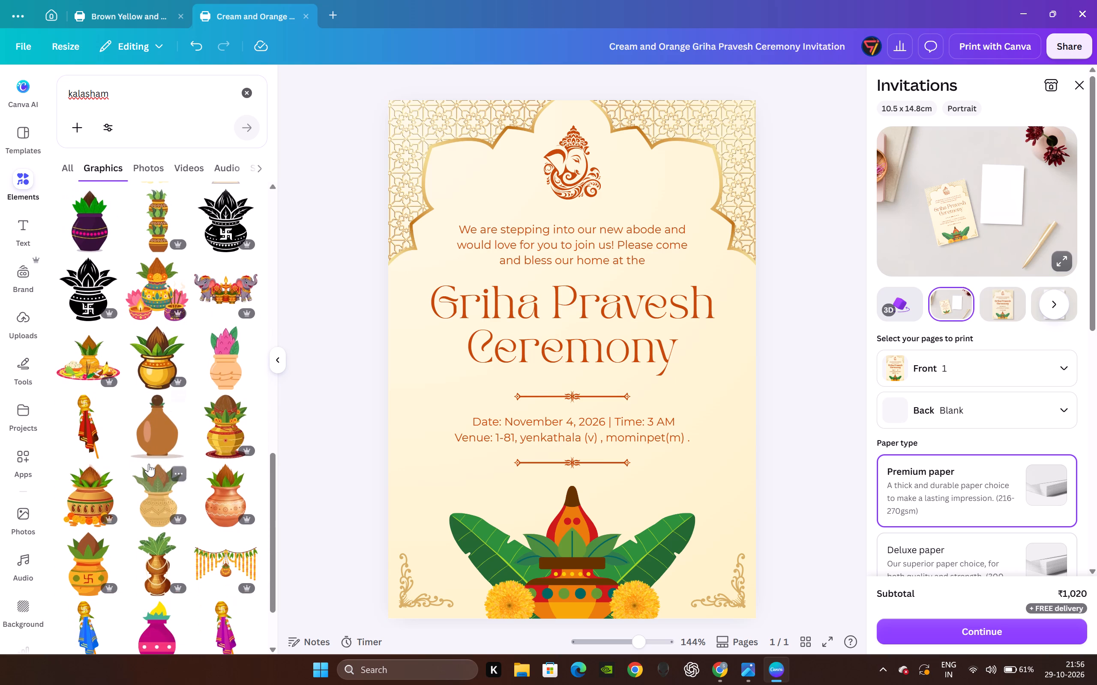
scroll(149, 464, "down", 2)
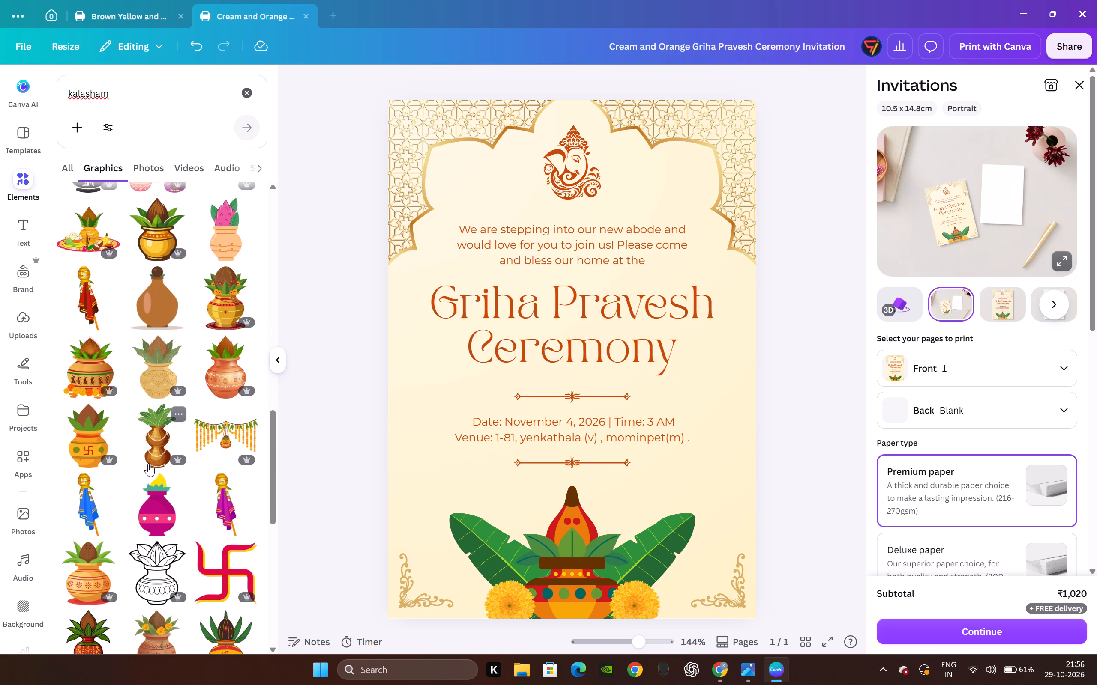
scroll(147, 460, "down", 1)
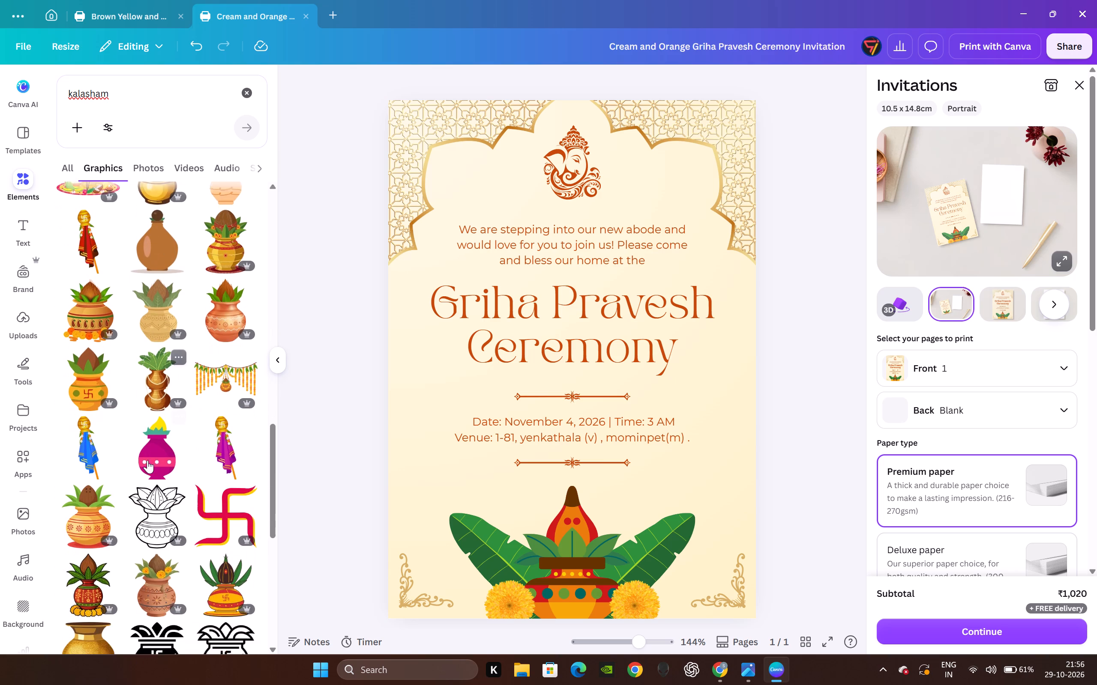
scroll(147, 460, "down", 2)
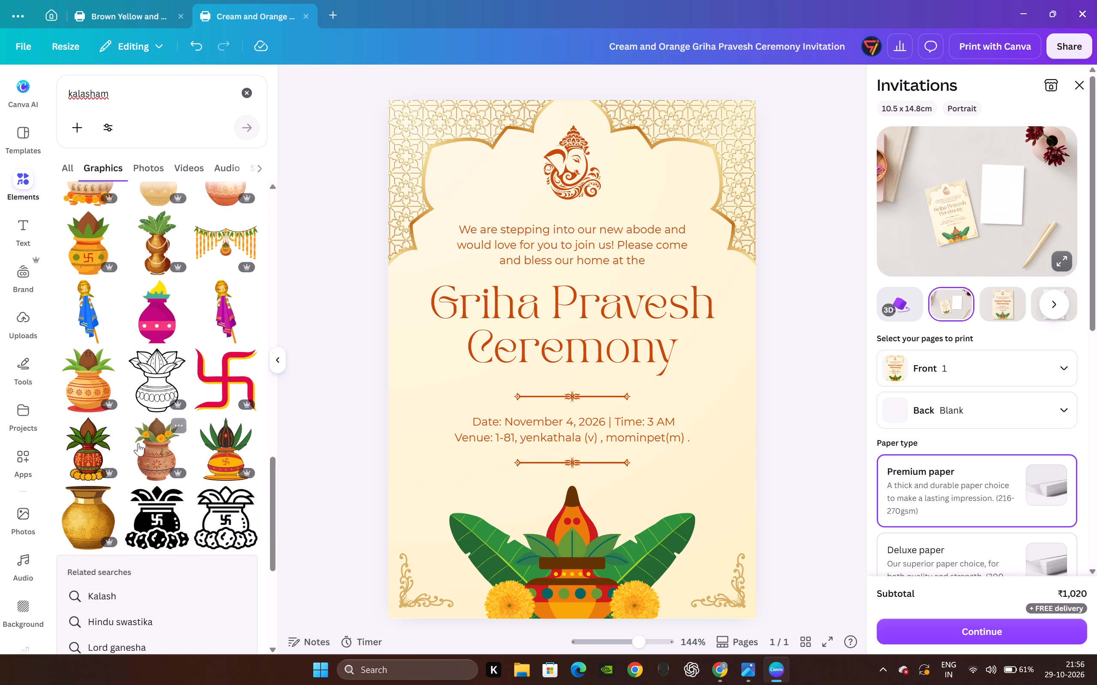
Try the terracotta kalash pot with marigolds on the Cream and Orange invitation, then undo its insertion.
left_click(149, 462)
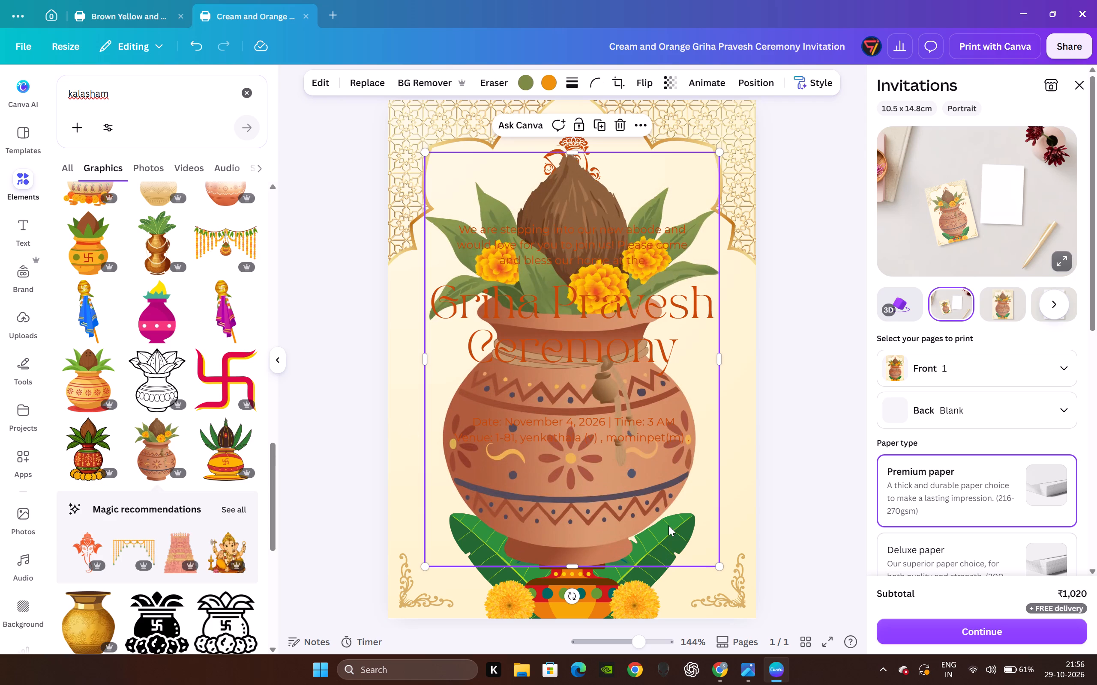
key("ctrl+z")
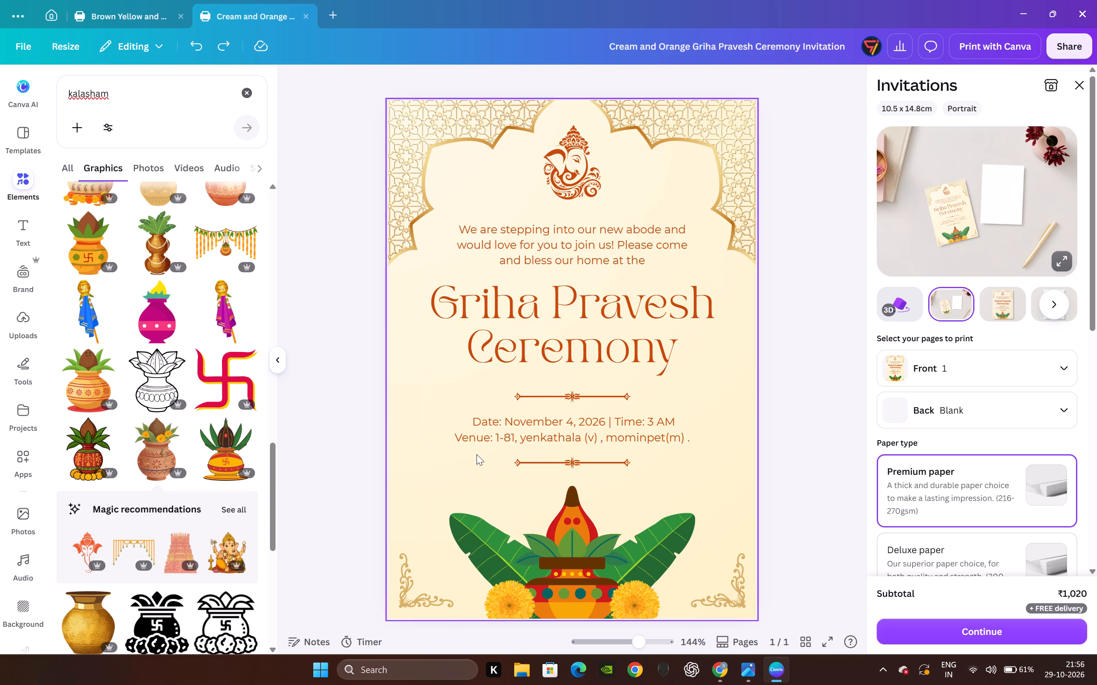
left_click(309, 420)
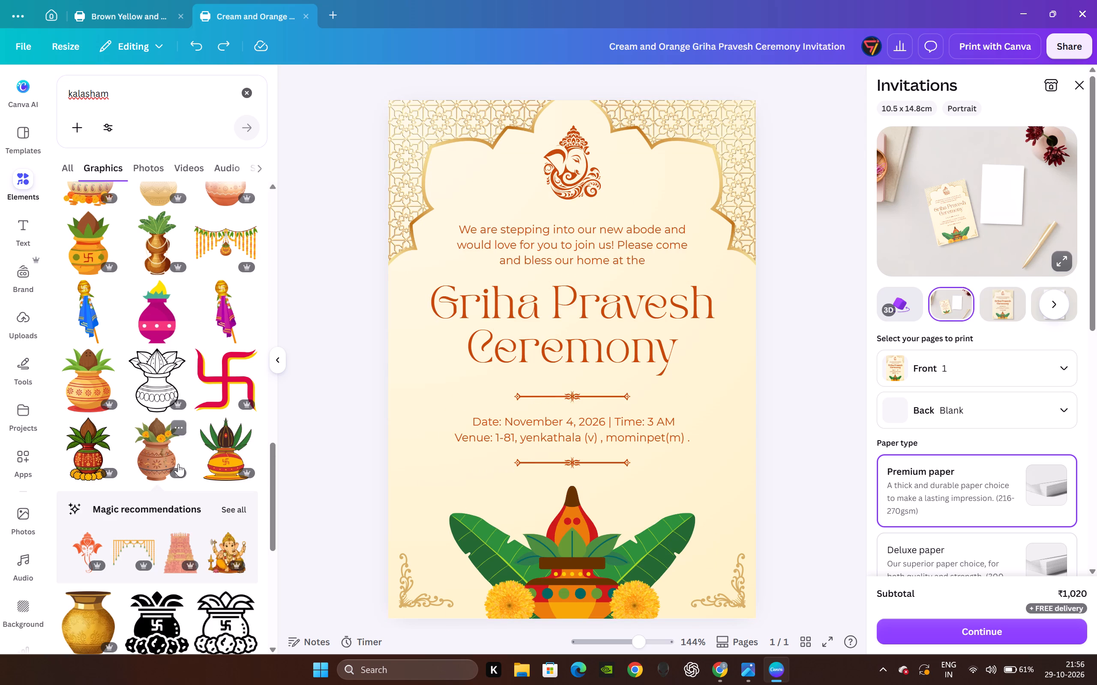
Look through the kalash graphics and photos for a replacement pot for the Cream and Orange invitation.
scroll(181, 445, "up", 4)
scroll(181, 444, "down", 1)
scroll(181, 444, "up", 3)
scroll(181, 442, "down", 1)
scroll(181, 442, "up", 8)
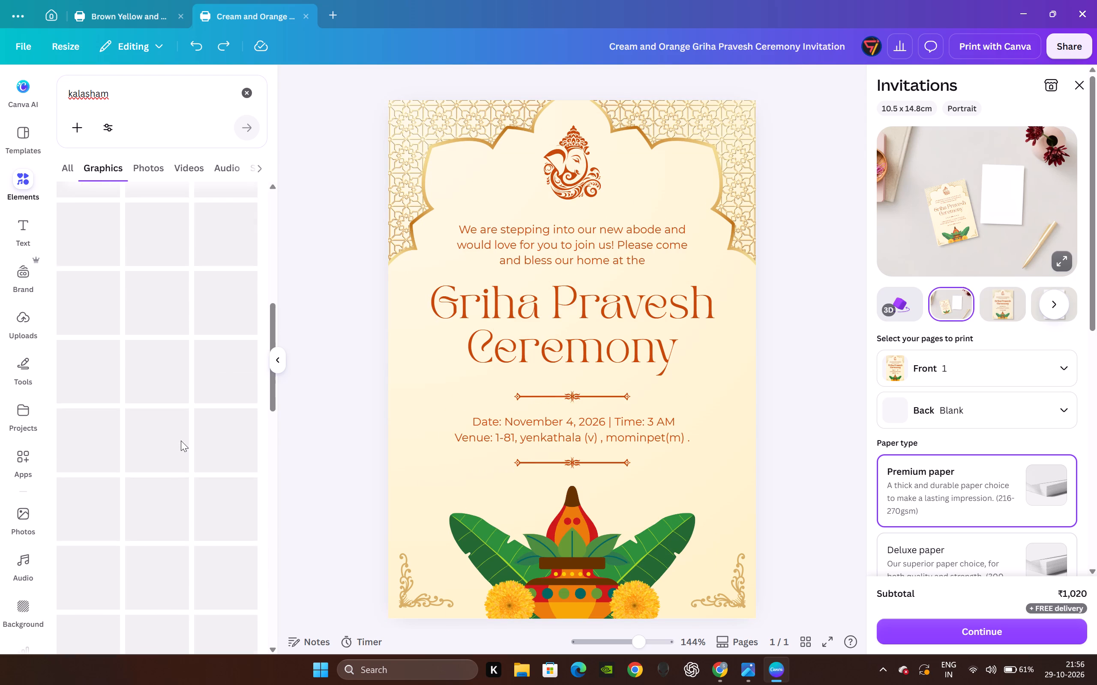
scroll(181, 441, "up", 15)
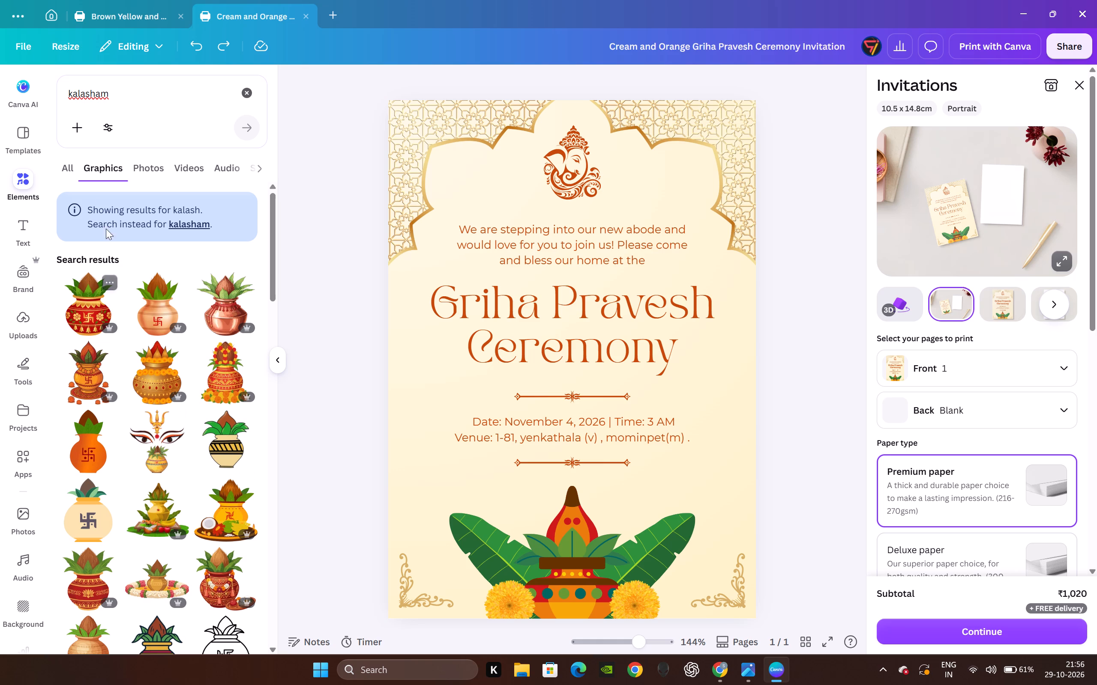
left_click(68, 167)
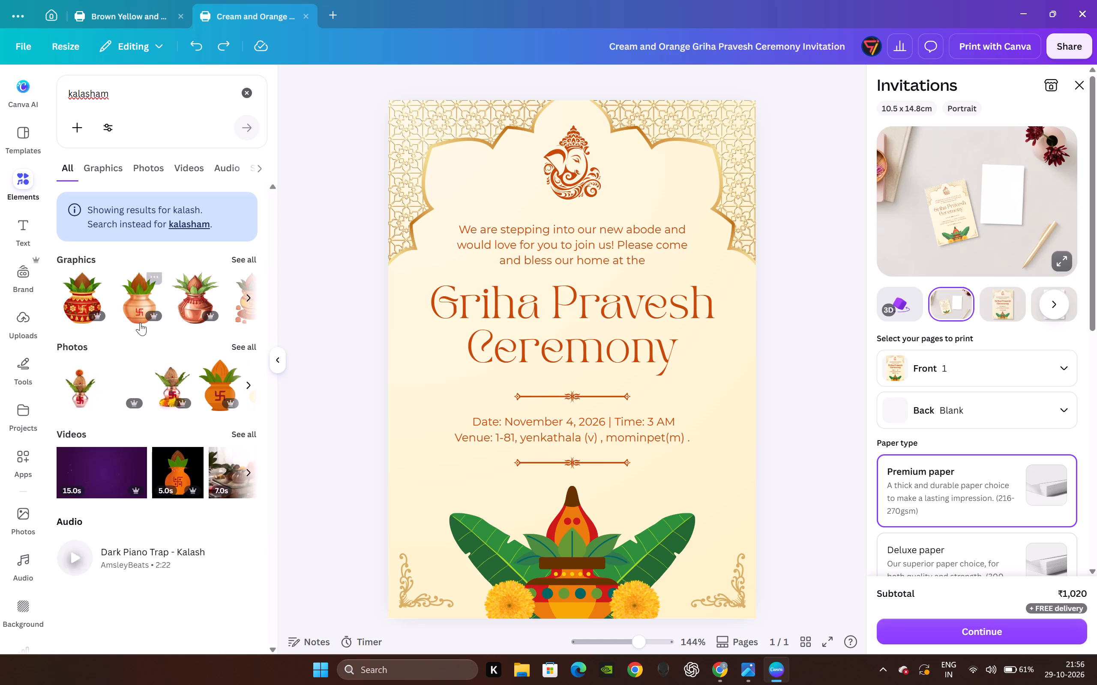
left_click(238, 348)
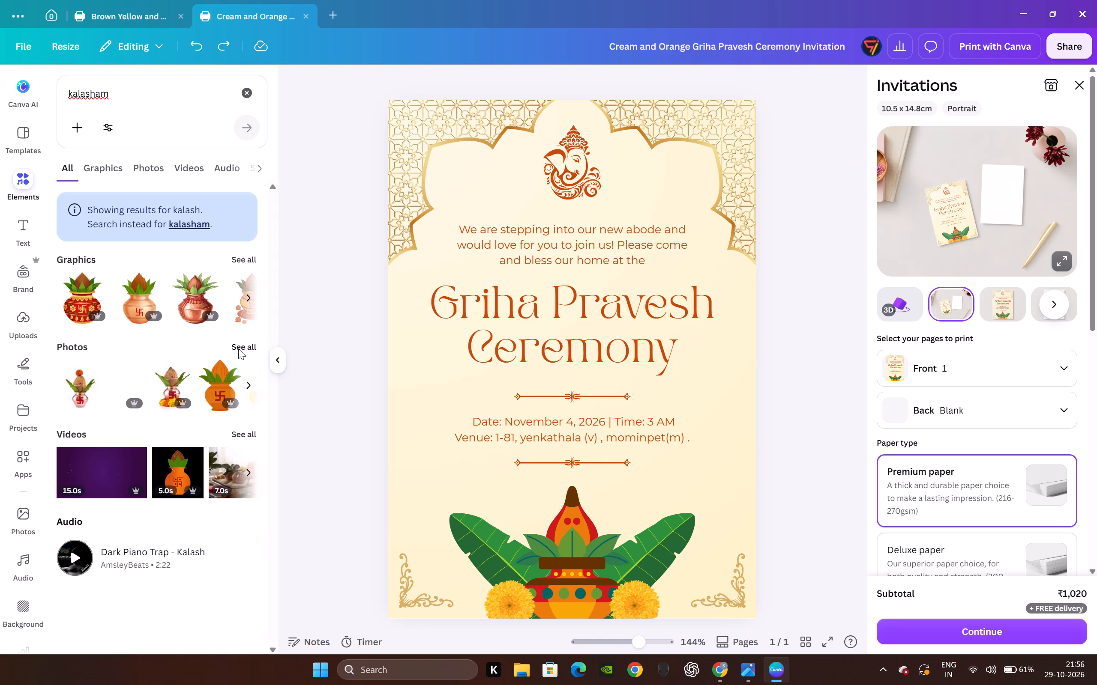
scroll(84, 399, "down", 2)
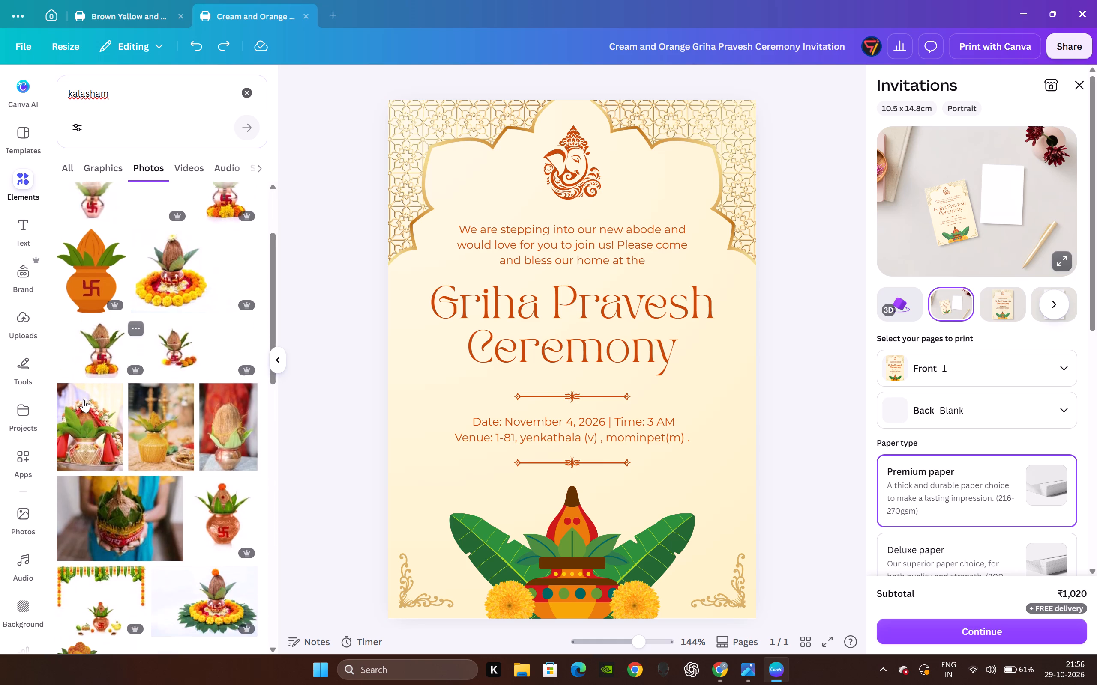
scroll(84, 399, "down", 6)
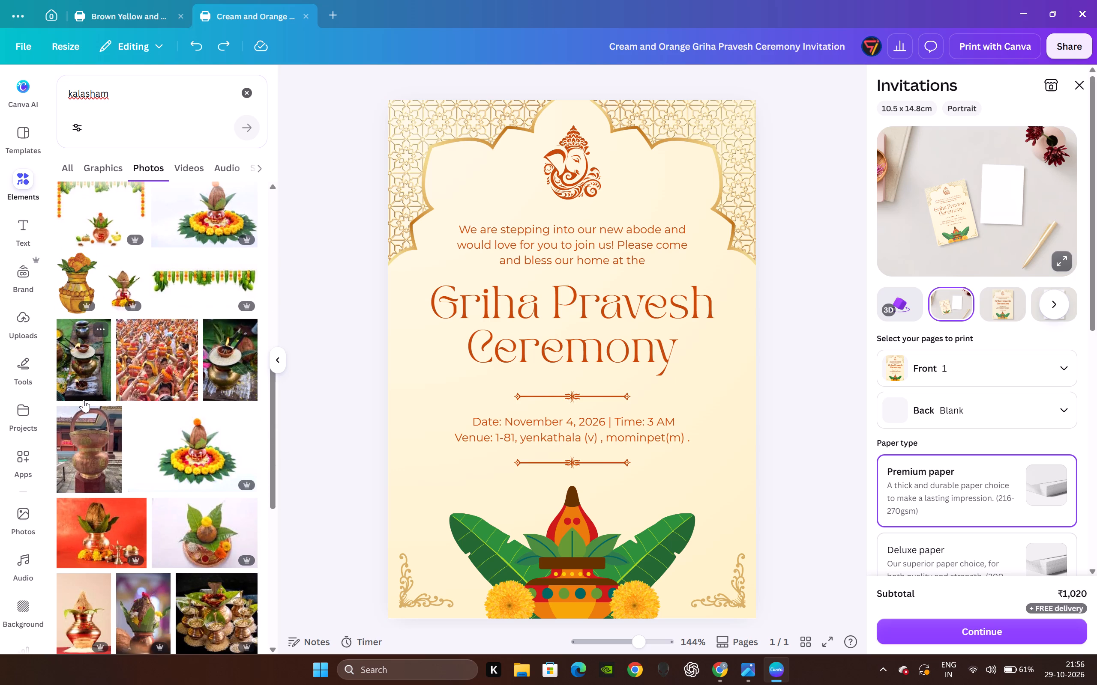
scroll(84, 399, "down", 3)
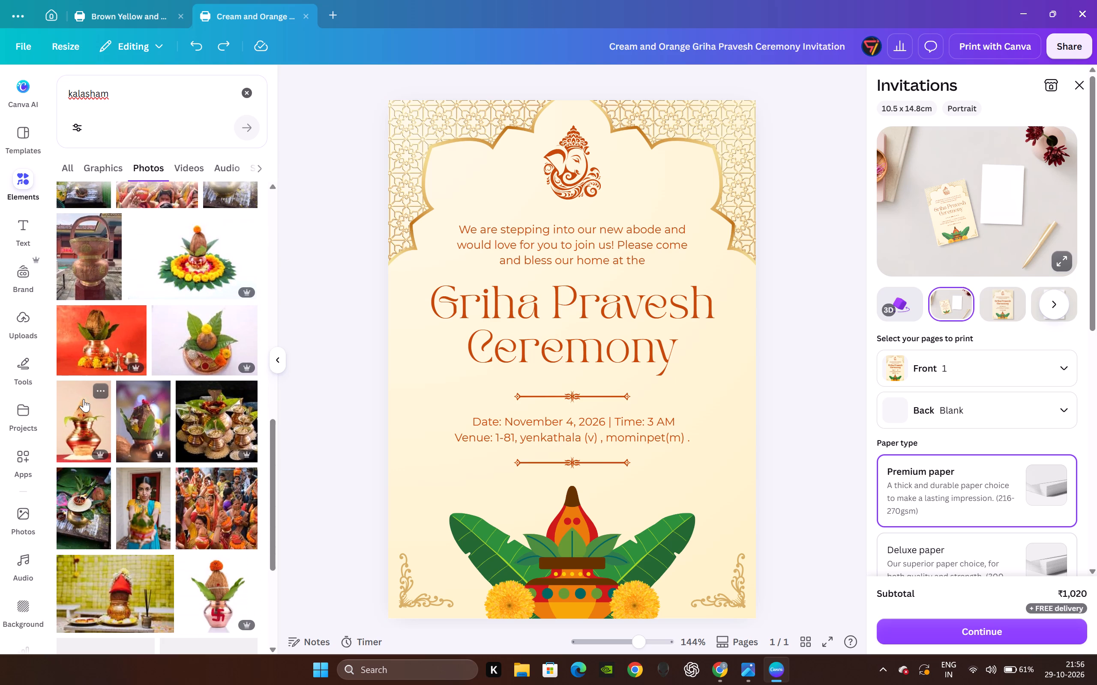
scroll(84, 399, "down", 2)
scroll(84, 399, "up", 2)
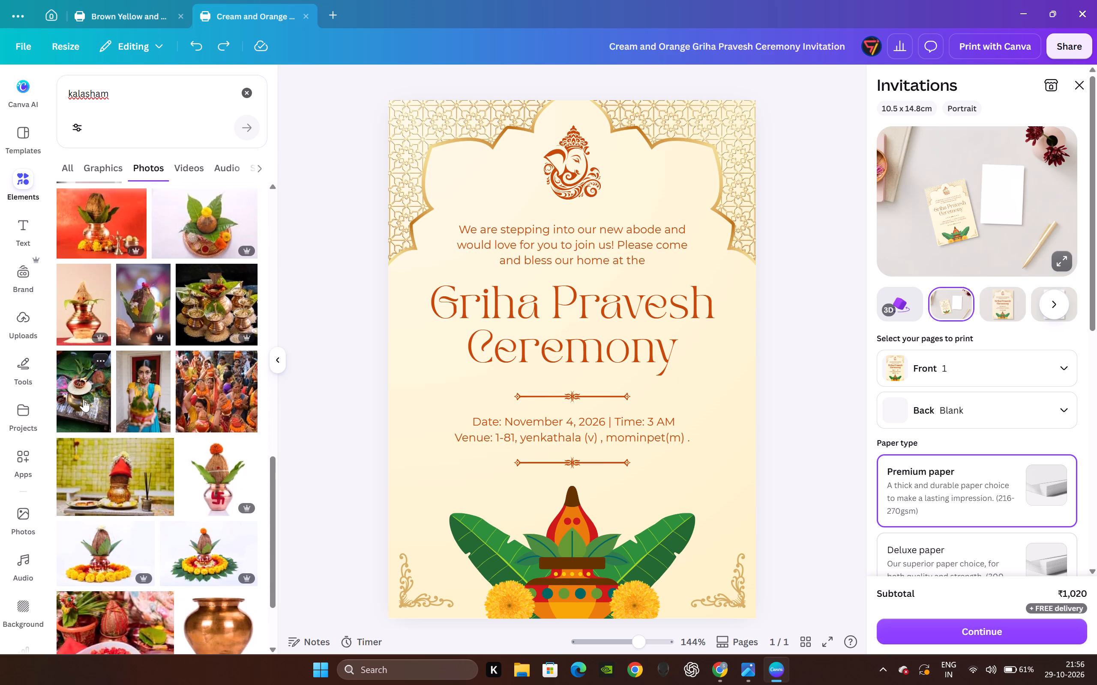
scroll(84, 399, "up", 4)
left_click(98, 171)
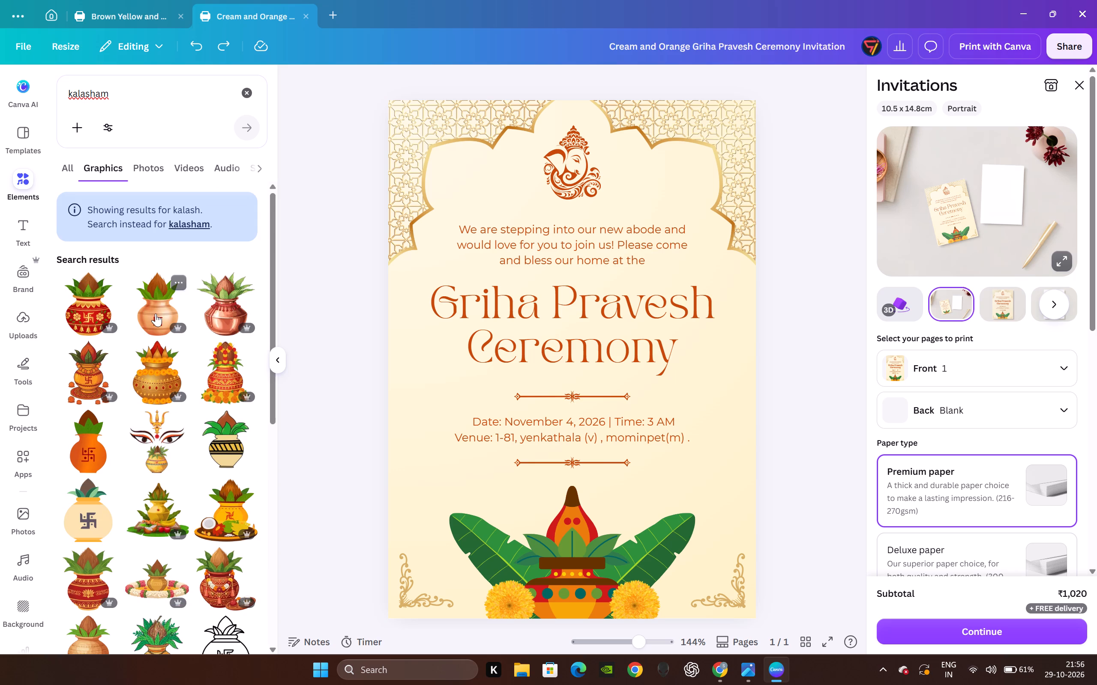
Delete the grouped kalash, banana leaf and marigold artwork at the bottom of the Cream and Orange invitation.
left_click(523, 554)
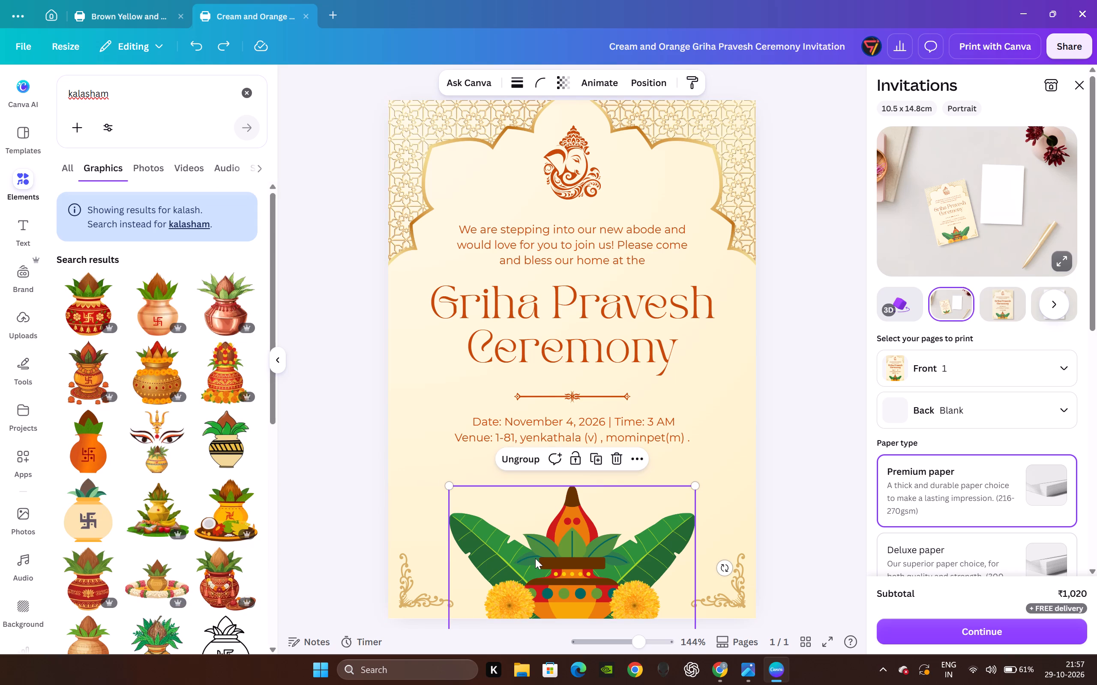
key("BackSpace")
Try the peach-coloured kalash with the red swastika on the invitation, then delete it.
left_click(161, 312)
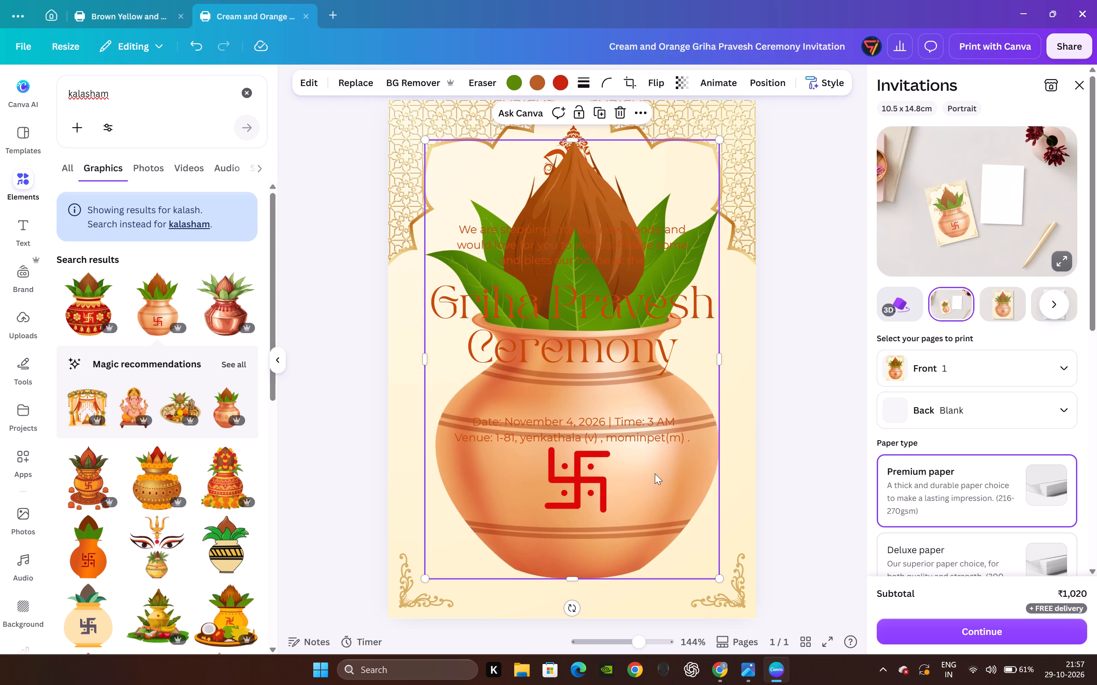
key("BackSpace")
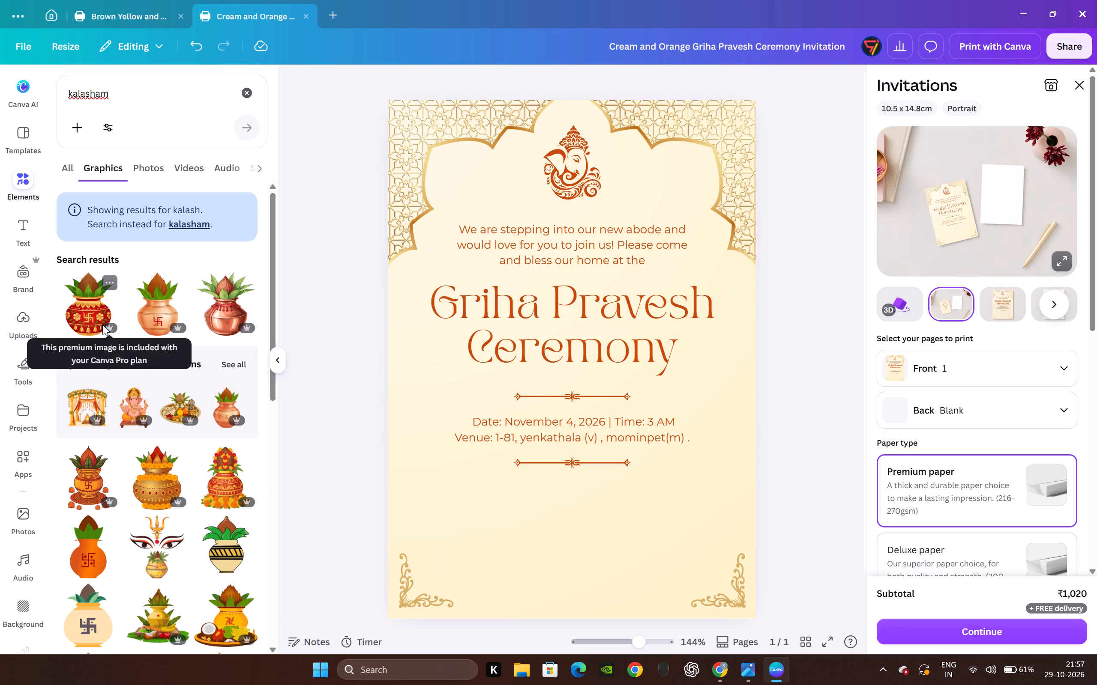
Add the red floral kalash with golden bells, shrink it, and centre it below the lower divider, running off the page's bottom edge.
left_click(92, 322)
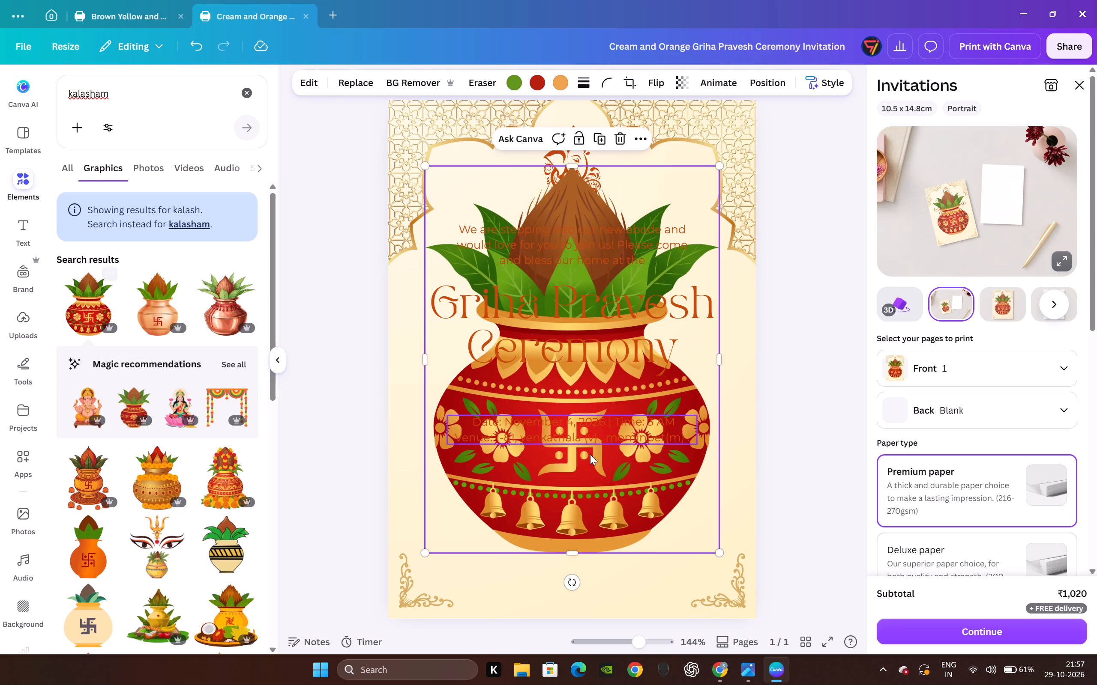
left_click_drag(716, 550, 713, 534)
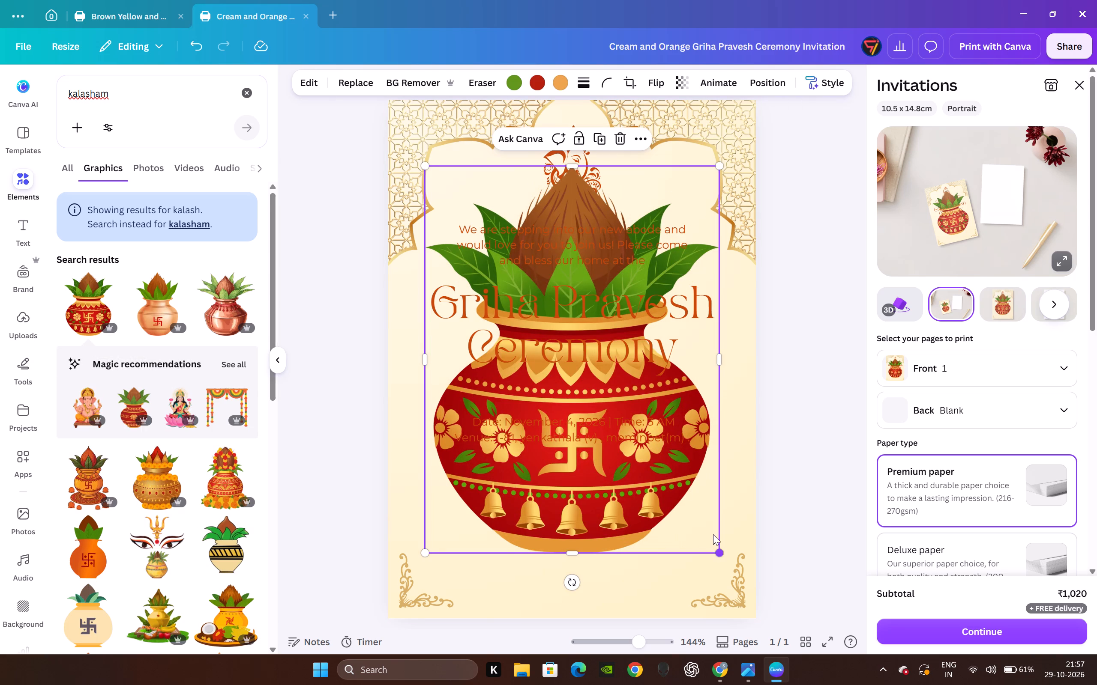
left_click_drag(713, 534, 482, 273)
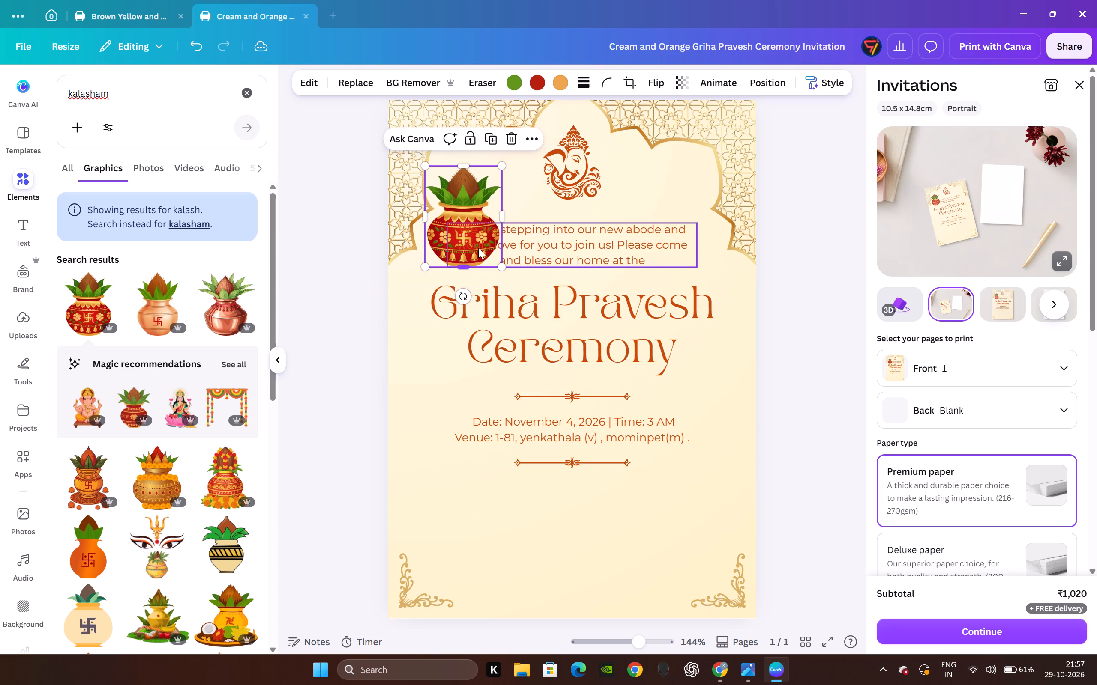
left_click_drag(462, 192, 569, 556)
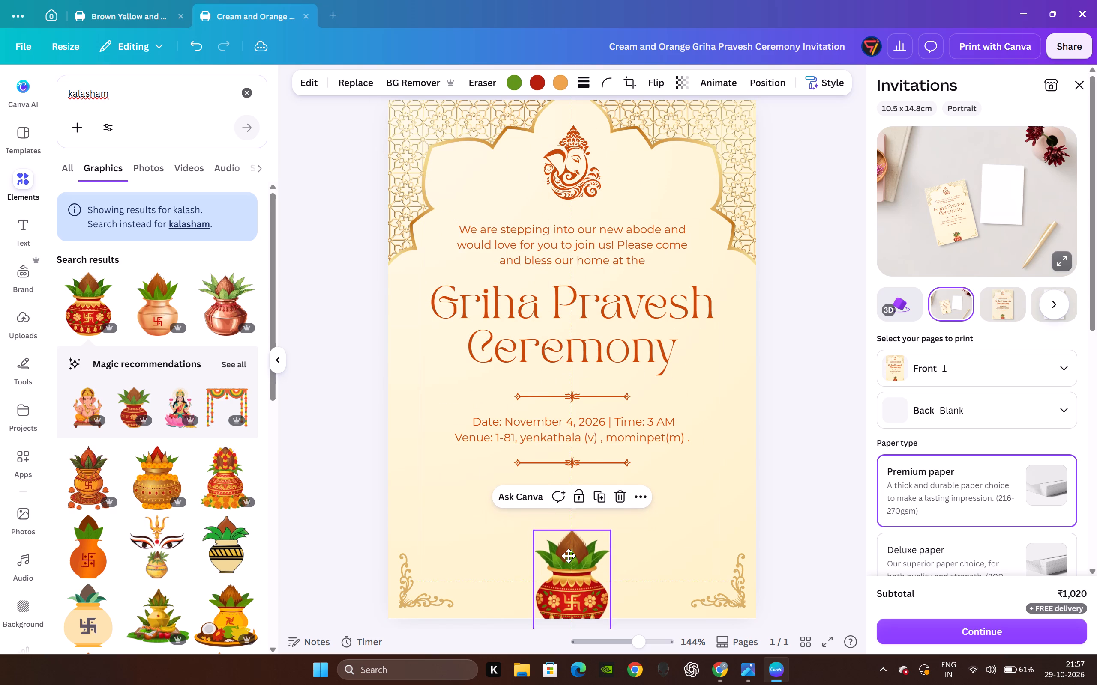
left_click_drag(569, 556, 534, 524)
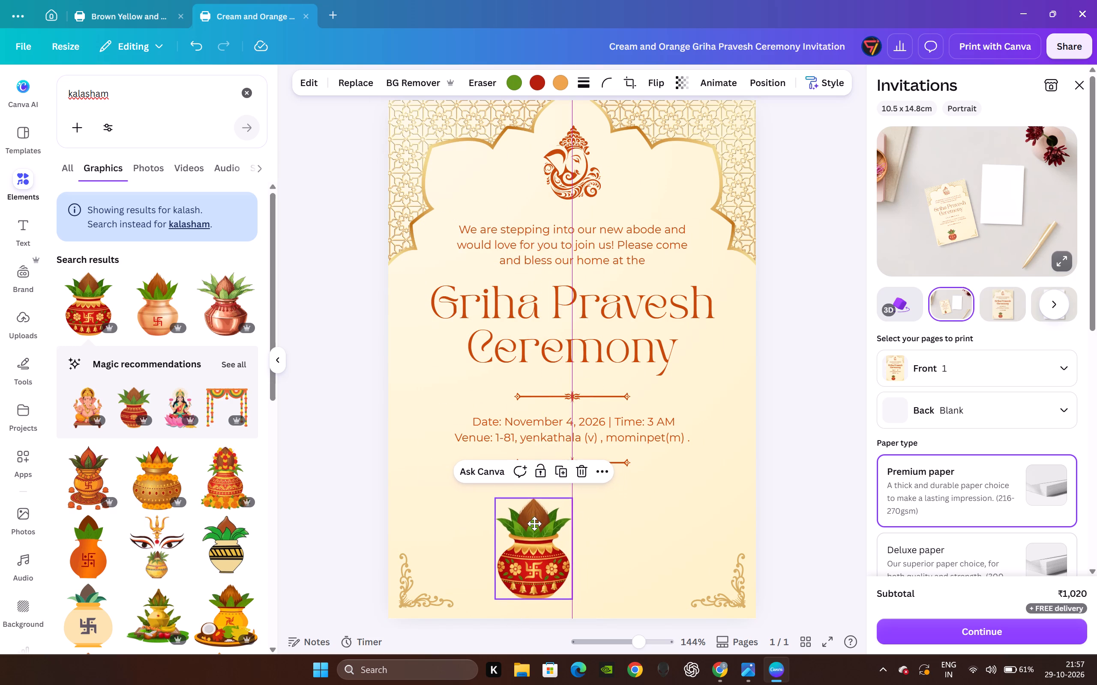
left_click_drag(534, 524, 522, 521)
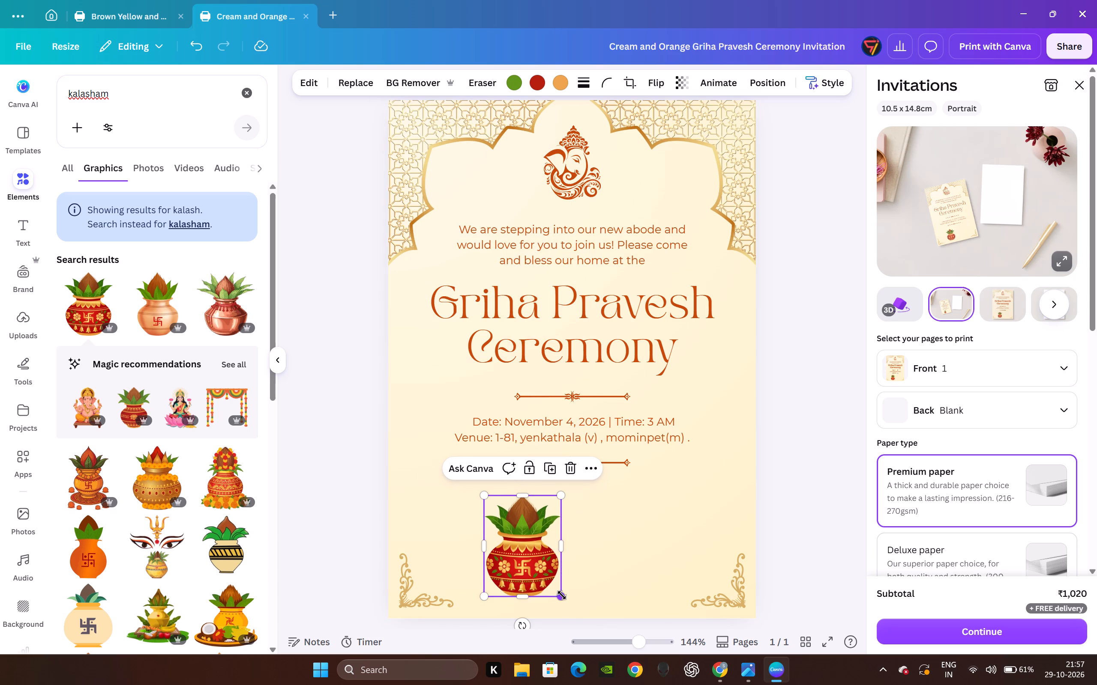
left_click_drag(562, 595, 620, 634)
left_click_drag(565, 582, 569, 580)
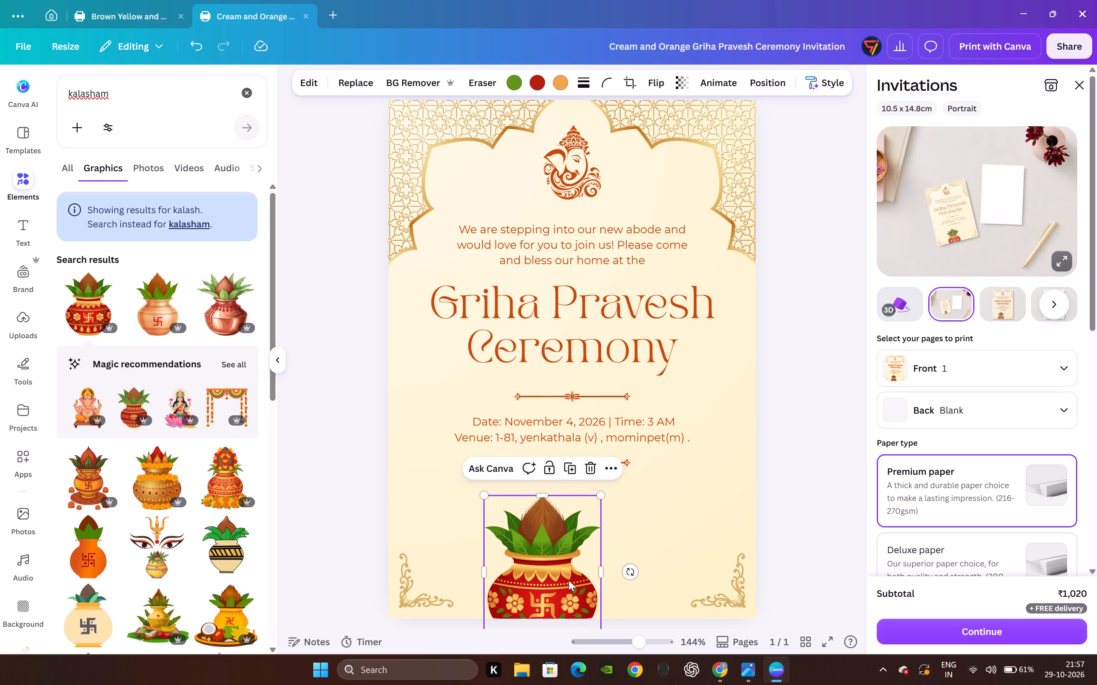
left_click_drag(569, 580, 594, 575)
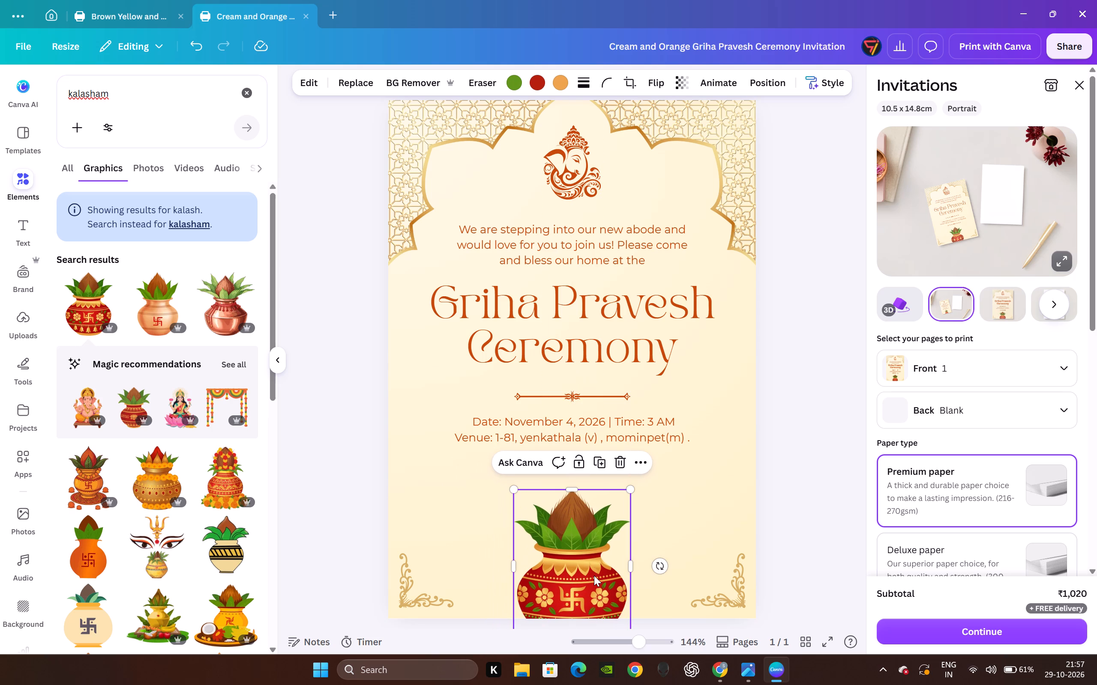
left_click(822, 465)
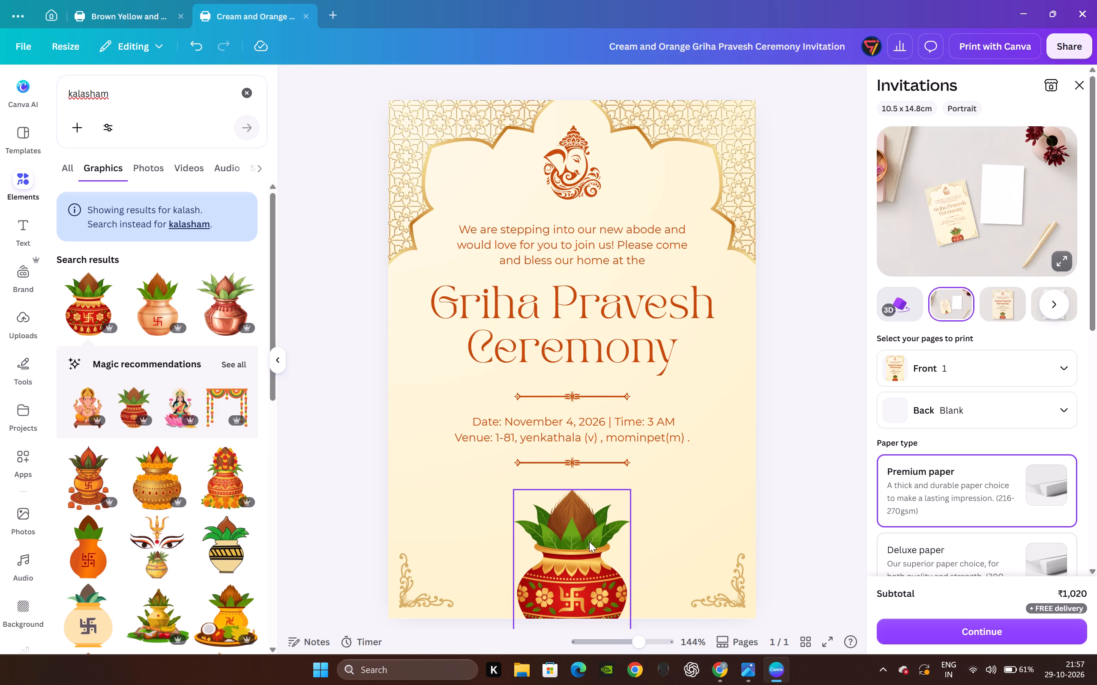
left_click_drag(588, 552, 587, 548)
left_click(795, 528)
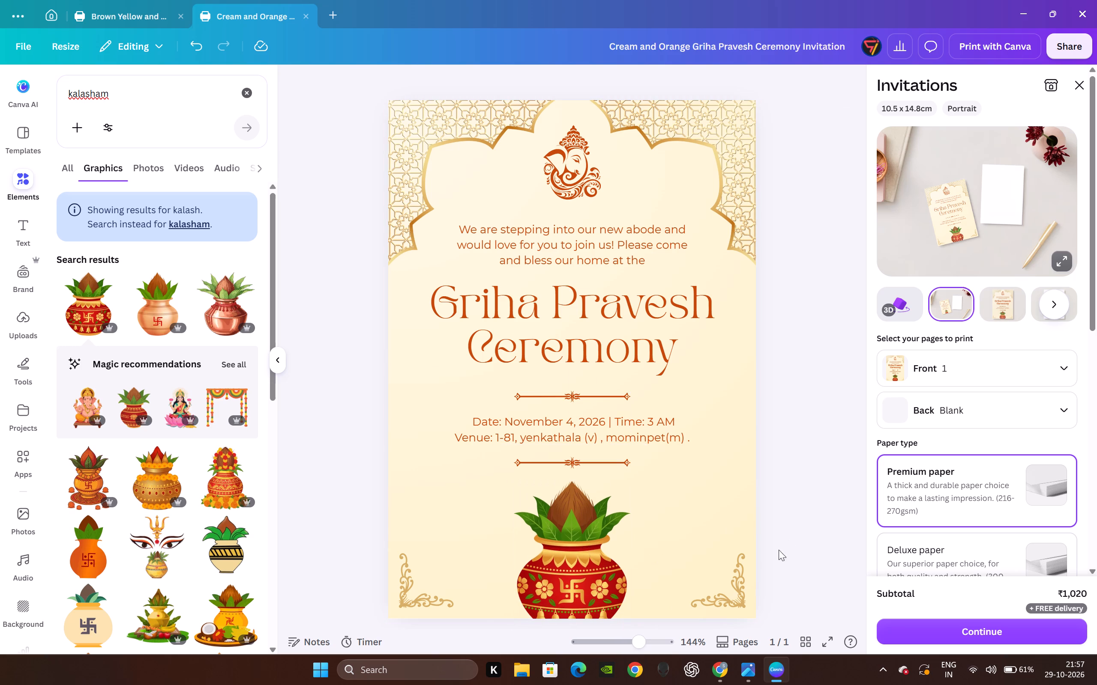
left_click(794, 493)
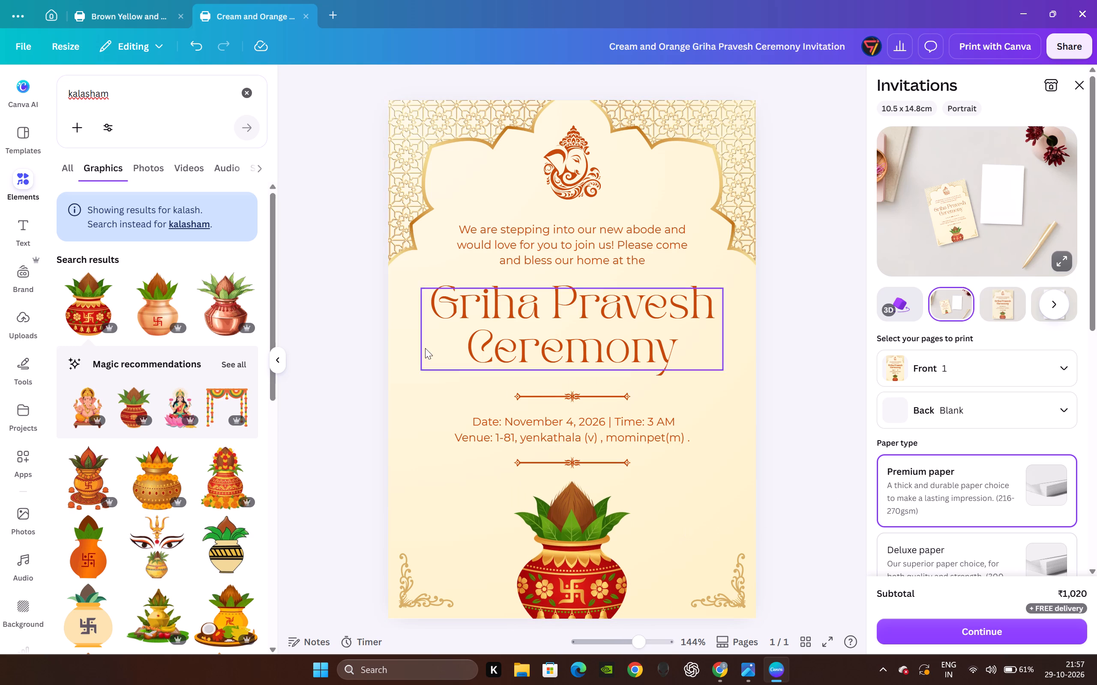
Replace the "kalasham" element search with a search for "peacock".
left_click(123, 87)
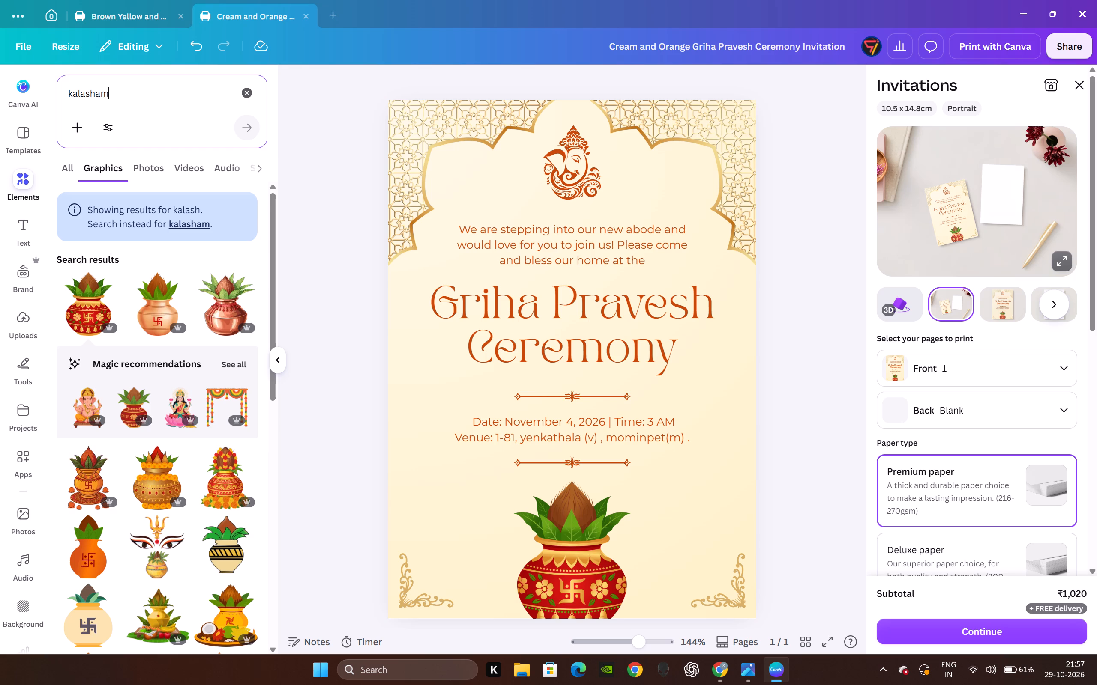
key("BackSpace")
key("BackSpace")
key("BackSpace")
key("BackSpace")
key("BackSpace")
key("BackSpace")
key("BackSpace")
key("BackSpace")
key("BackSpace")
key("BackSpace")
key("BackSpace")
key("BackSpace")
key("BackSpace")
key("BackSpace")
key("BackSpace")
key("BackSpace")
key("BackSpace")
key("BackSpace")
key("BackSpace")
key("BackSpace")
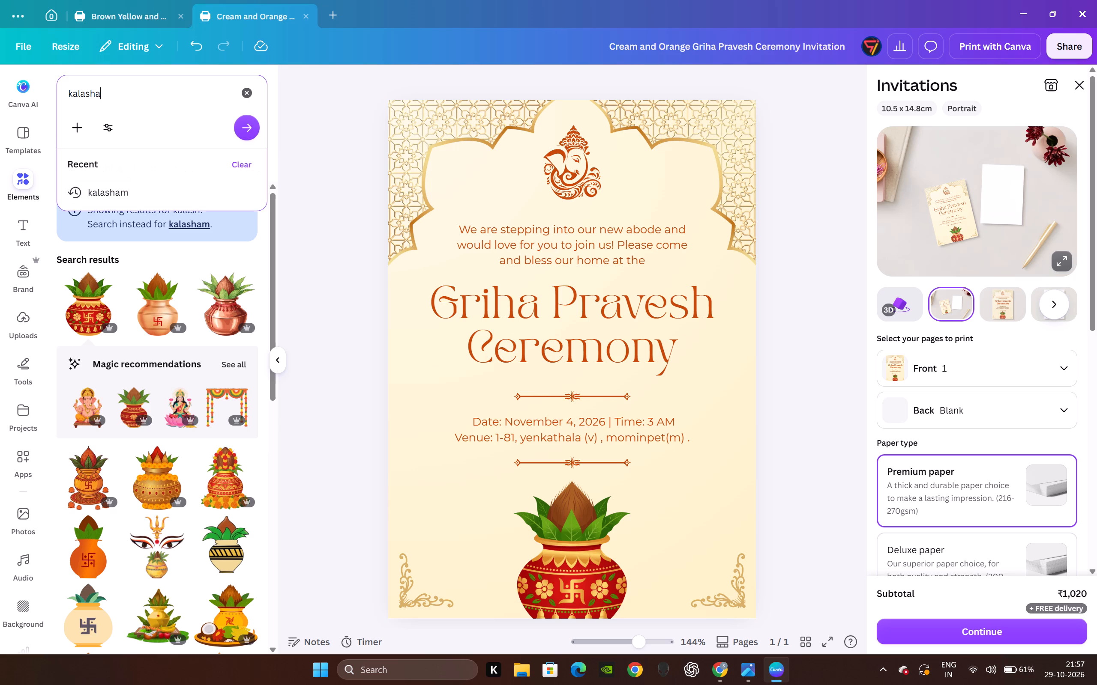
type("pecock")
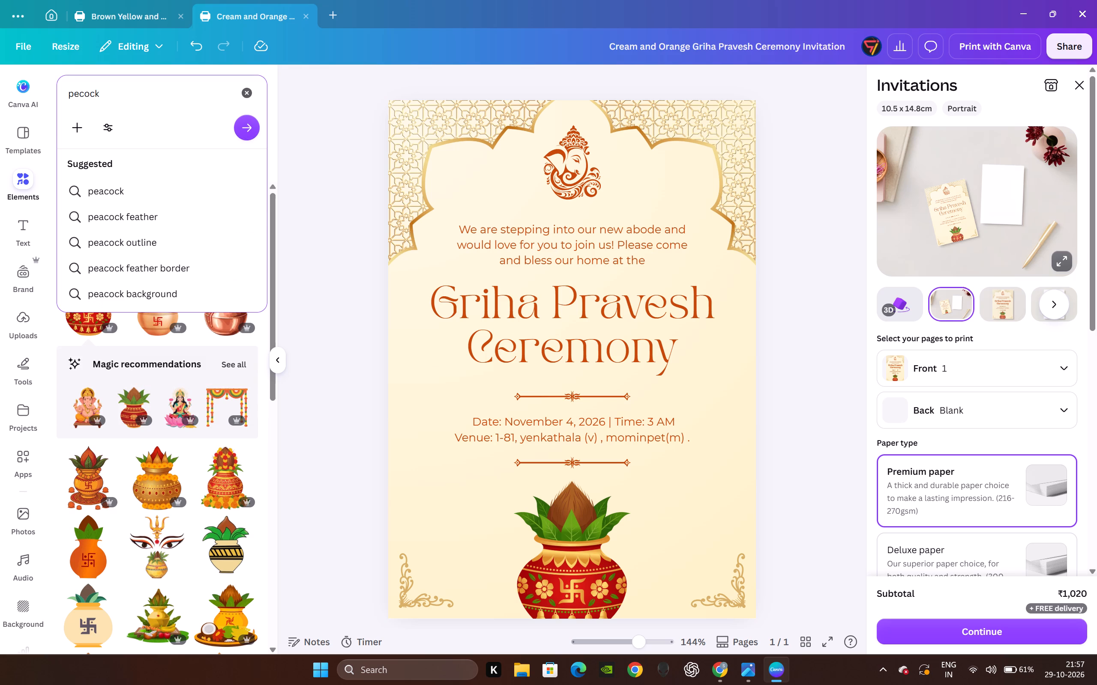
left_click(142, 193)
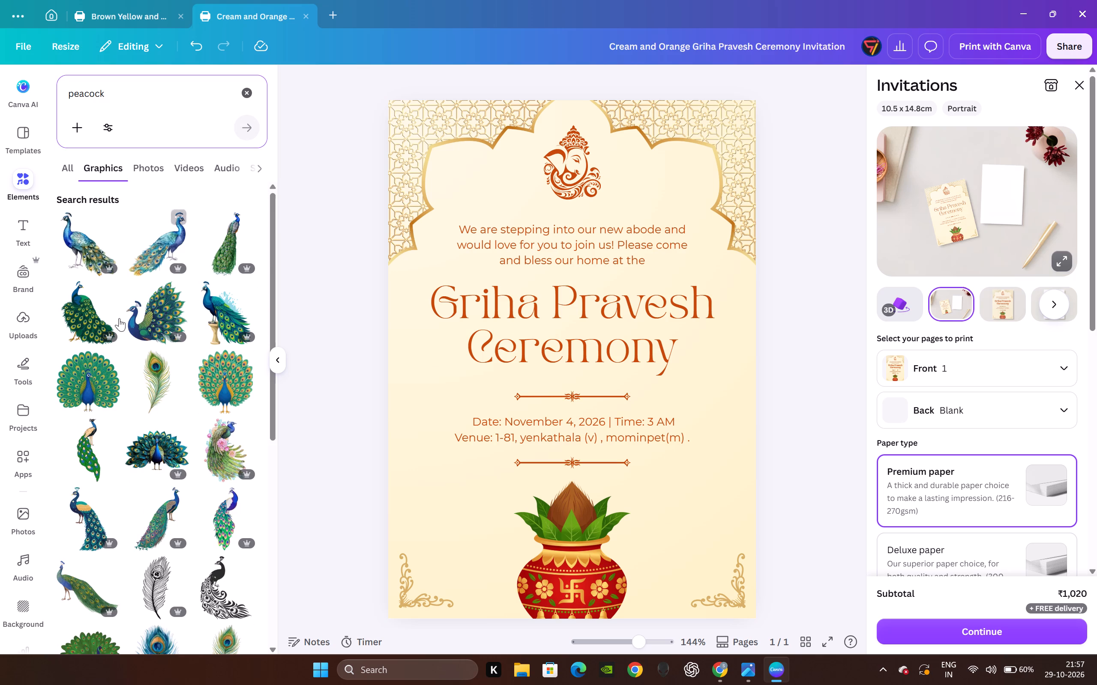
Look through the peacock graphics for one that suits the Cream and Orange invitation.
scroll(113, 345, "down", 2)
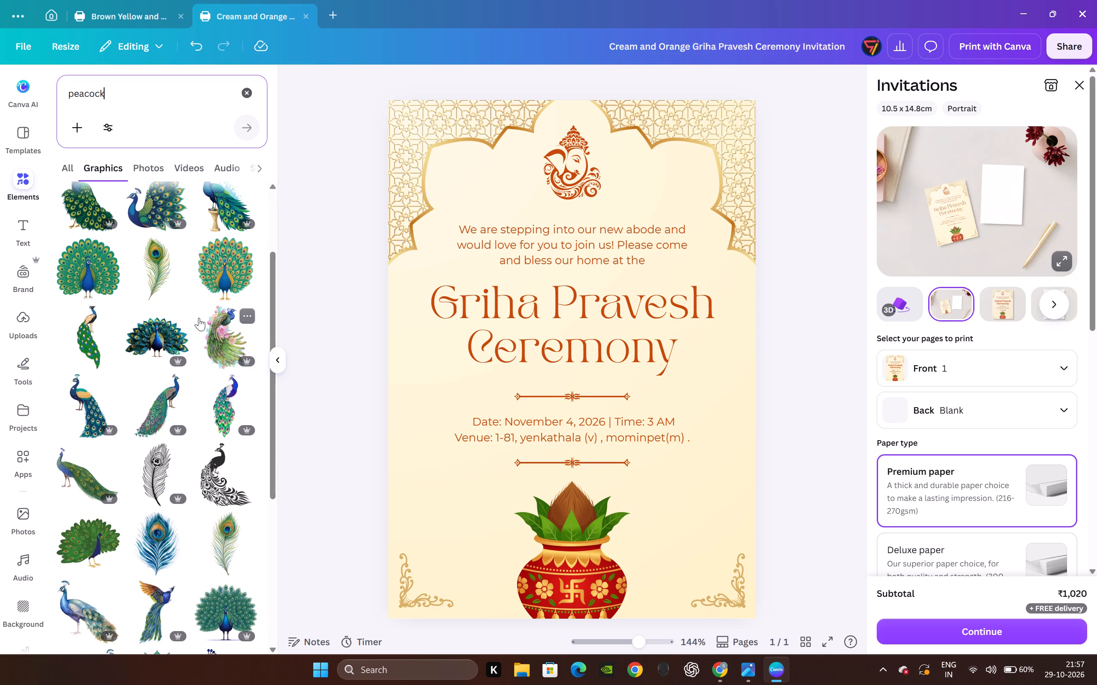
left_click(73, 166)
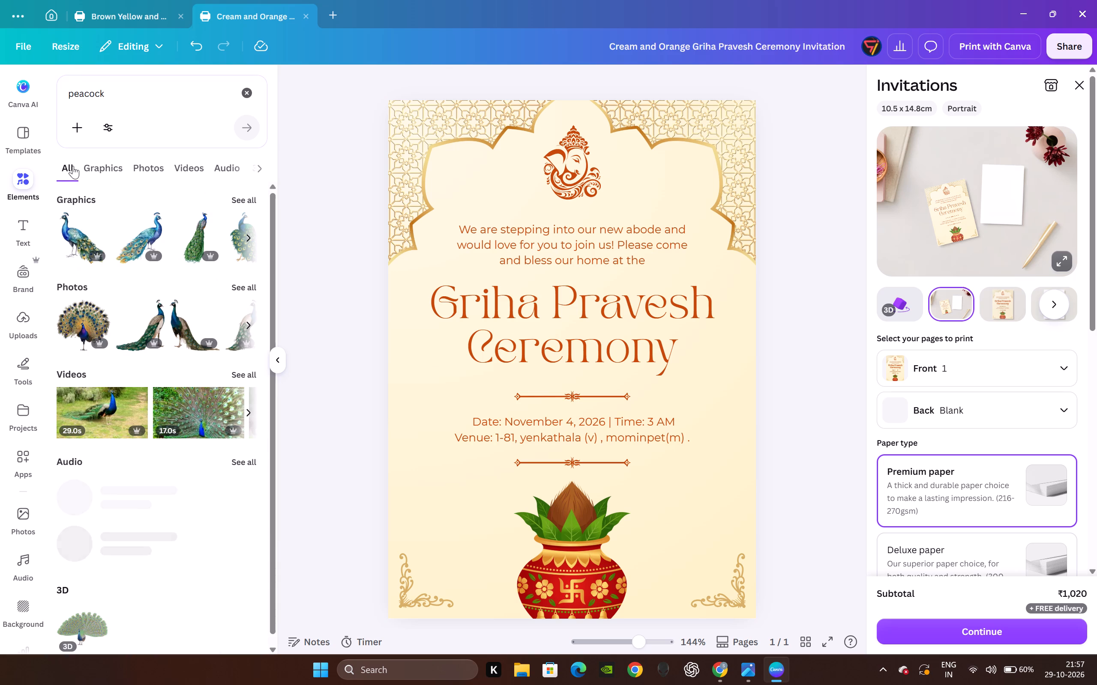
left_click(244, 201)
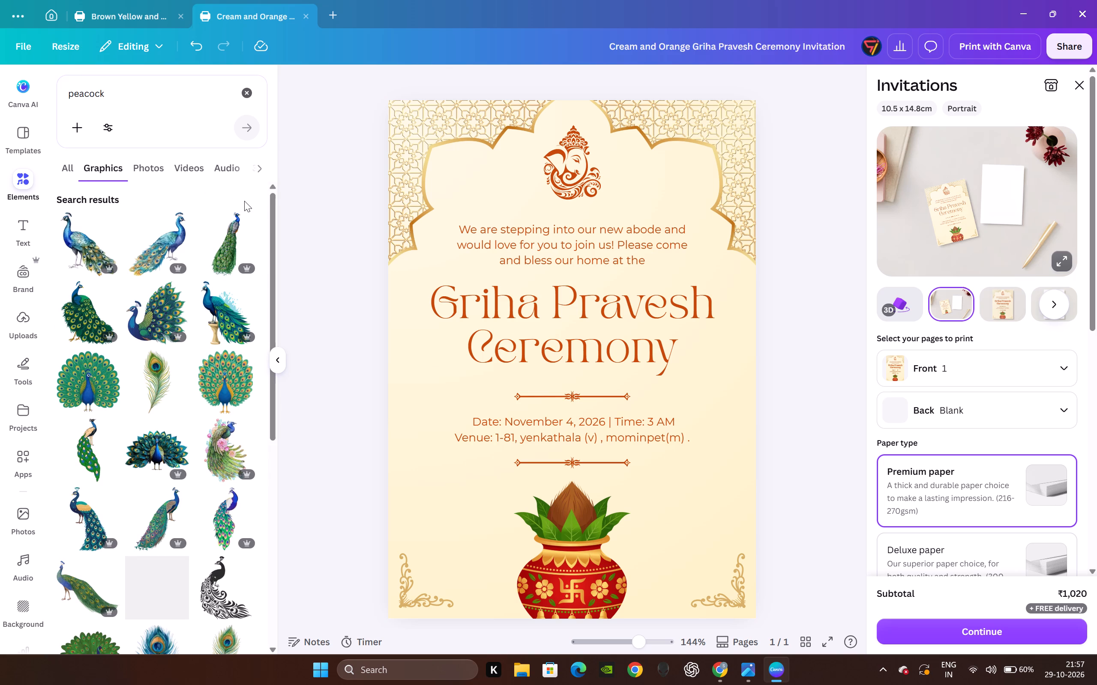
scroll(129, 331, "down", 2)
scroll(129, 331, "up", 1)
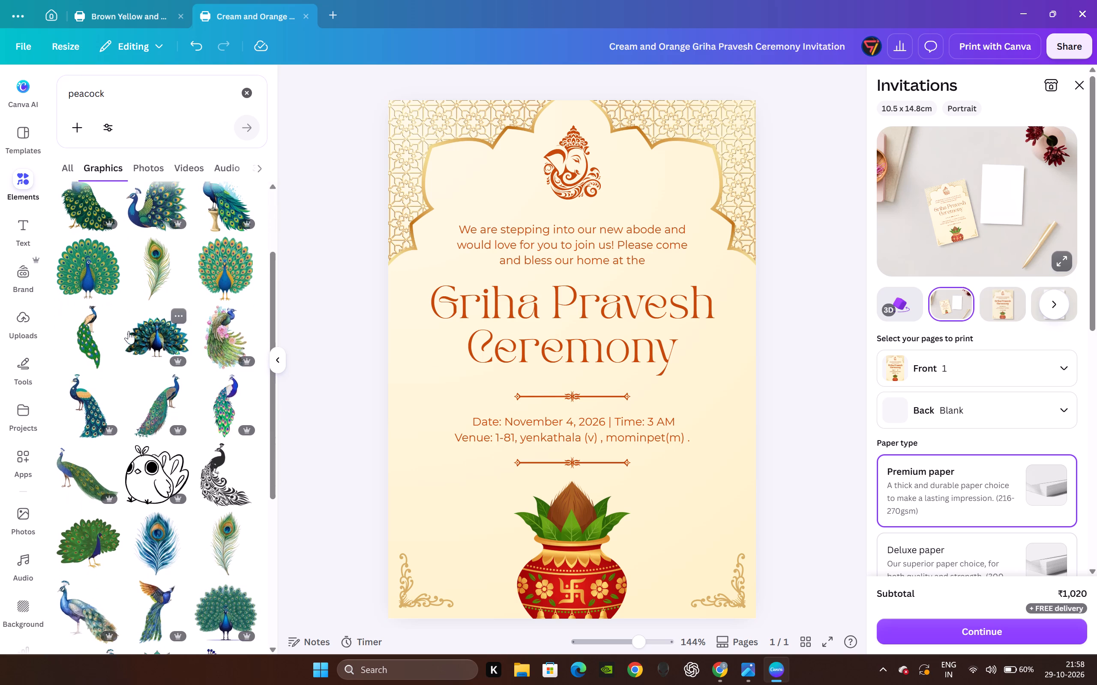
scroll(129, 331, "up", 2)
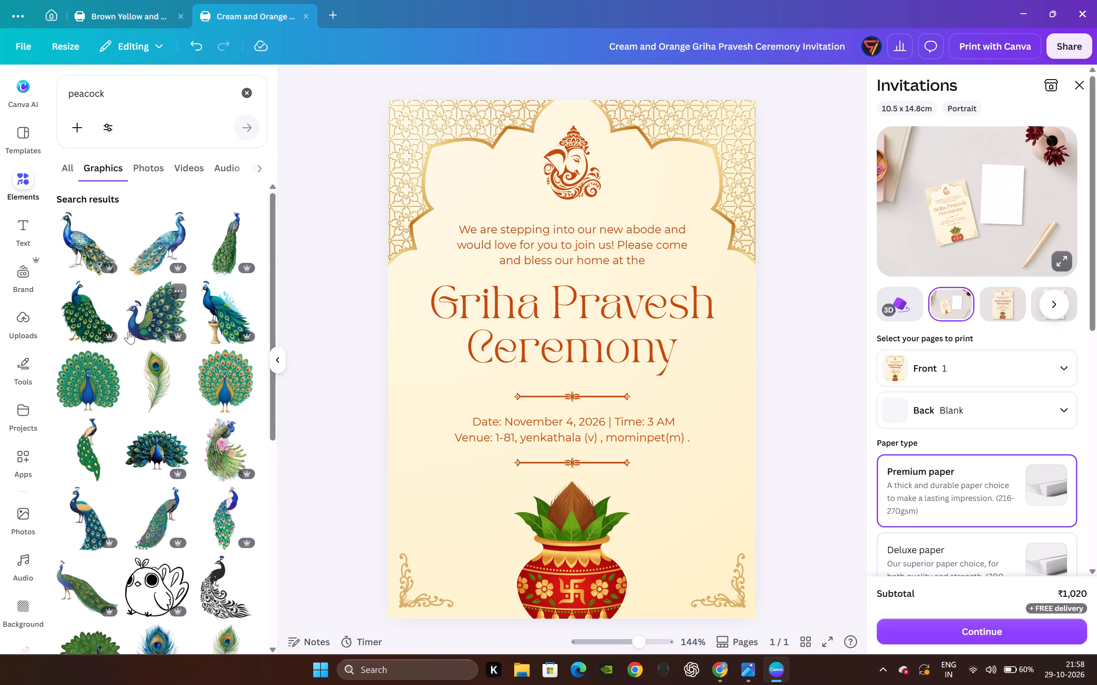
scroll(129, 331, "up", 1)
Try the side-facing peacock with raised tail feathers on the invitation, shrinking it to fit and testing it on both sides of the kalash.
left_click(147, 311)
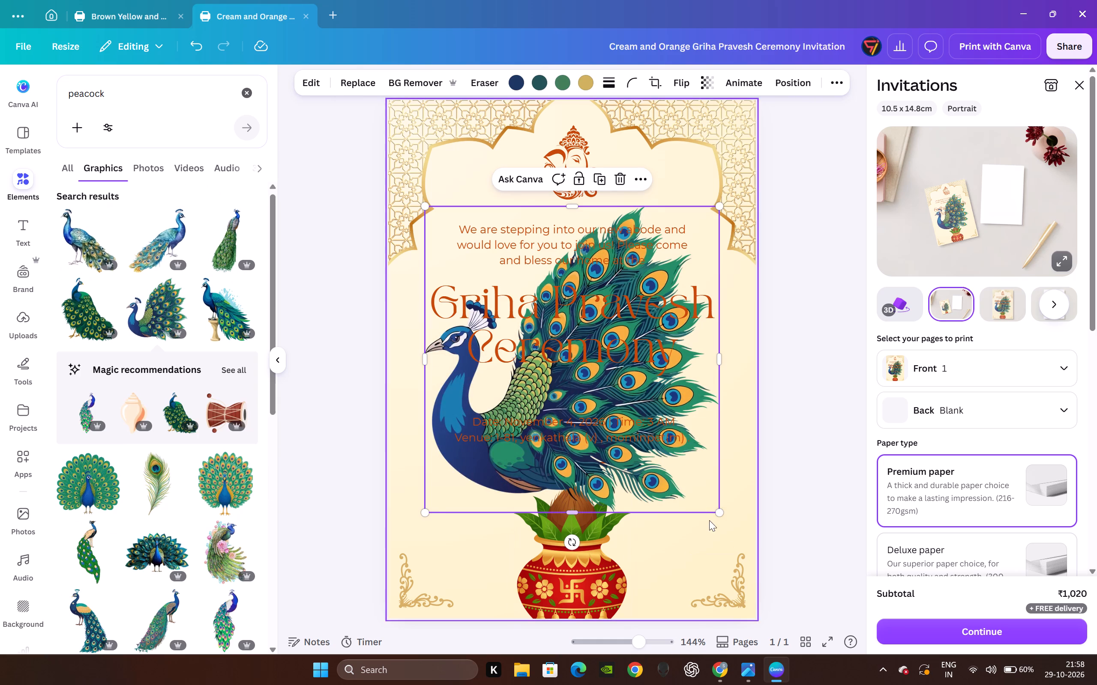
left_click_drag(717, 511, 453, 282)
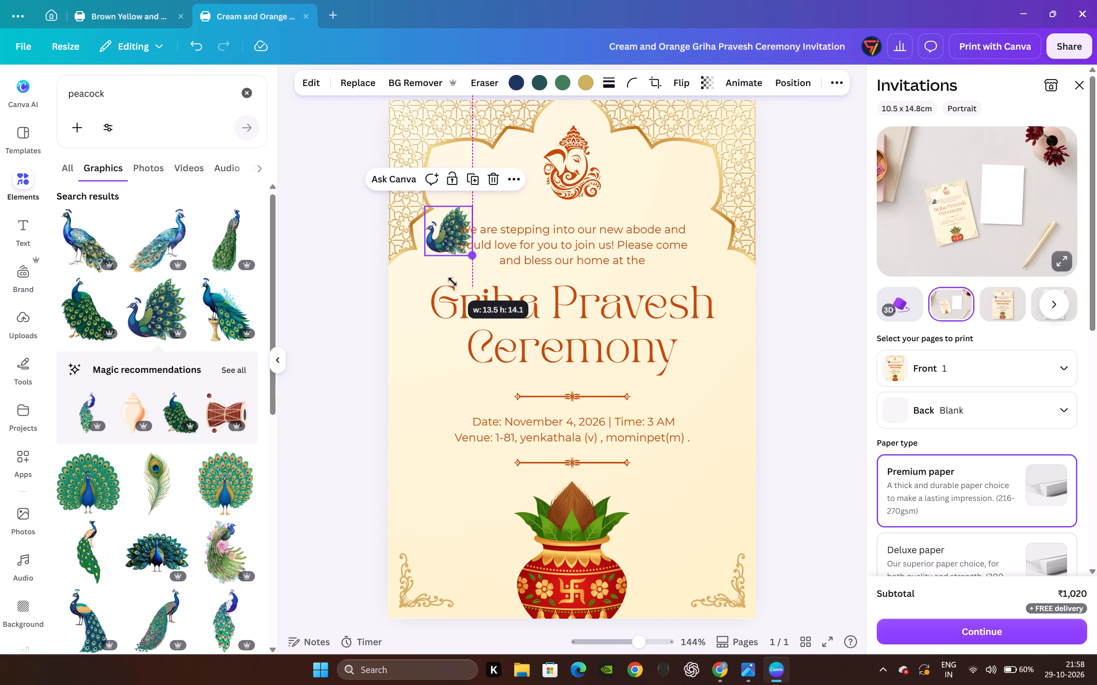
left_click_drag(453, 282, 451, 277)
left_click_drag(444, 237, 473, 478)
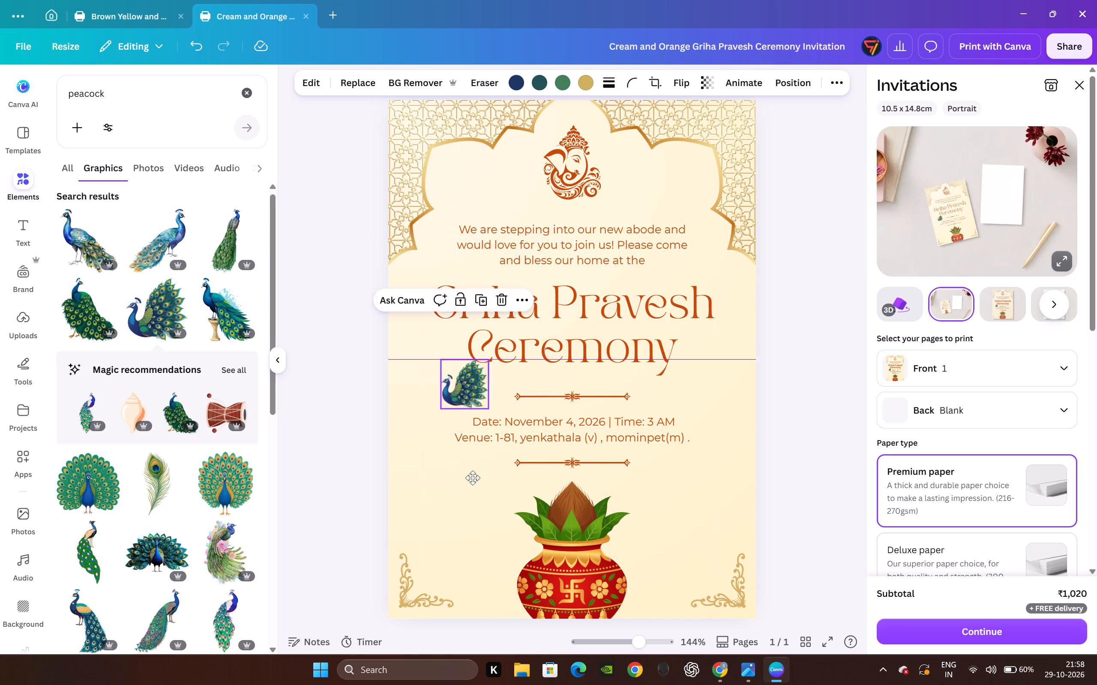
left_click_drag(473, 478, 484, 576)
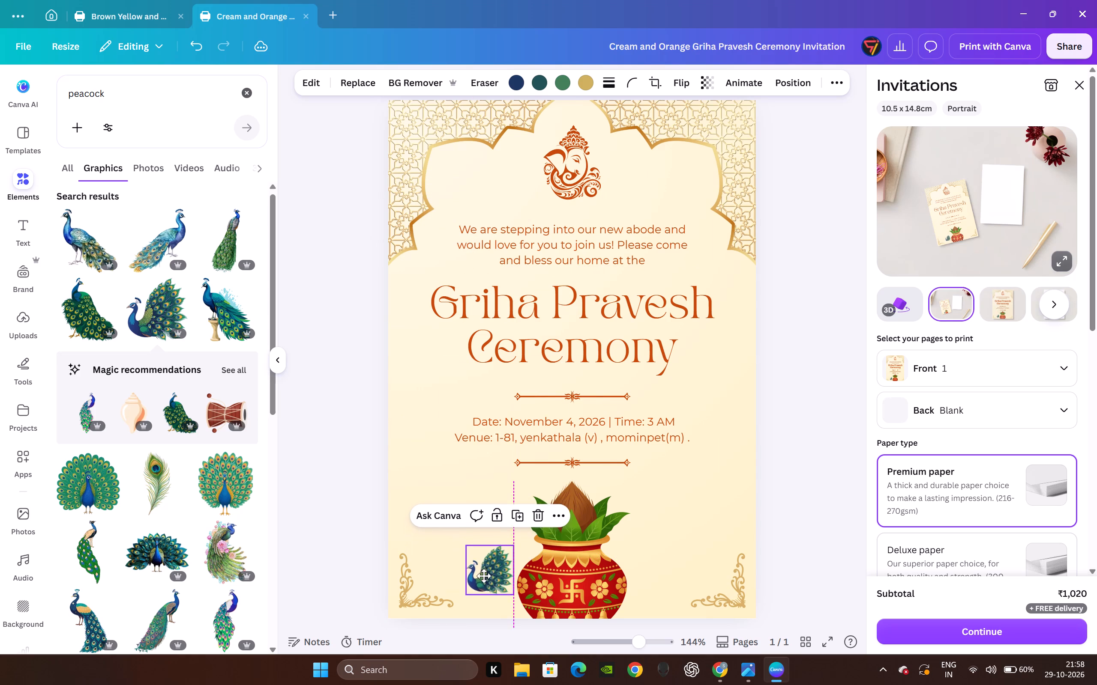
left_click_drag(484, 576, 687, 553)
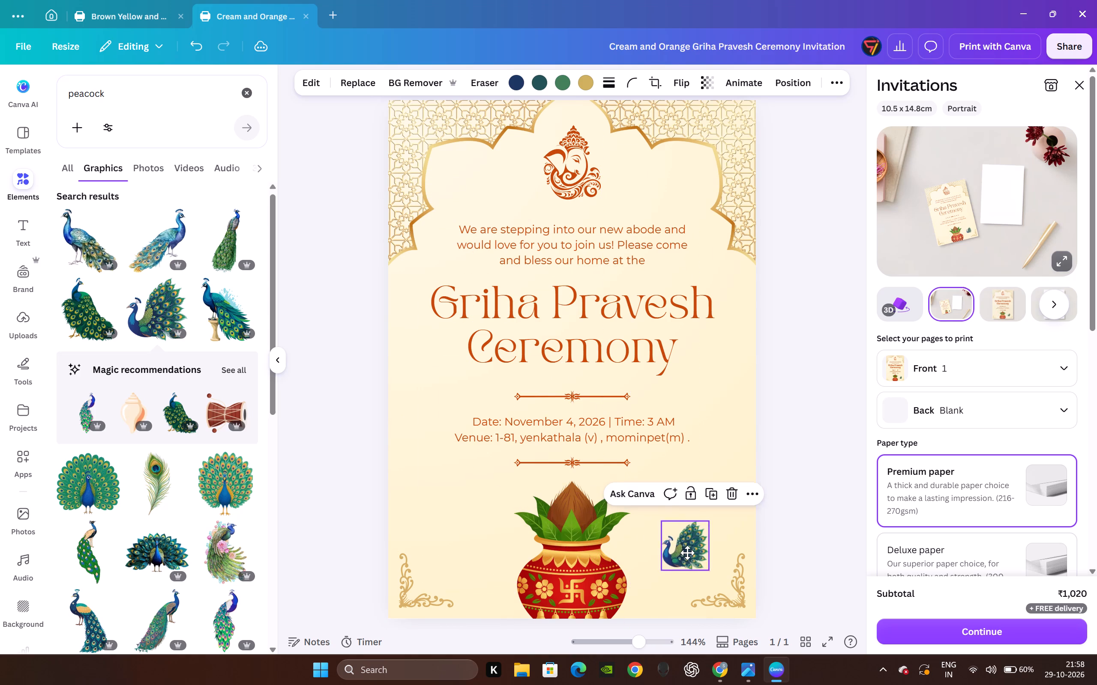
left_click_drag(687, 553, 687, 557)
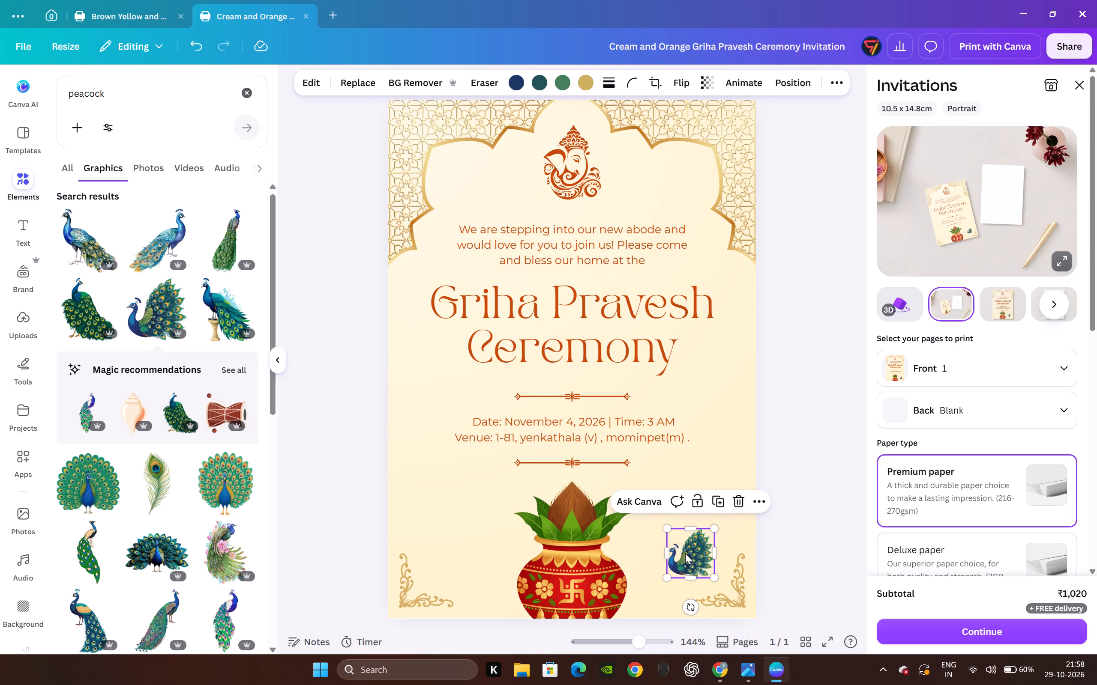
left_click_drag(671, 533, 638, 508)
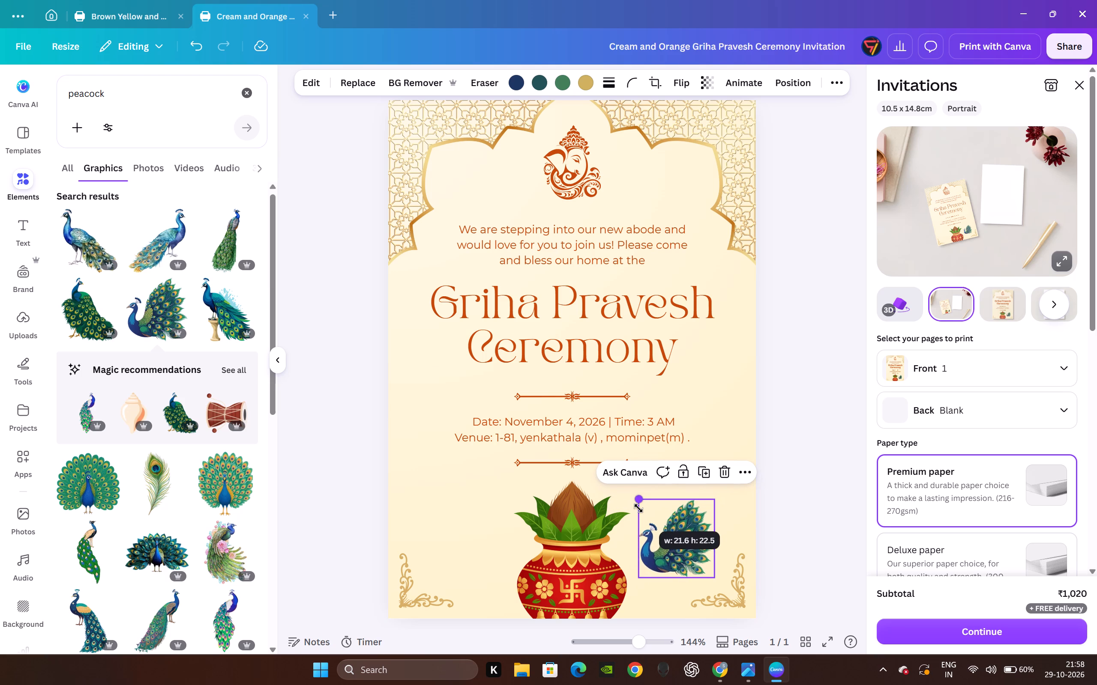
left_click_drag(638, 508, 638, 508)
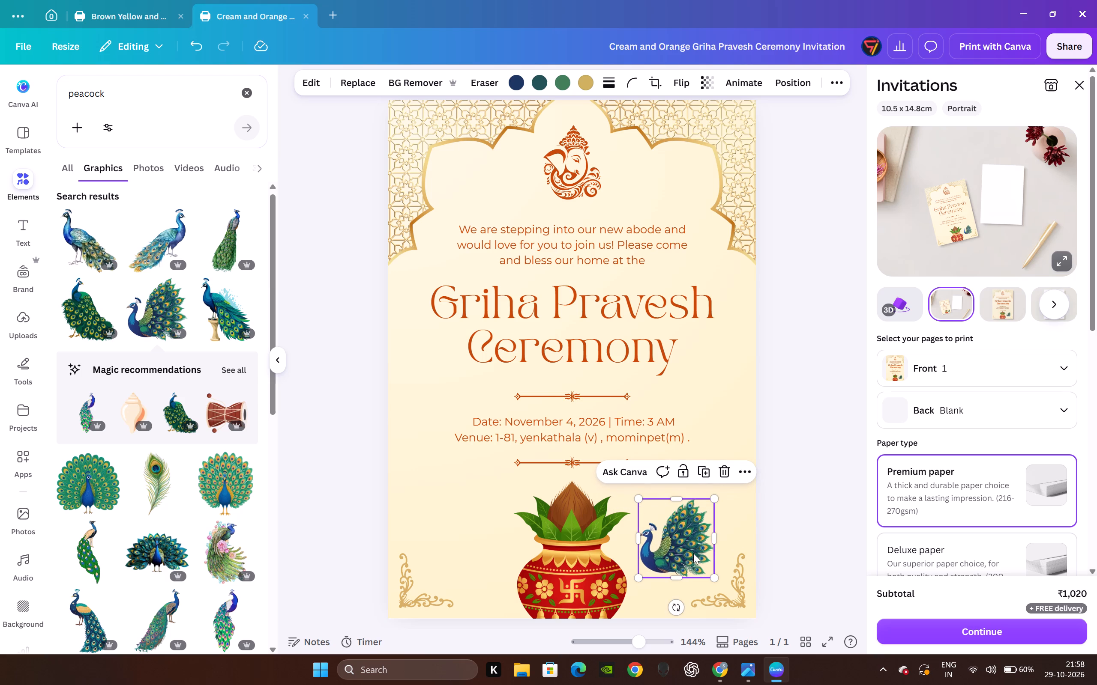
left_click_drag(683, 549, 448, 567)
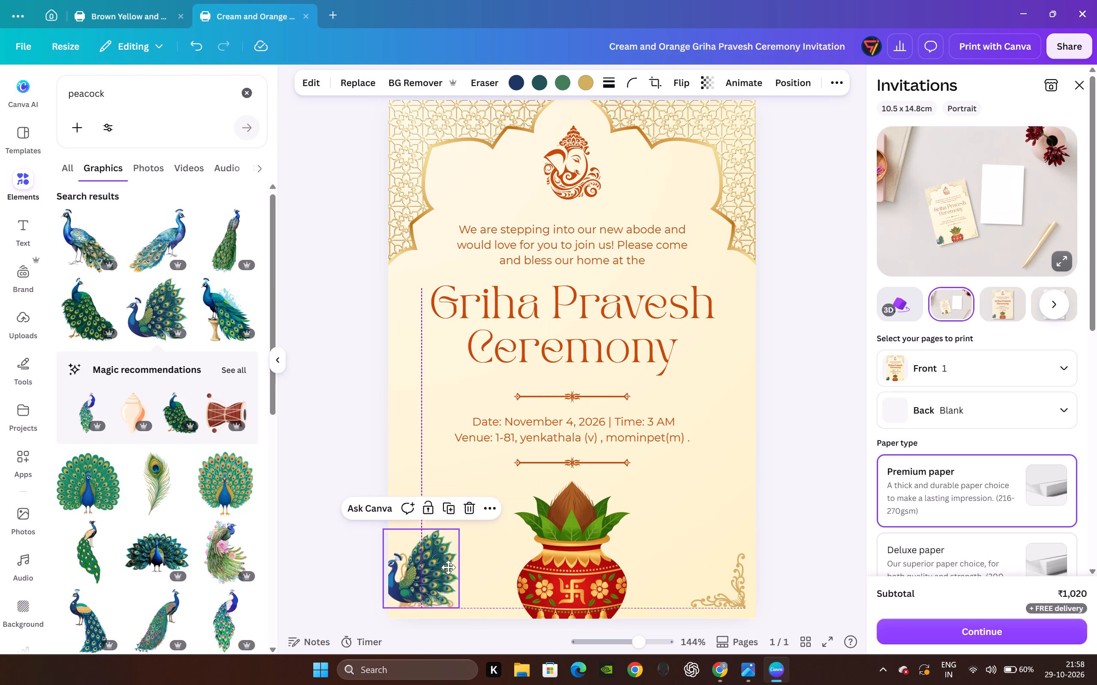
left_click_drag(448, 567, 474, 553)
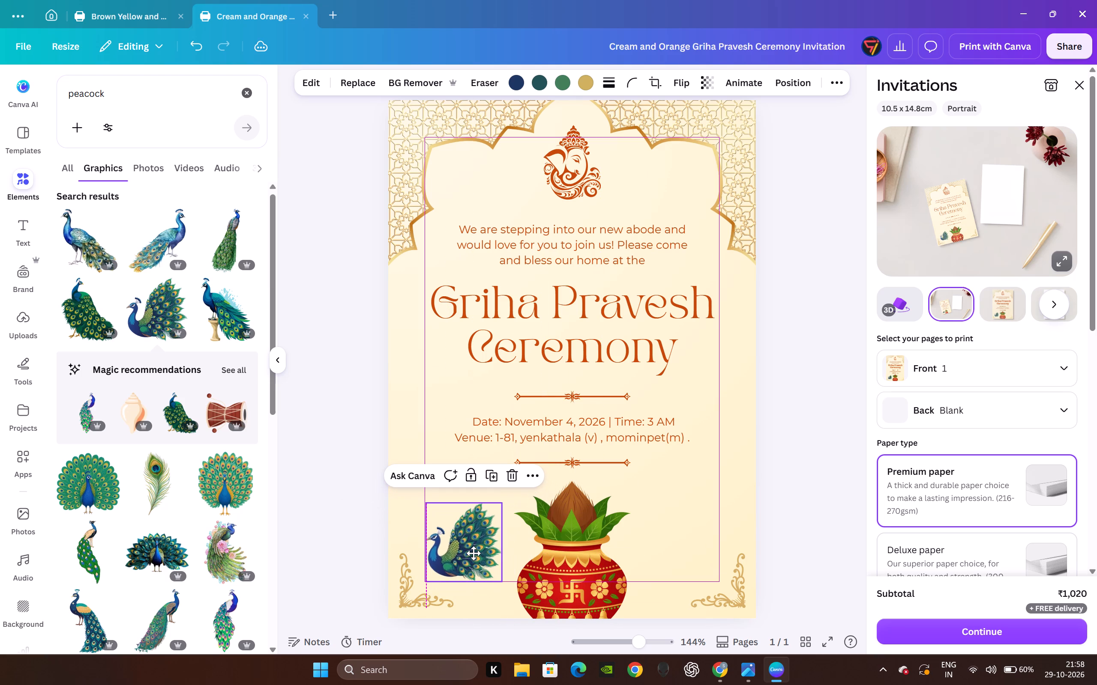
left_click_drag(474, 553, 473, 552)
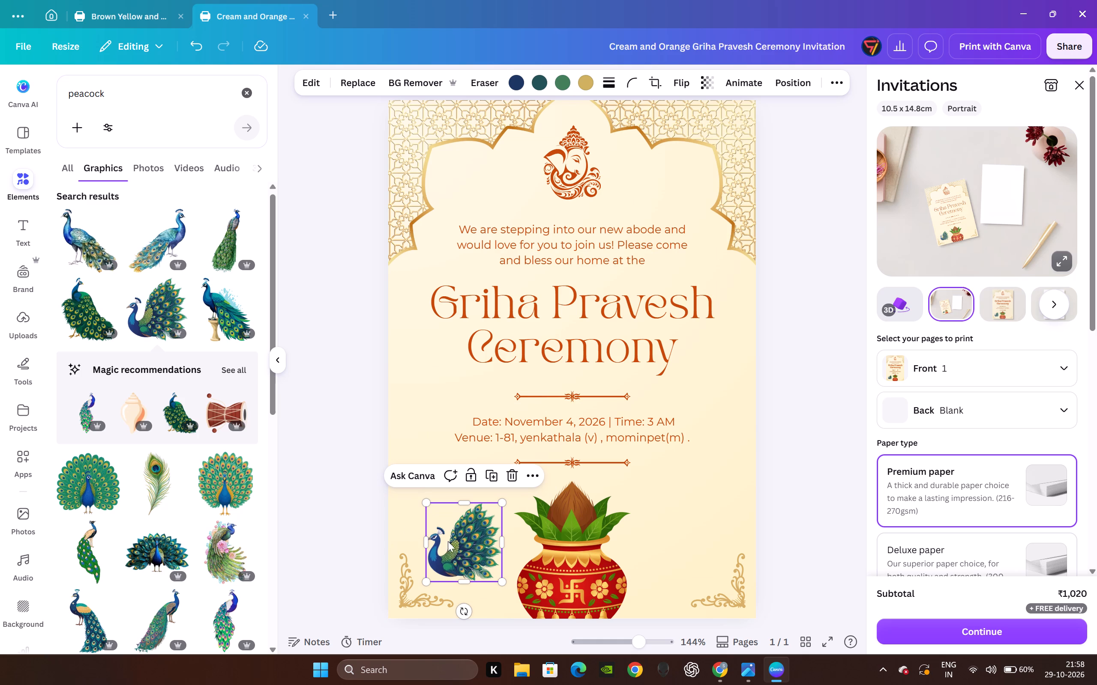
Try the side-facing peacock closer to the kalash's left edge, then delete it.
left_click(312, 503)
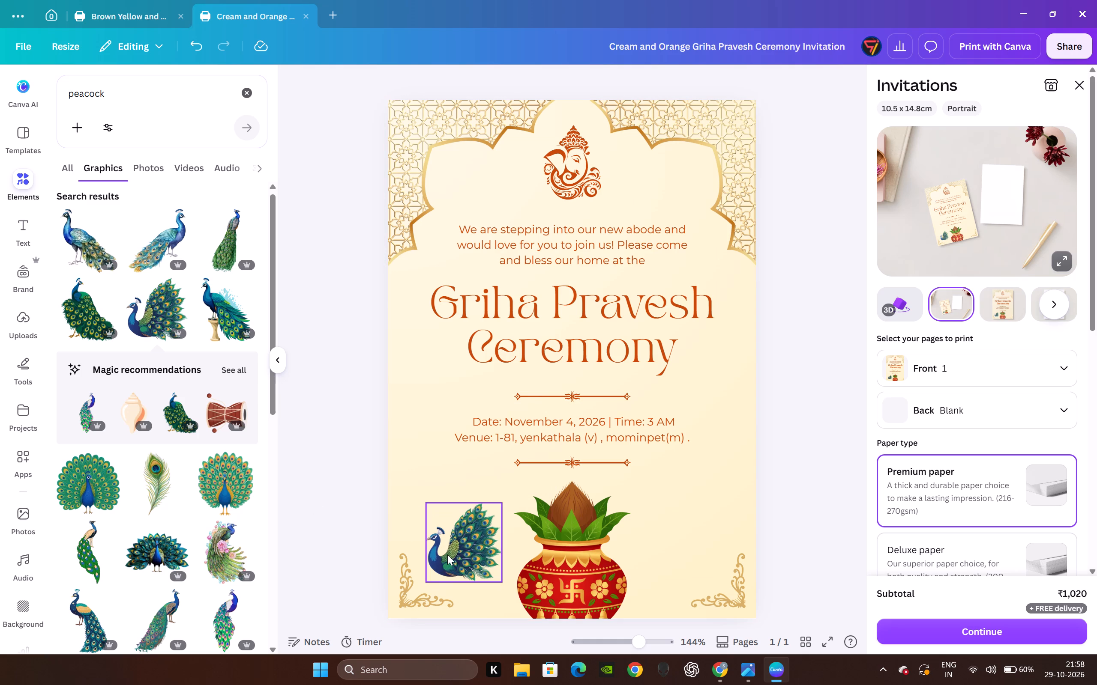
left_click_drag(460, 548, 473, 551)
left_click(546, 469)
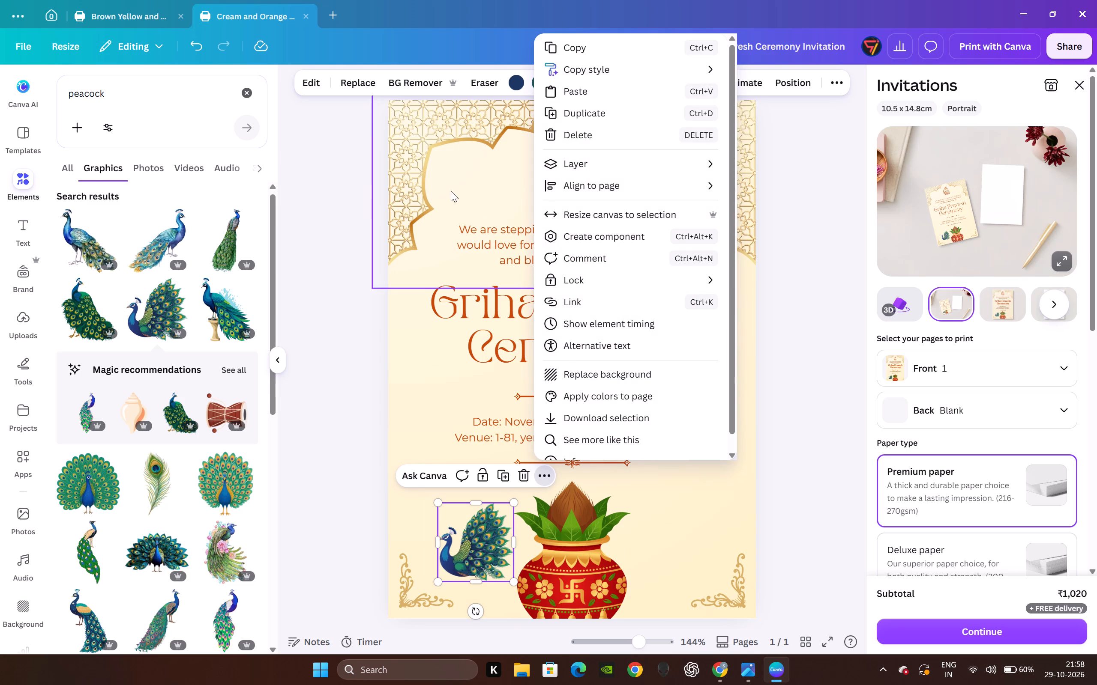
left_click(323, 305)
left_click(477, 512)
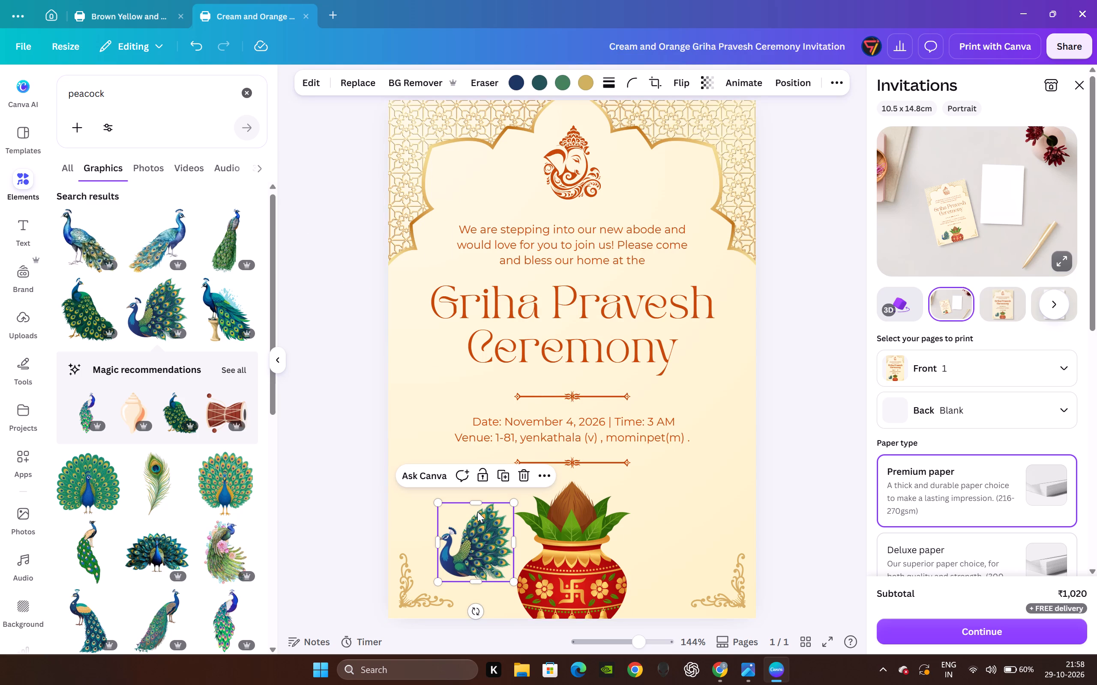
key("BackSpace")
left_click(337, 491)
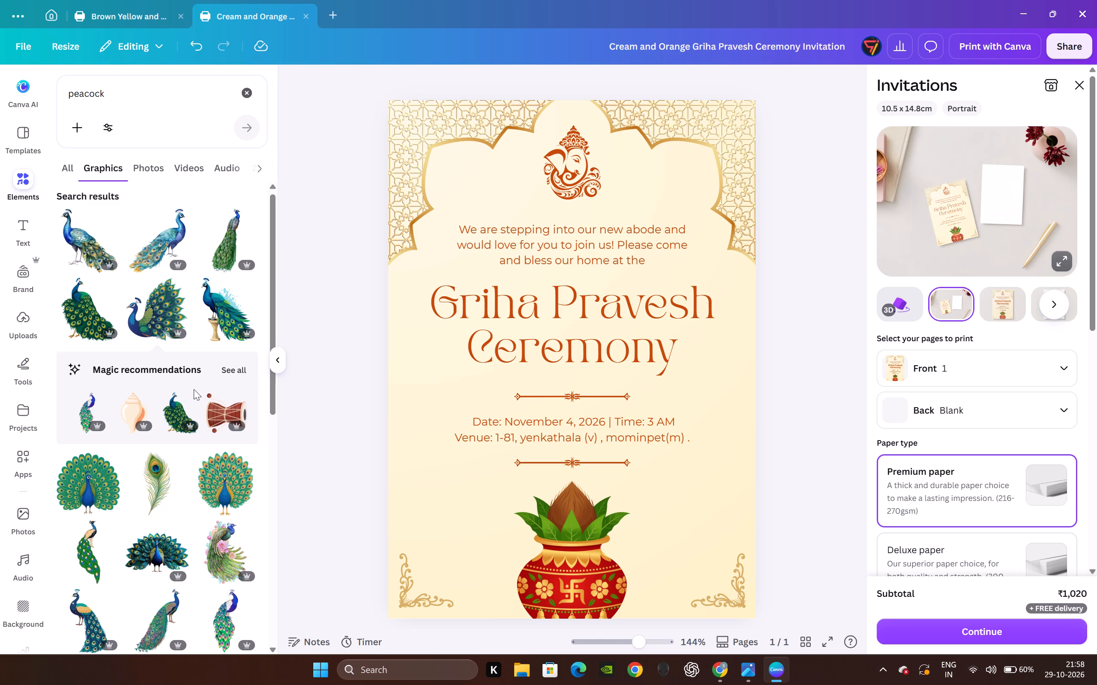
Look further through the peacock graphics for a different one that suits the invitation.
scroll(194, 388, "down", 7)
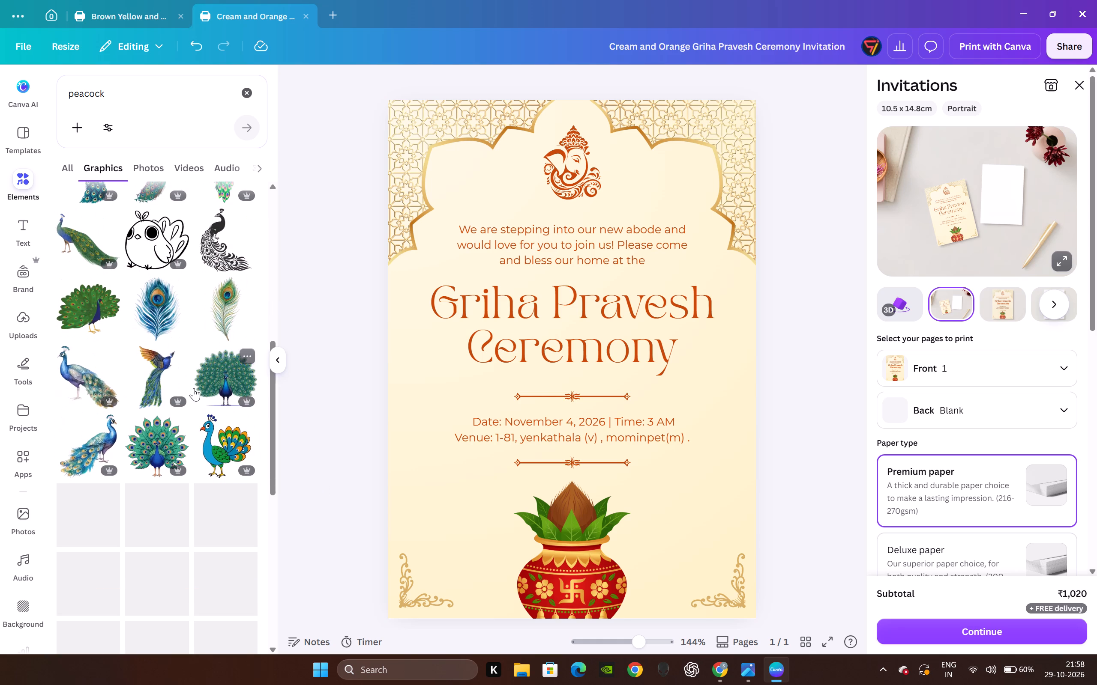
scroll(194, 387, "down", 4)
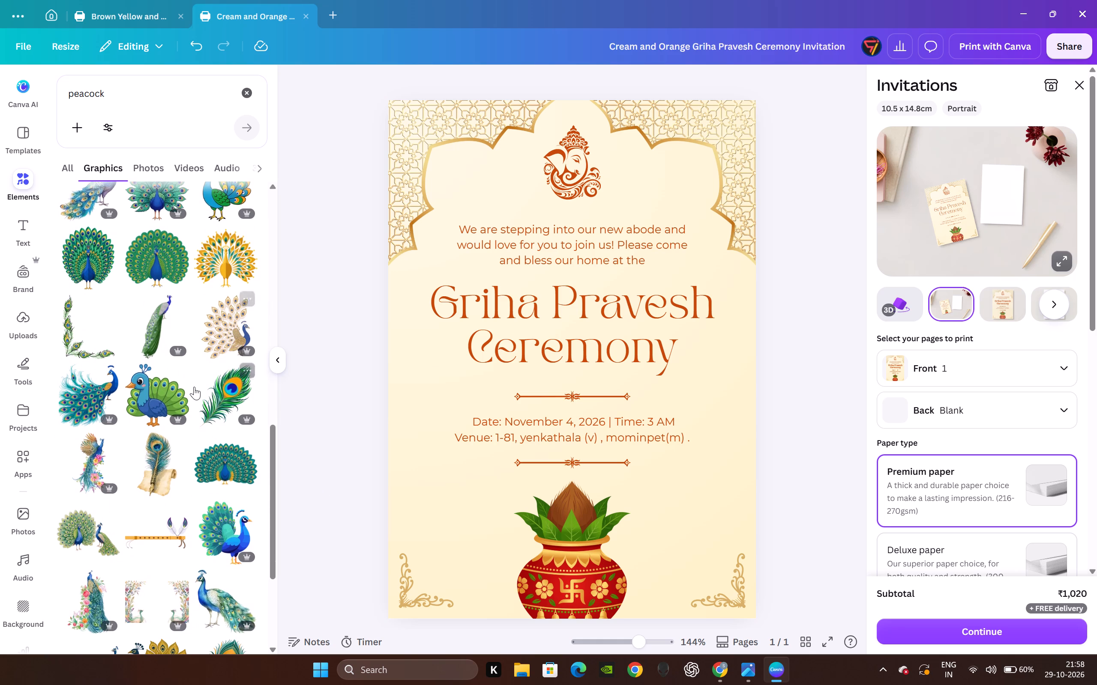
scroll(194, 387, "down", 2)
scroll(194, 387, "up", 5)
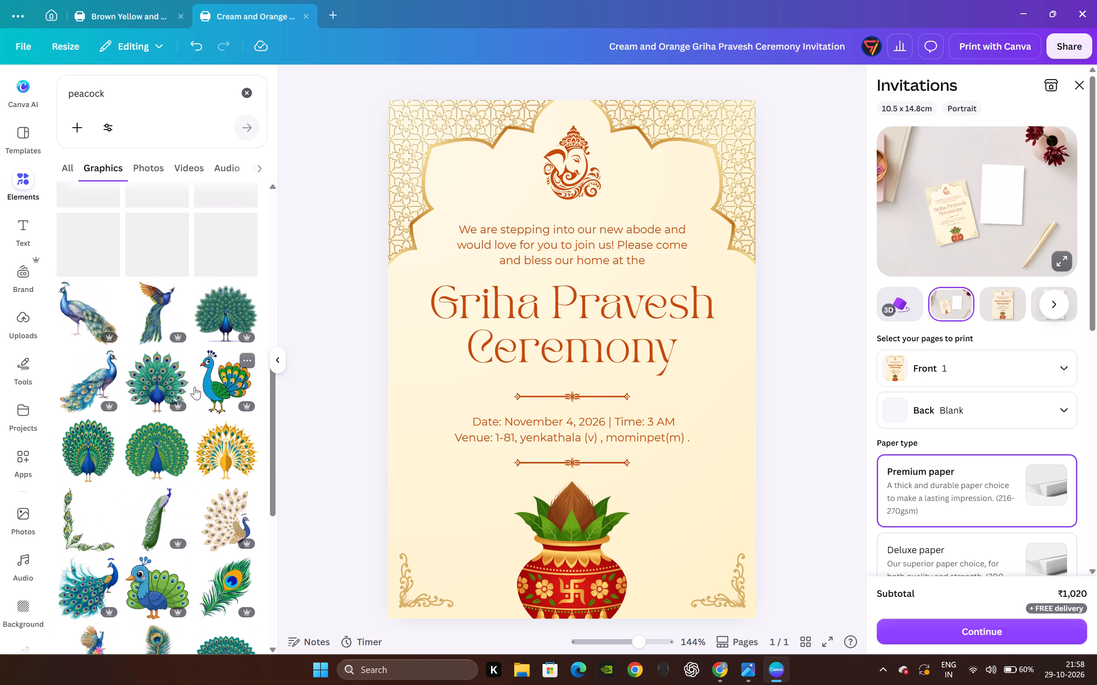
scroll(195, 386, "up", 1)
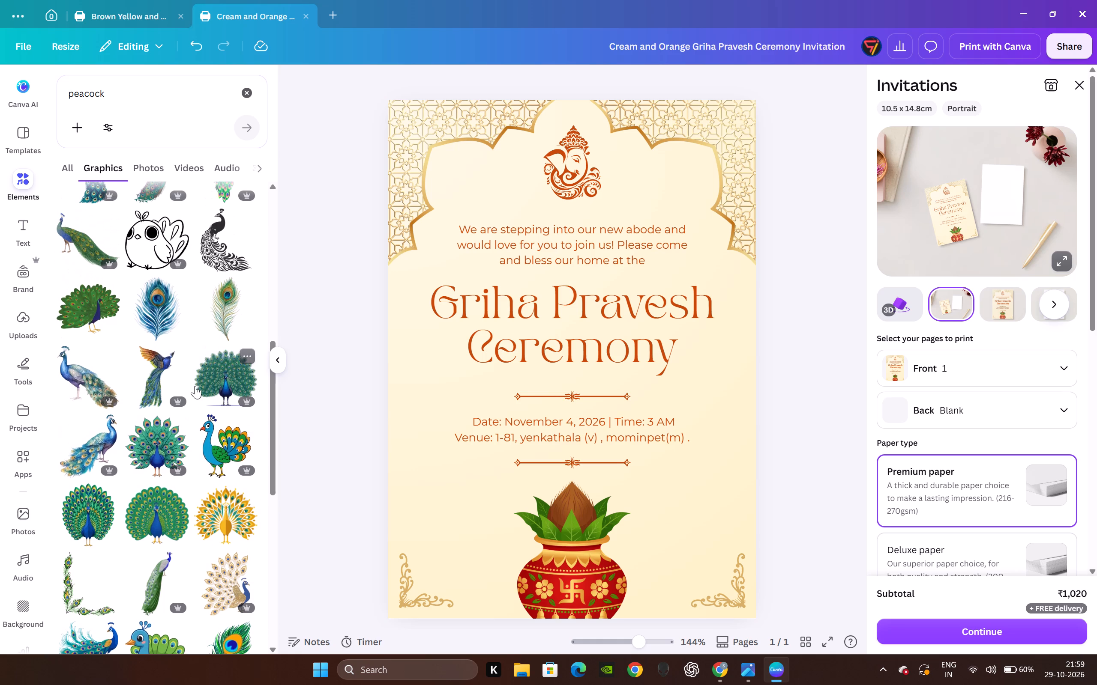
scroll(196, 385, "up", 2)
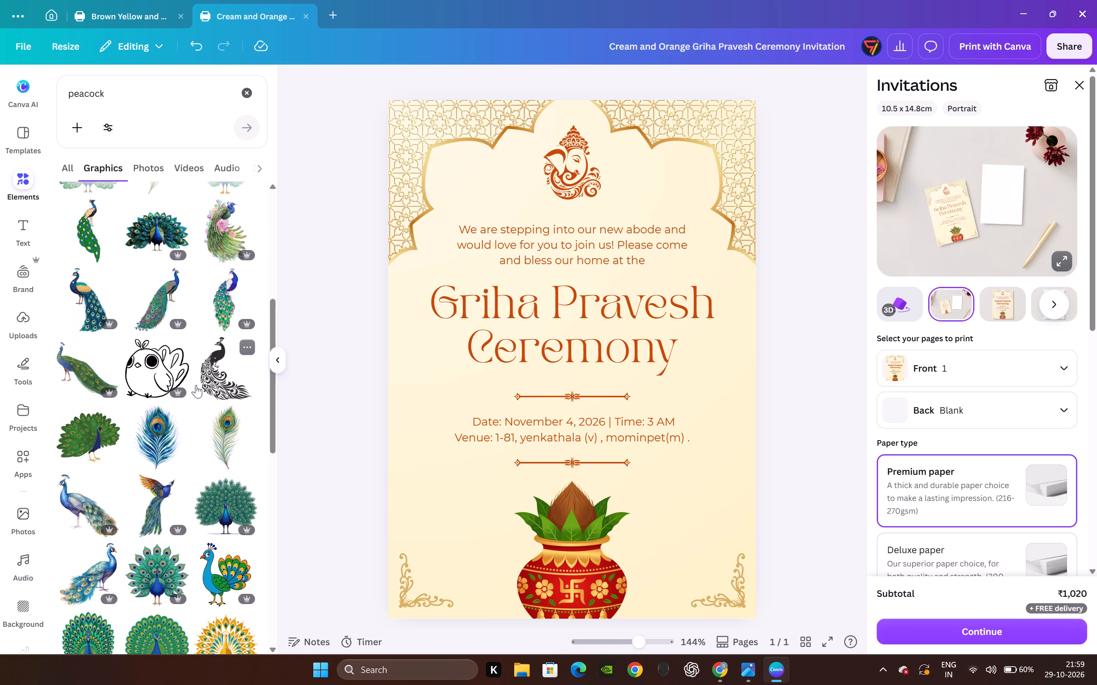
scroll(196, 385, "down", 3)
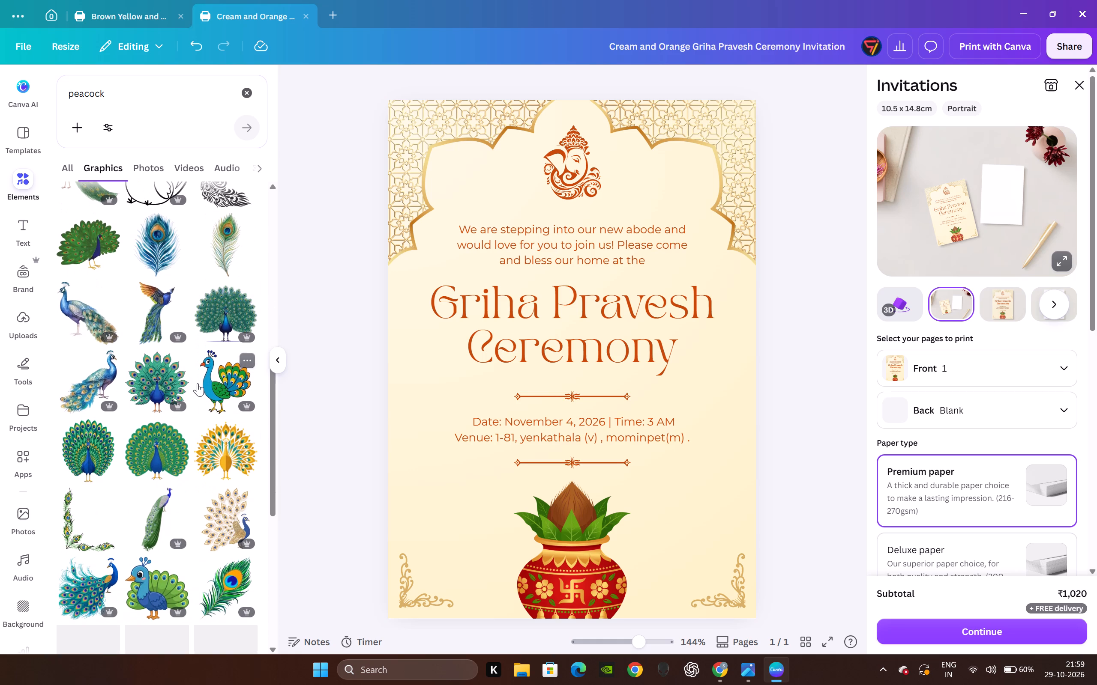
scroll(198, 382, "down", 1)
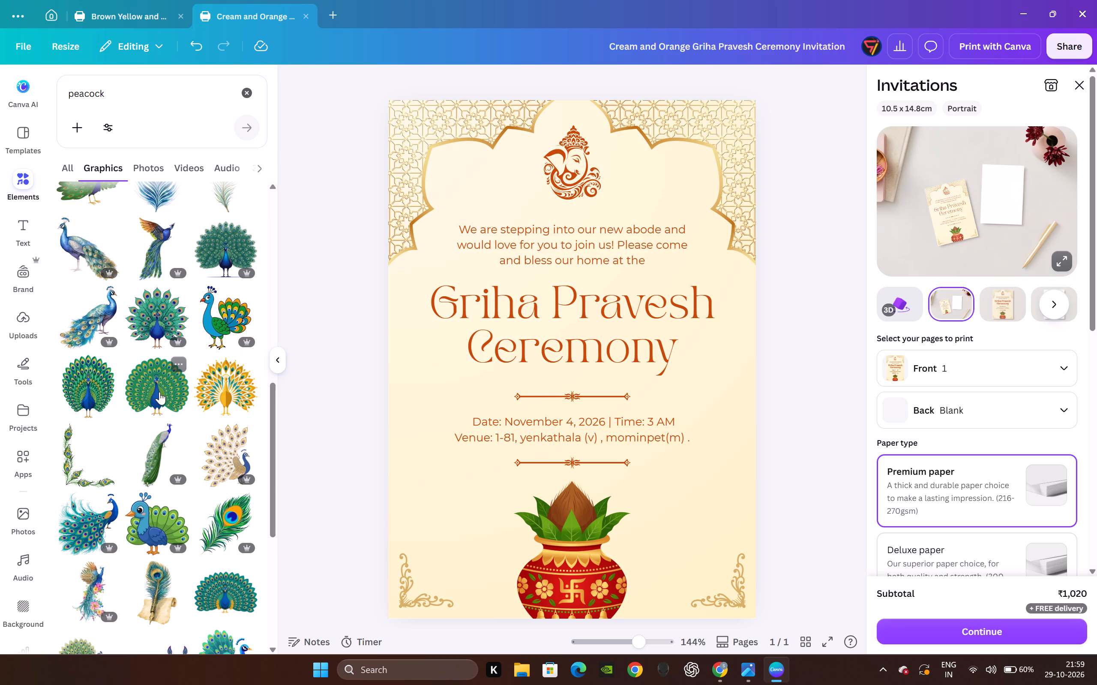
Add the front-facing green peacock with fully fanned feathers, shrink it, and centre it over the kalash just below the lower divider.
left_click(159, 392)
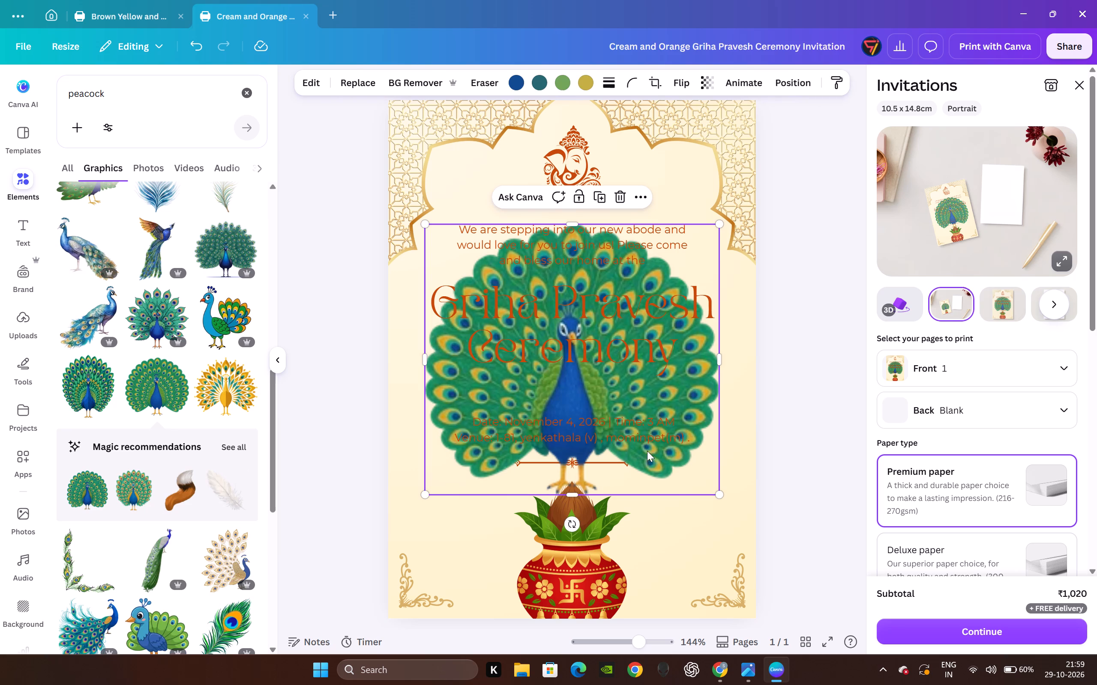
left_click_drag(662, 479, 665, 637)
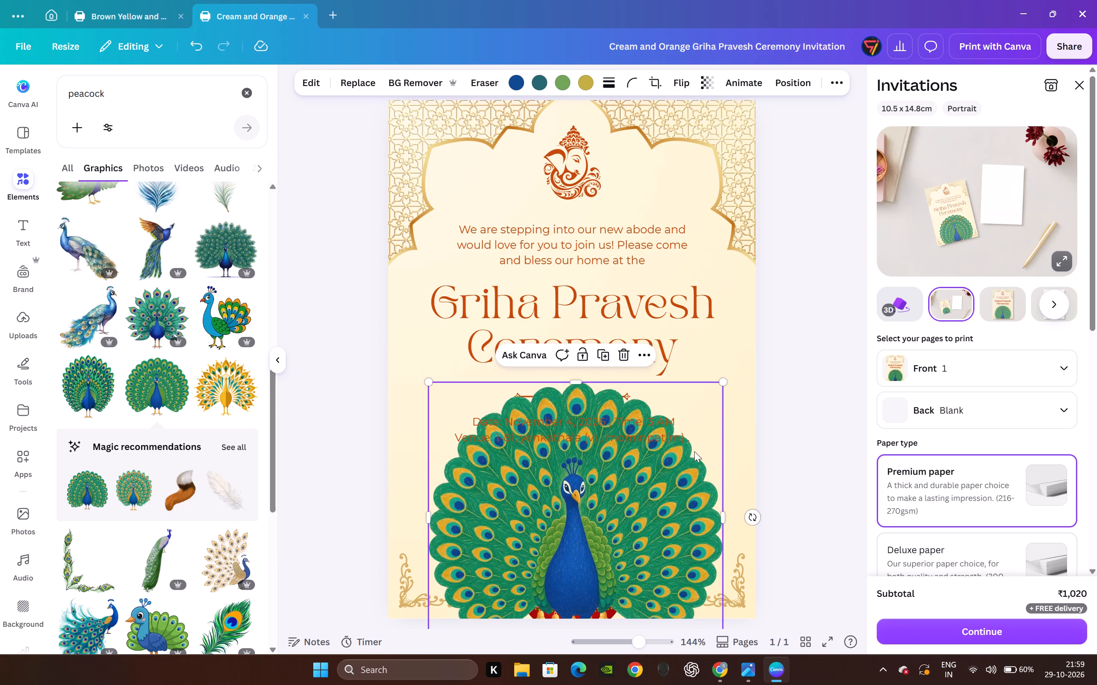
left_click_drag(722, 387, 644, 472)
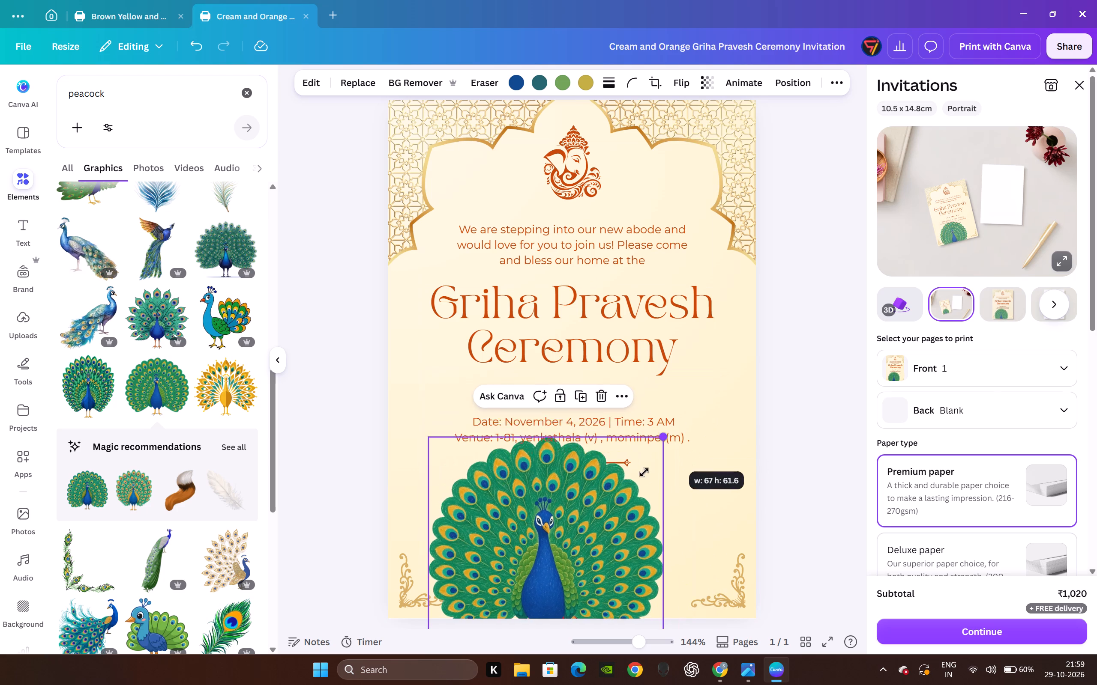
left_click_drag(644, 472, 605, 515)
left_click_drag(525, 583, 566, 561)
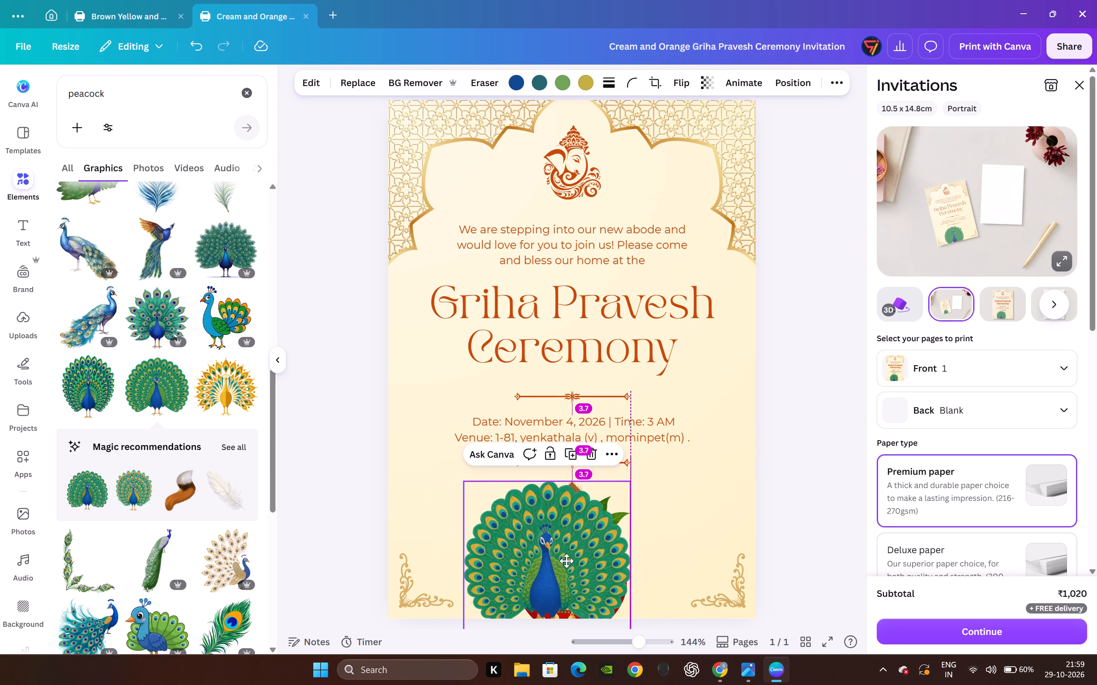
left_click_drag(566, 561, 585, 551)
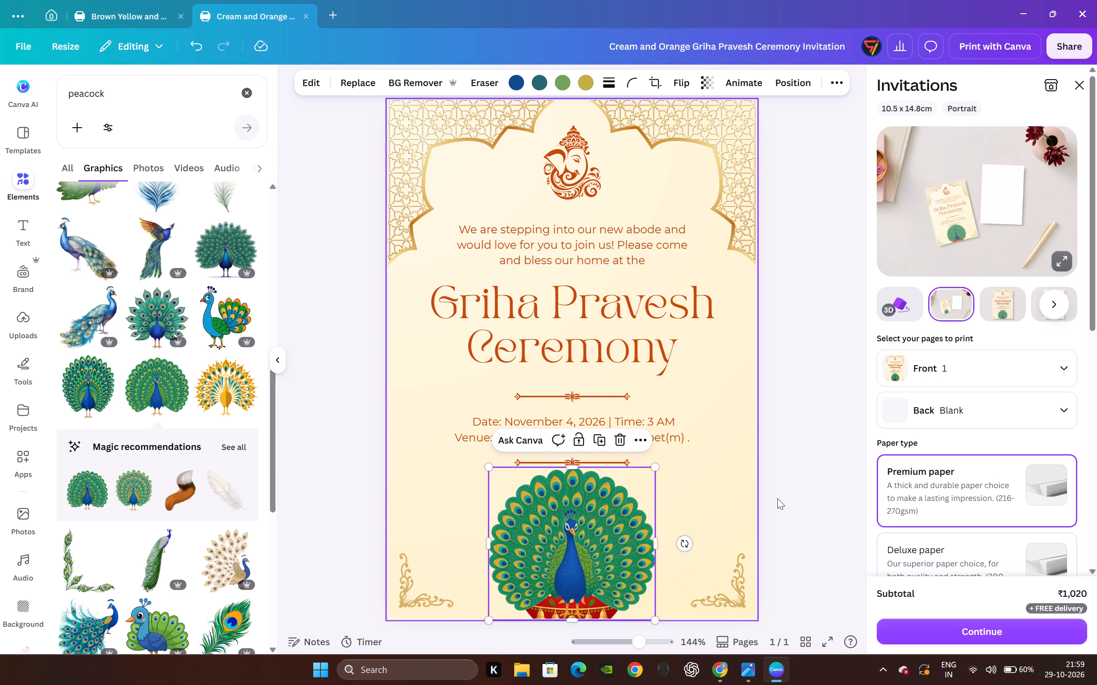
left_click(817, 485)
Crop a thin strip off the bottom of the fanned peacock, trimming its feet.
left_click(599, 590)
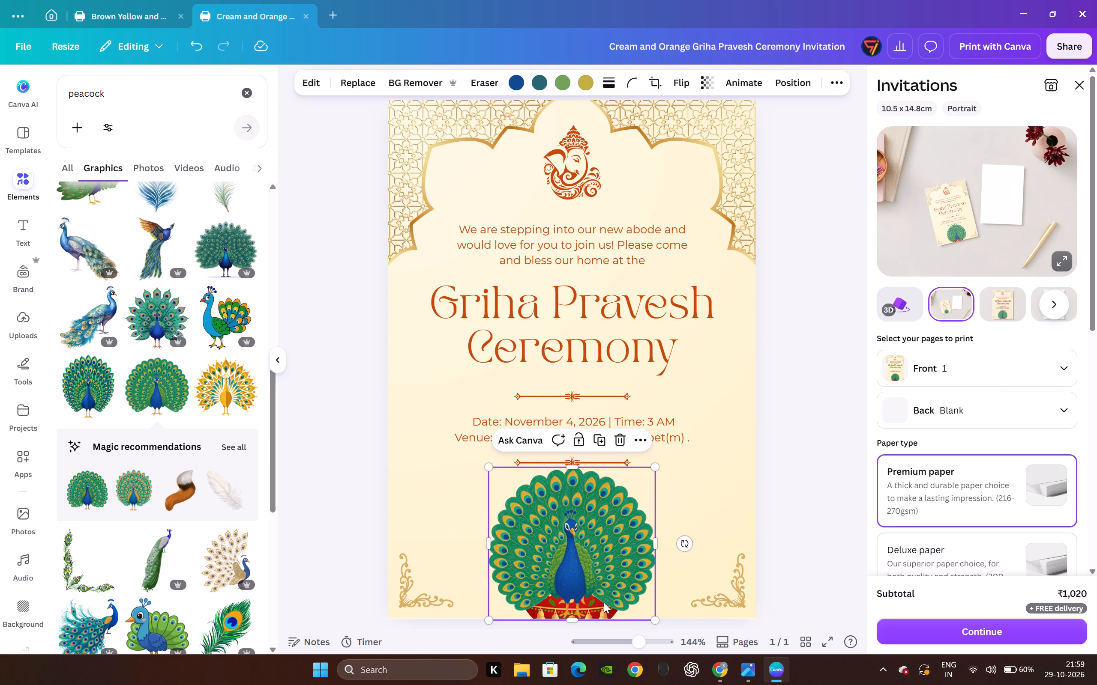
left_click_drag(570, 619, 573, 603)
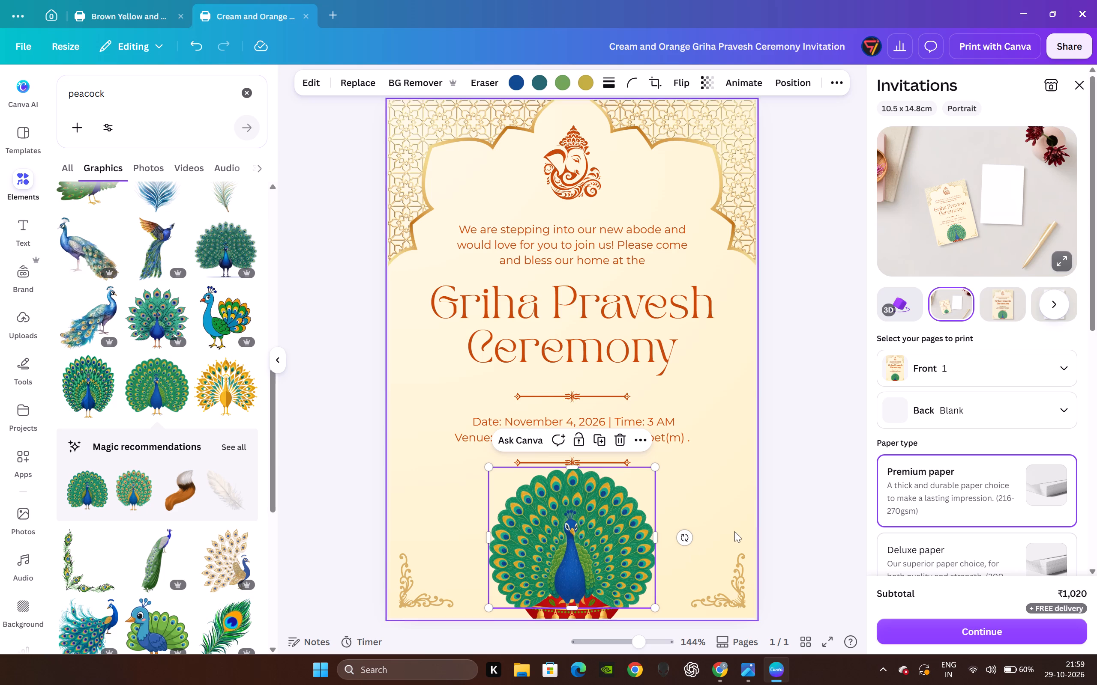
left_click(791, 522)
Bring the red kalash forward so it sits in front of the fanned peacock.
left_click(575, 617)
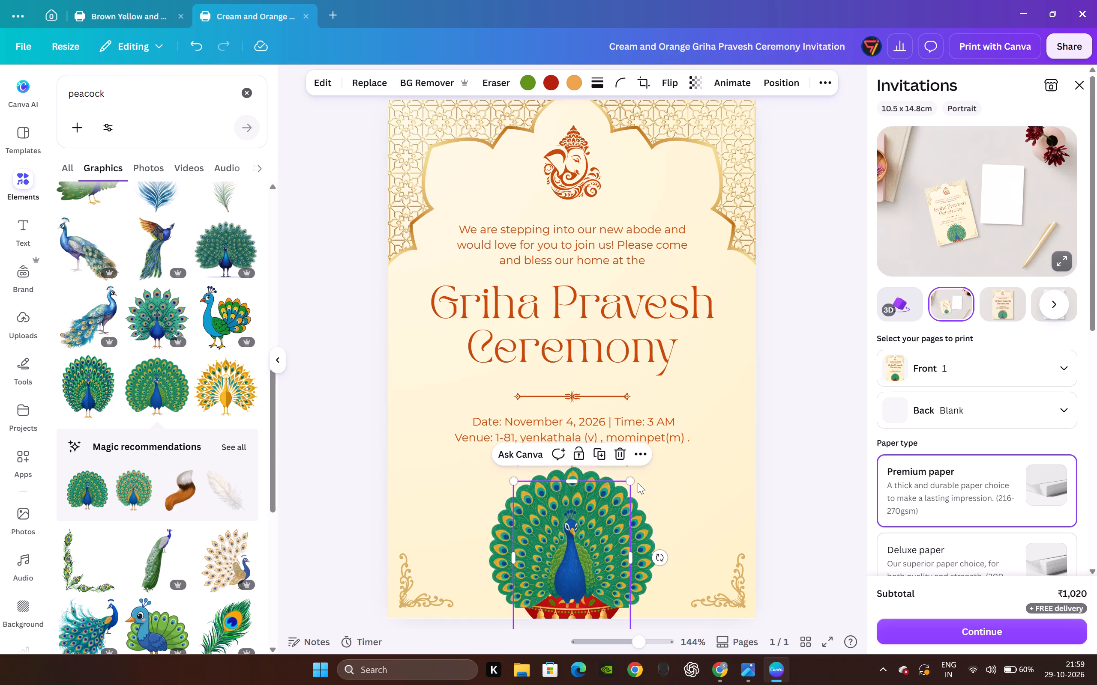
left_click(638, 460)
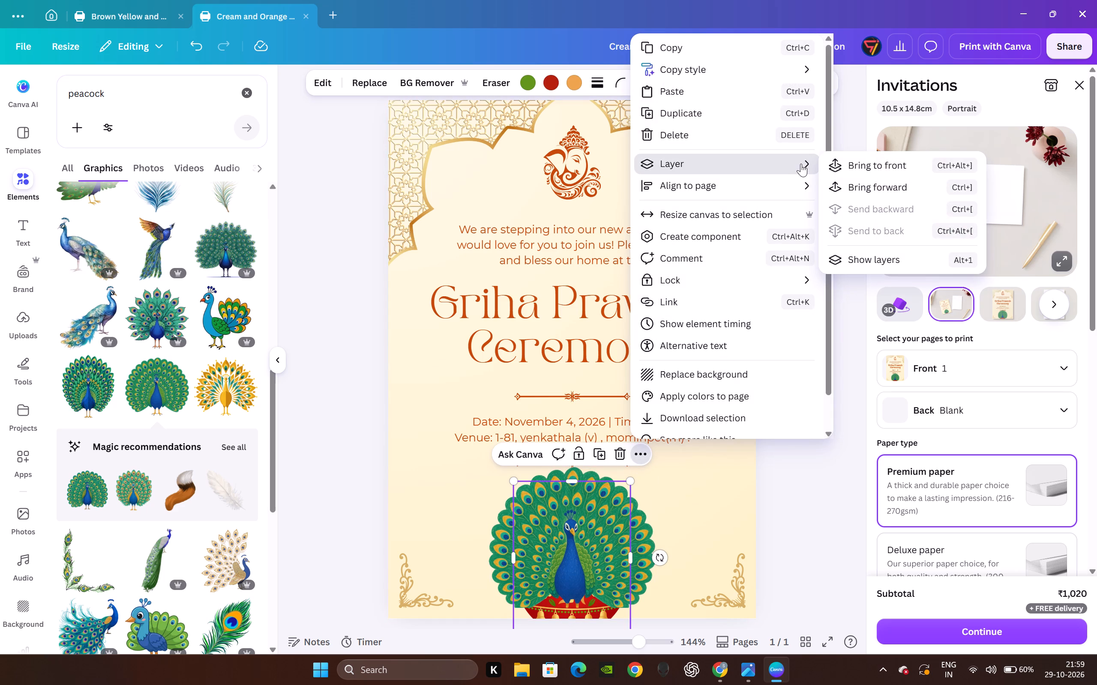
left_click(872, 184)
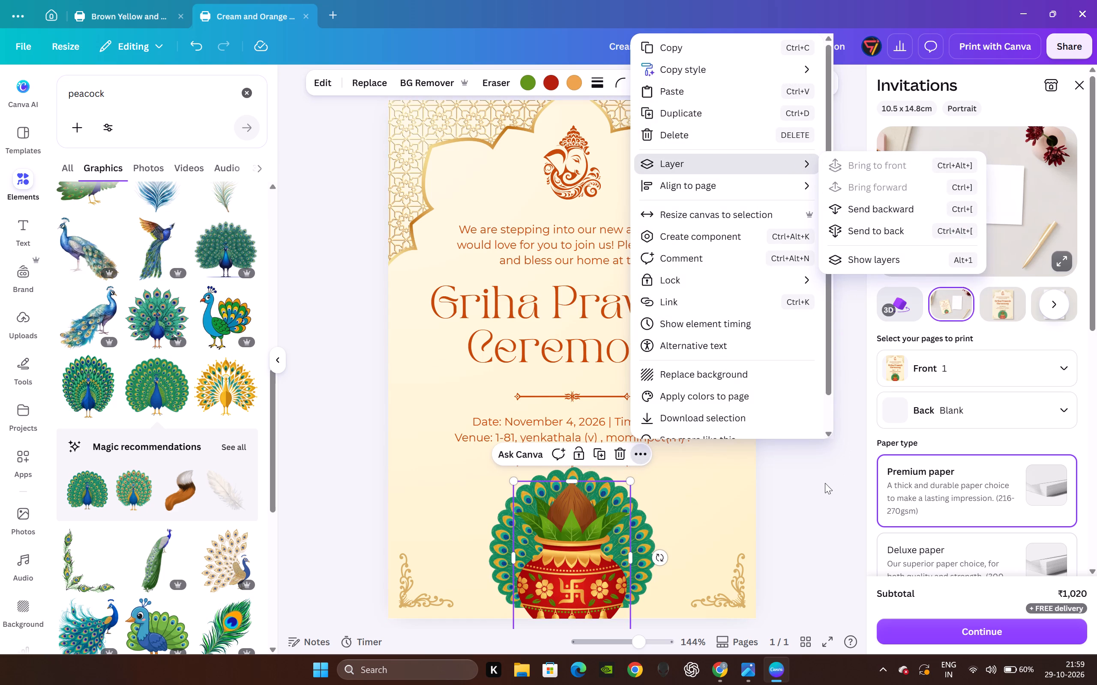
left_click(824, 483)
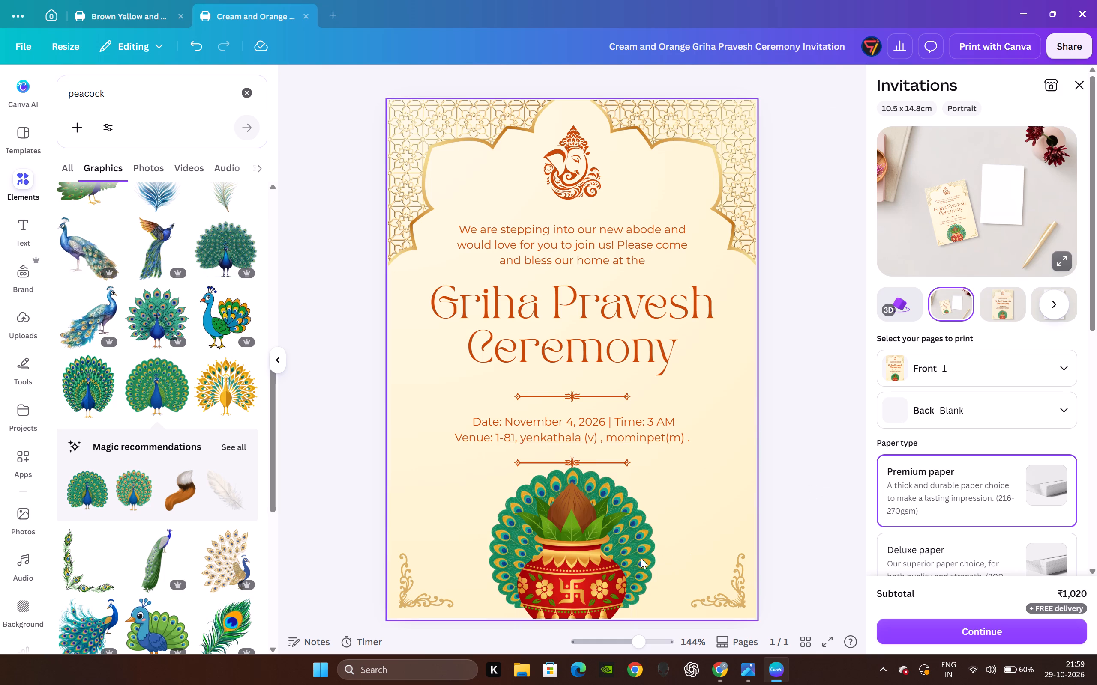
Lower the fanned peacock slightly behind the kalash so its base meets the page's bottom edge.
left_click_drag(644, 538, 641, 548)
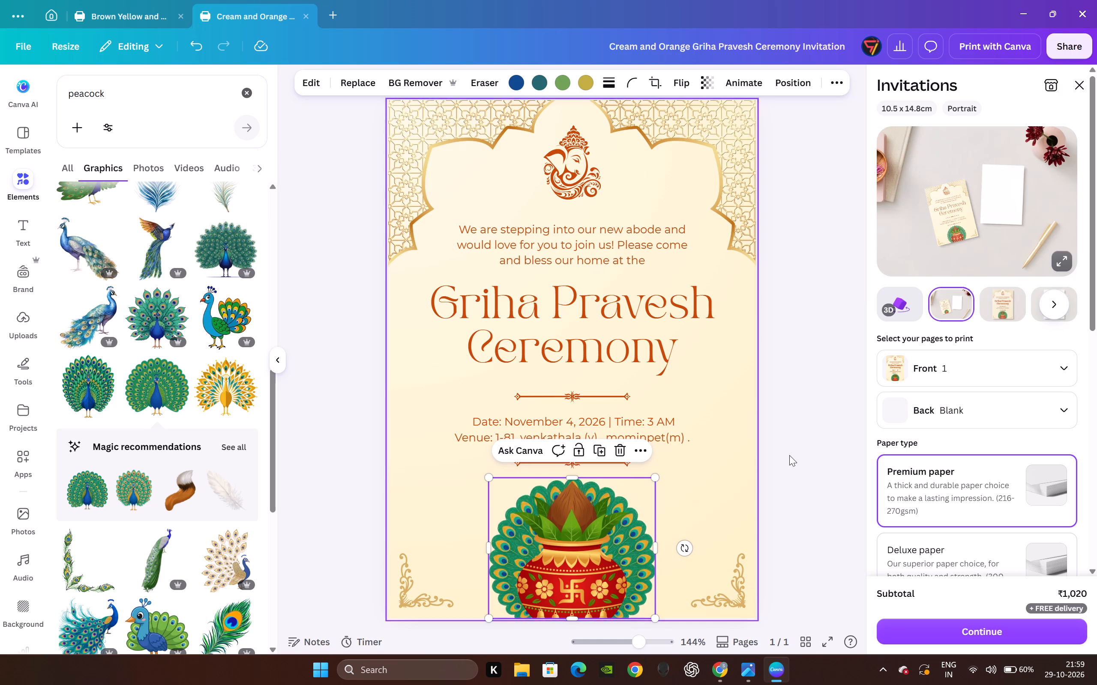
left_click(803, 450)
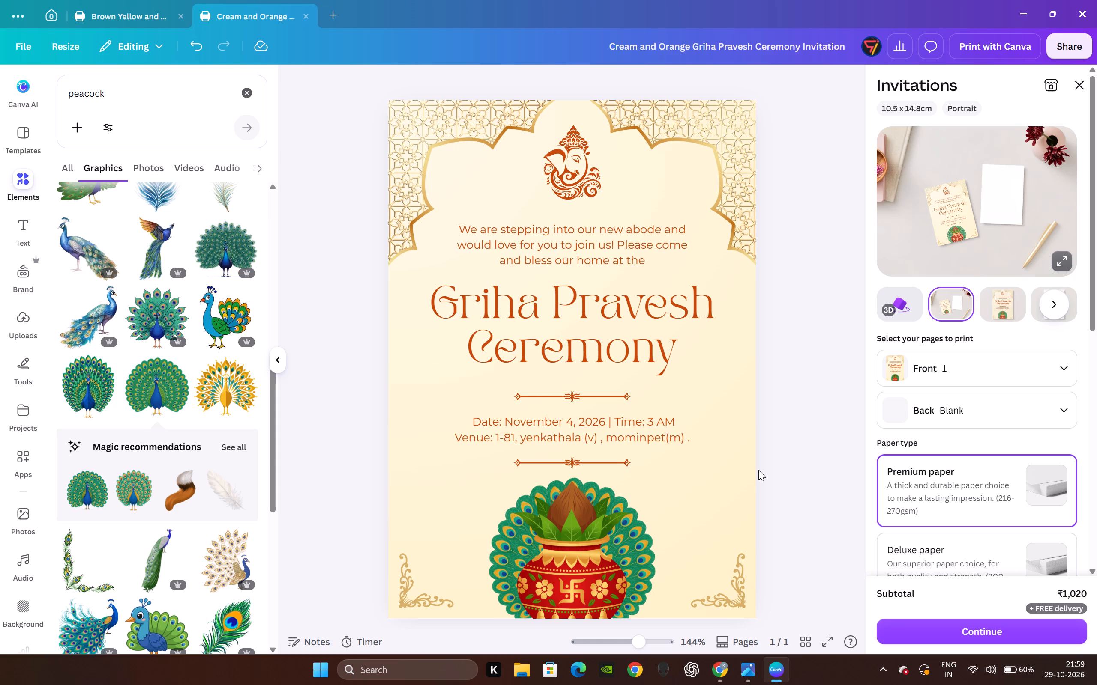
Delete the green fanned peacock behind the kalash.
left_click(644, 539)
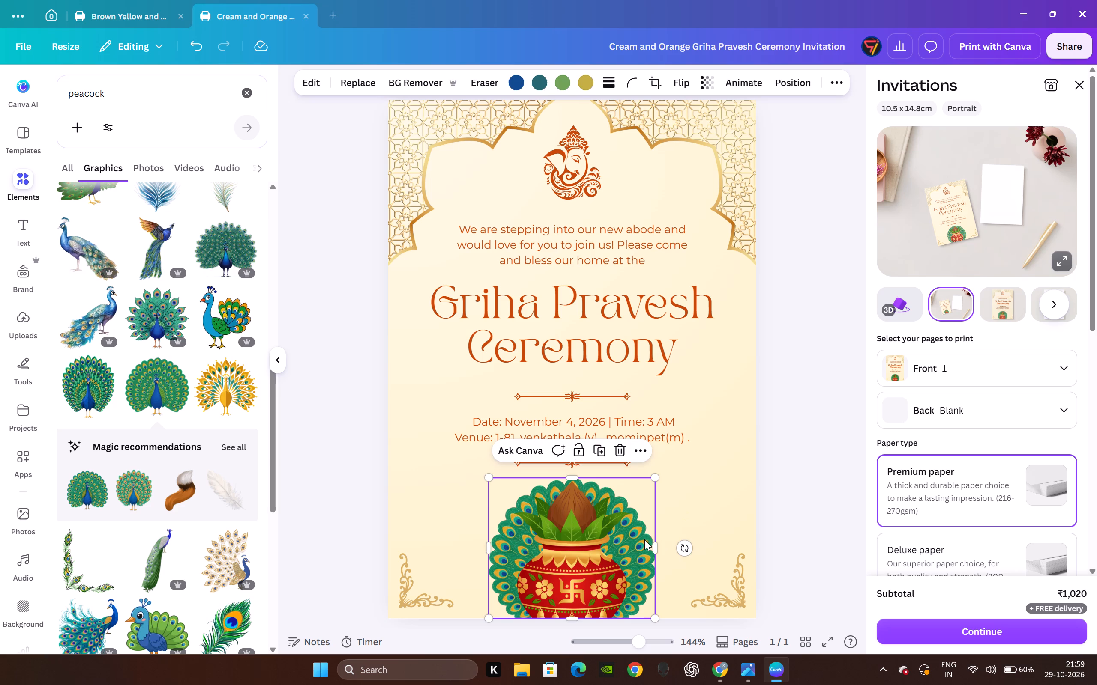
key("BackSpace")
left_click(818, 403)
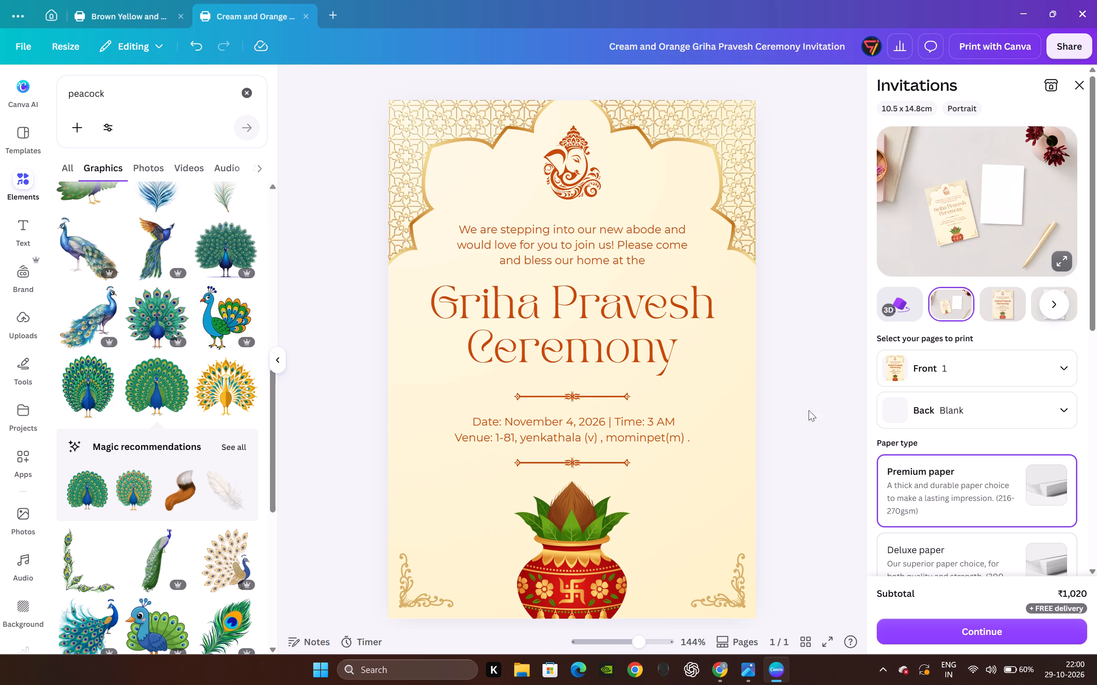
Add the black line-art peacock from the peacock graphics, shrink it, and place it beside the kalash on the right.
scroll(223, 410, "down", 1)
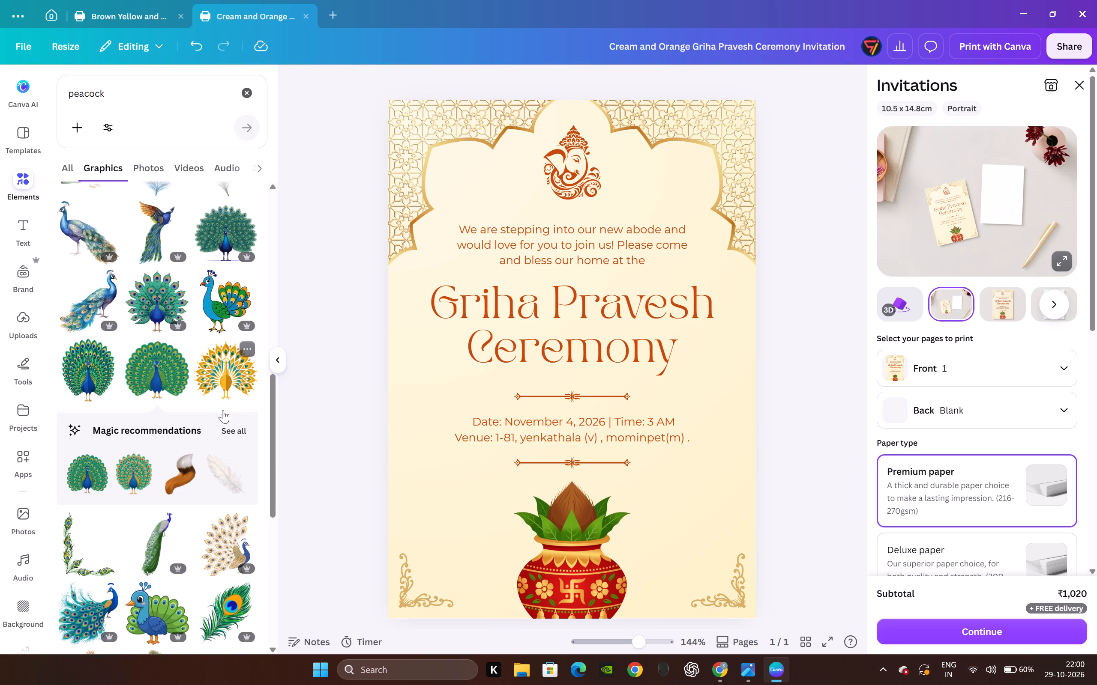
scroll(173, 418, "down", 4)
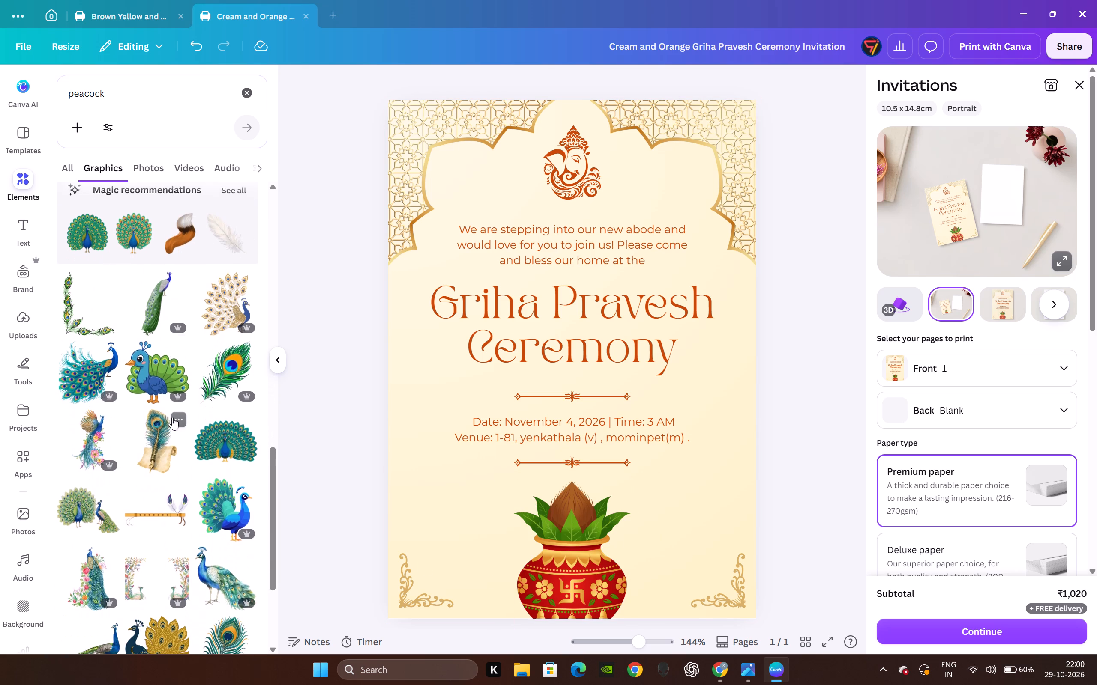
scroll(172, 417, "down", 3)
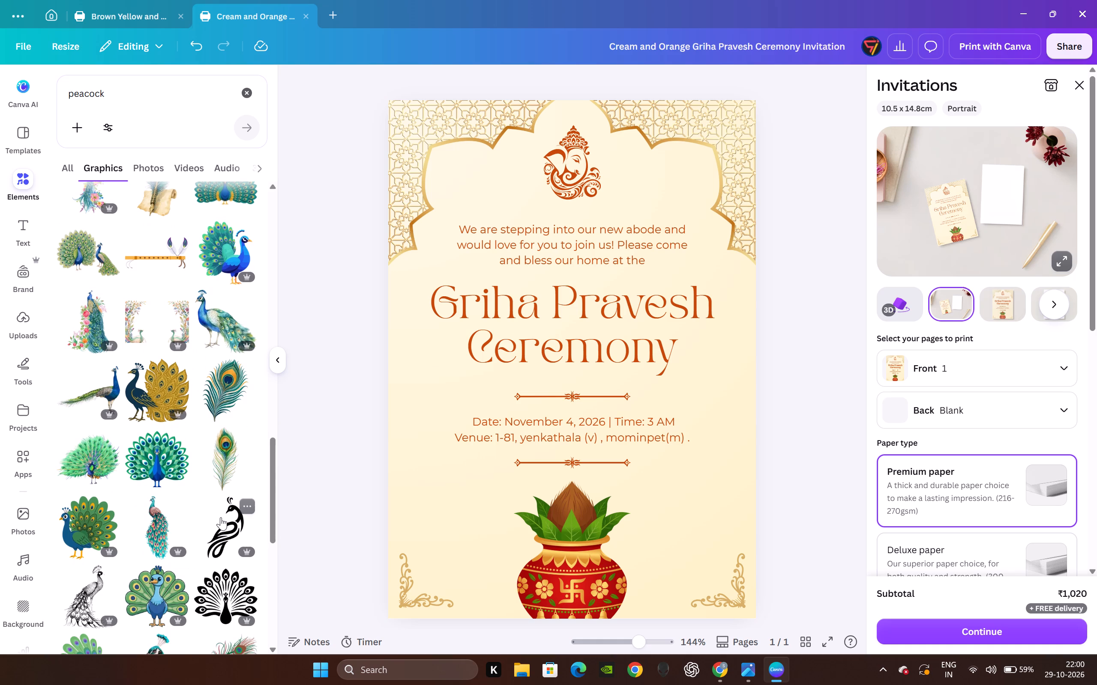
scroll(221, 517, "down", 4)
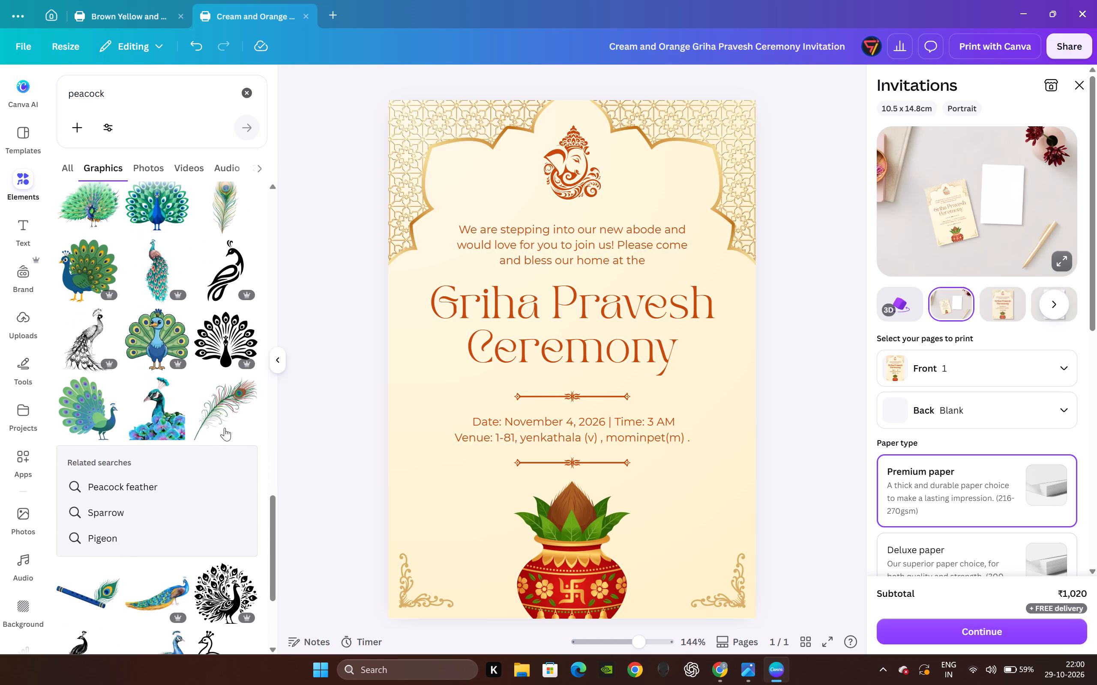
left_click(234, 283)
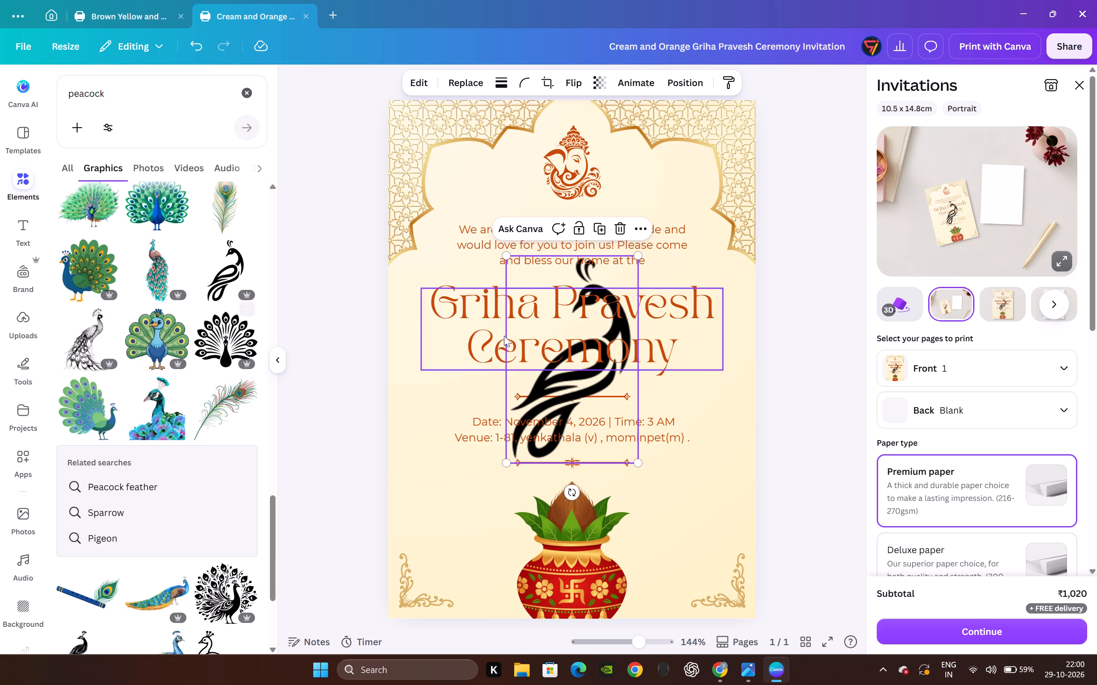
left_click_drag(638, 461, 596, 397)
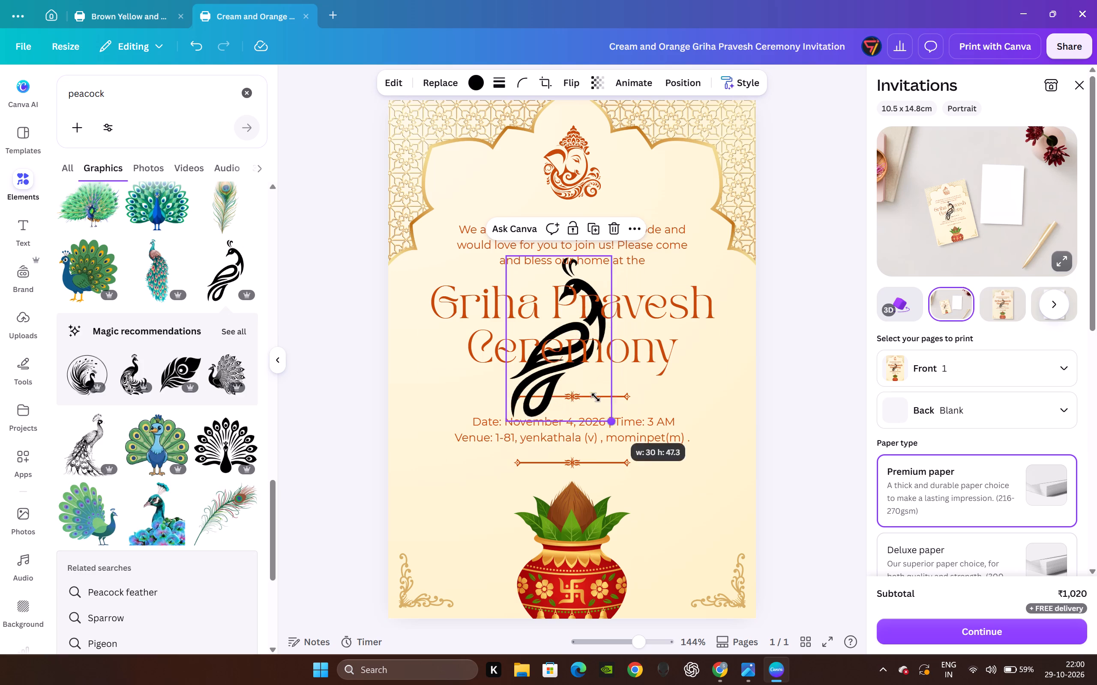
left_click_drag(596, 397, 559, 348)
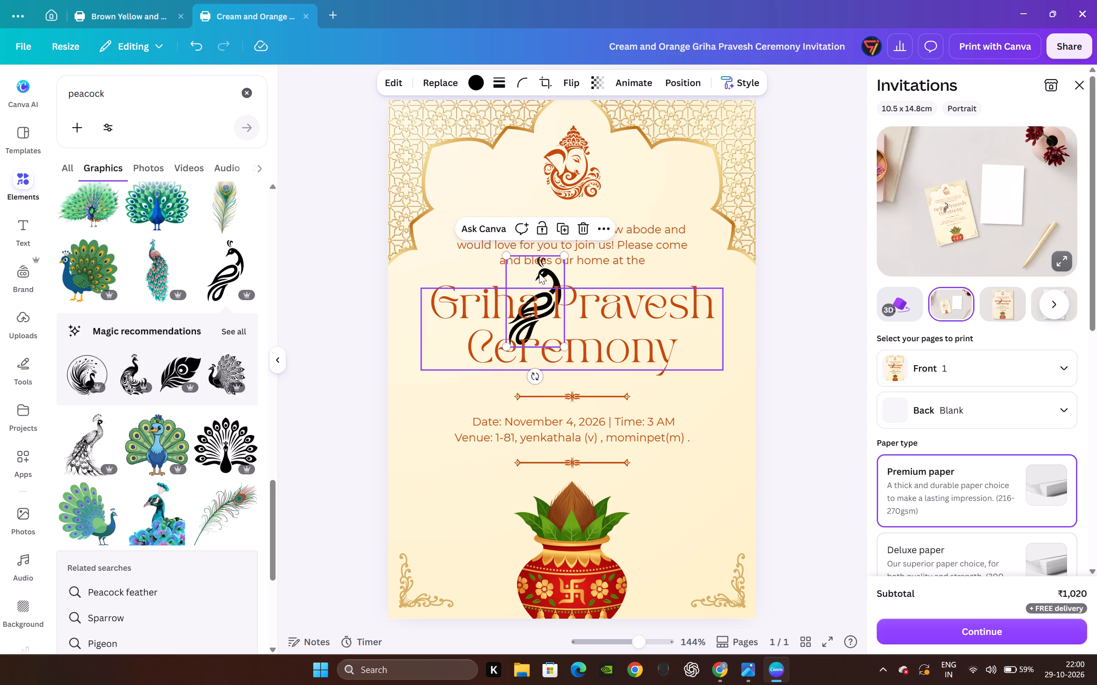
left_click_drag(536, 271, 668, 532)
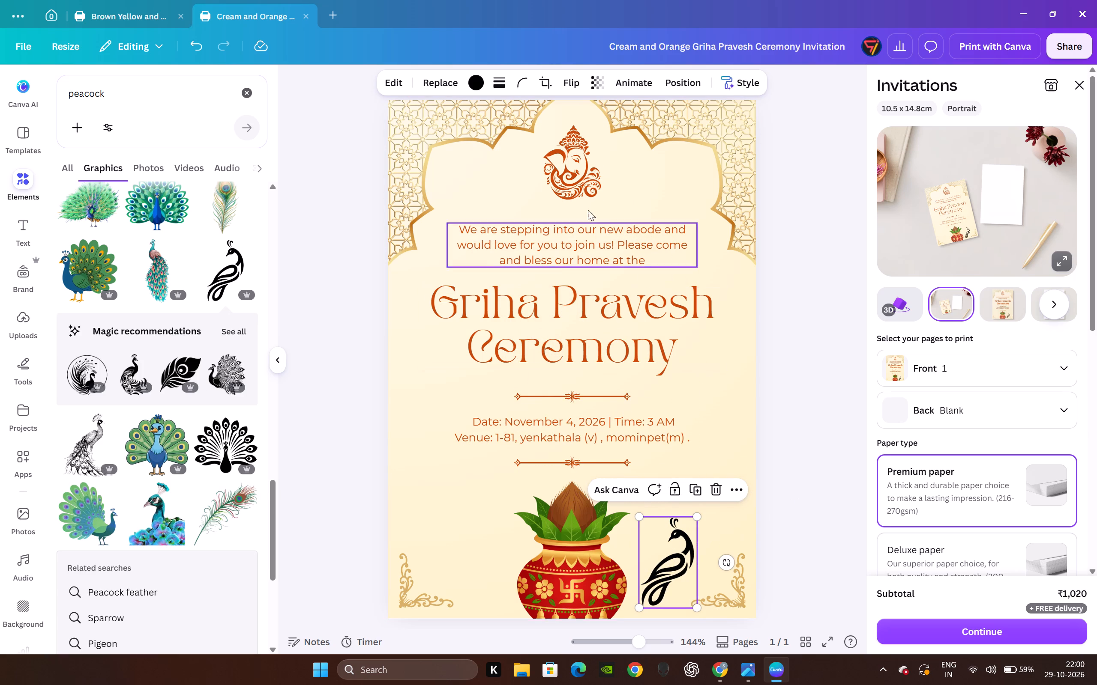
Compare gold, cream, brown, white and yellow shades on the black peacock, settling on the orange from the kalash's photo colours.
left_click(471, 83)
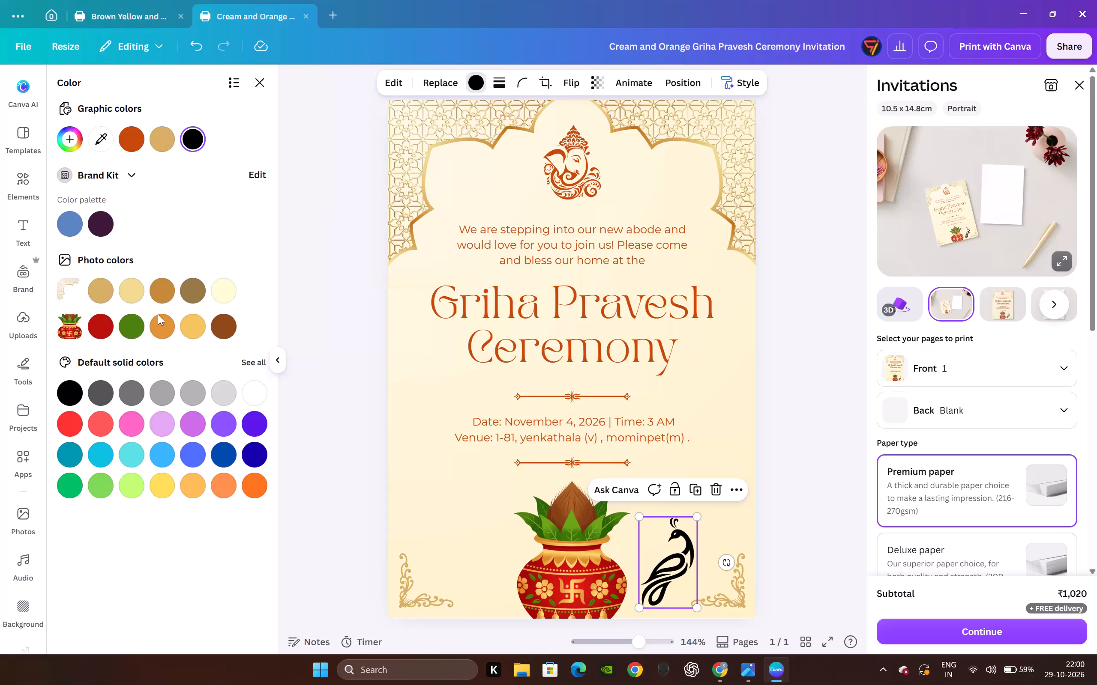
left_click(125, 290)
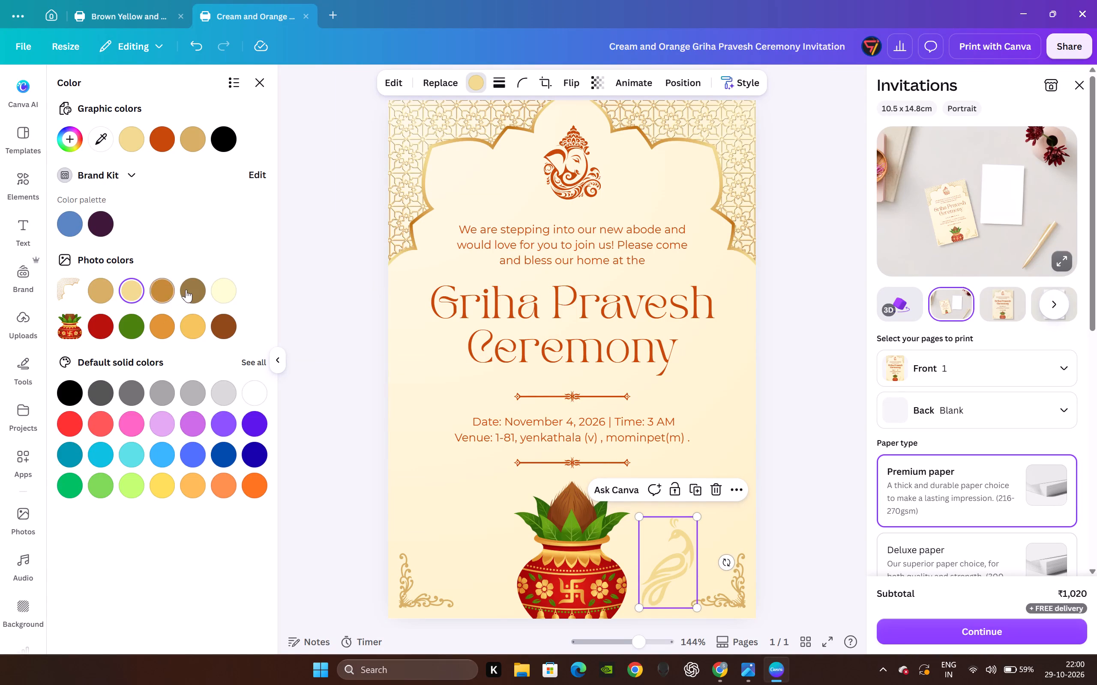
left_click(144, 326)
left_click(143, 326)
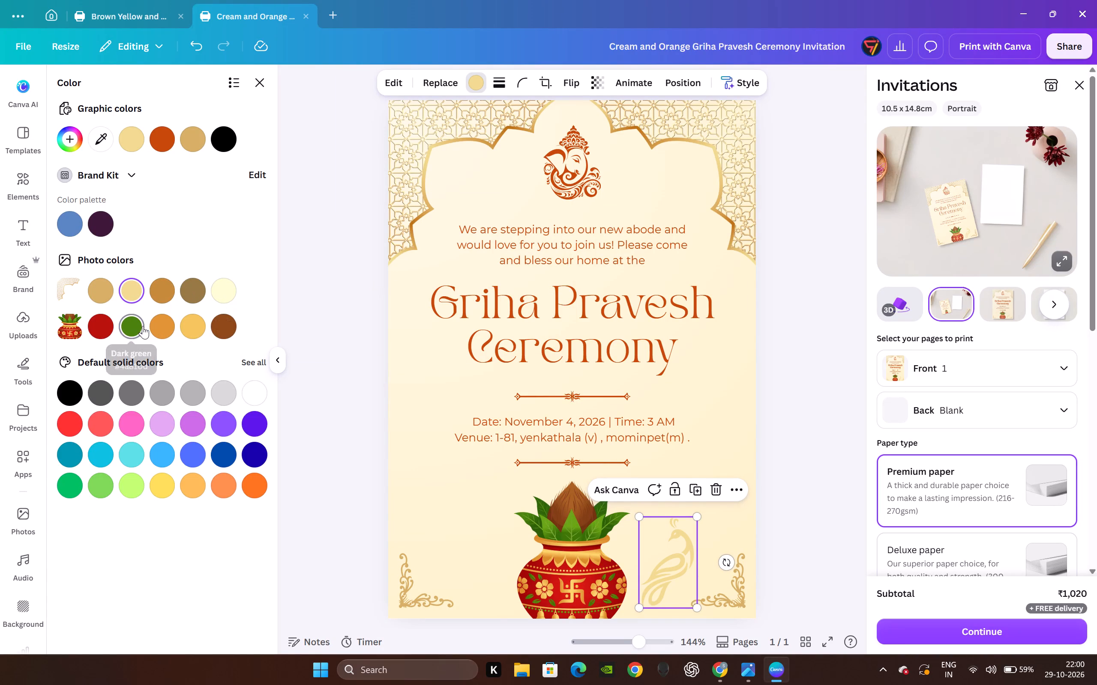
left_click(217, 295)
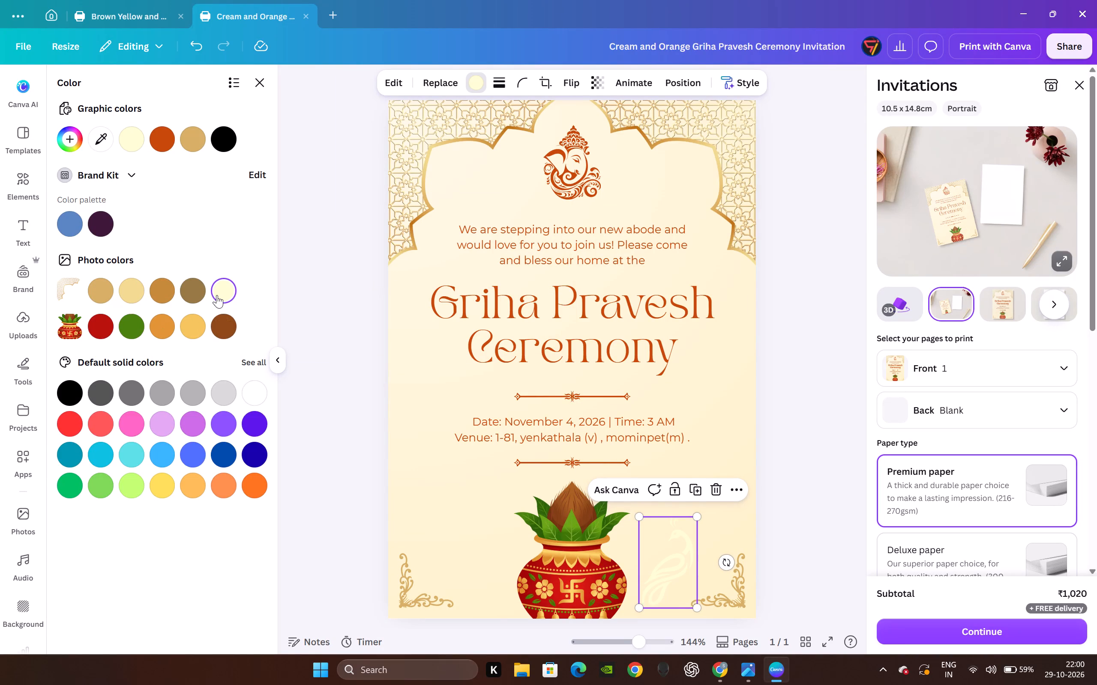
left_click(197, 291)
left_click(160, 291)
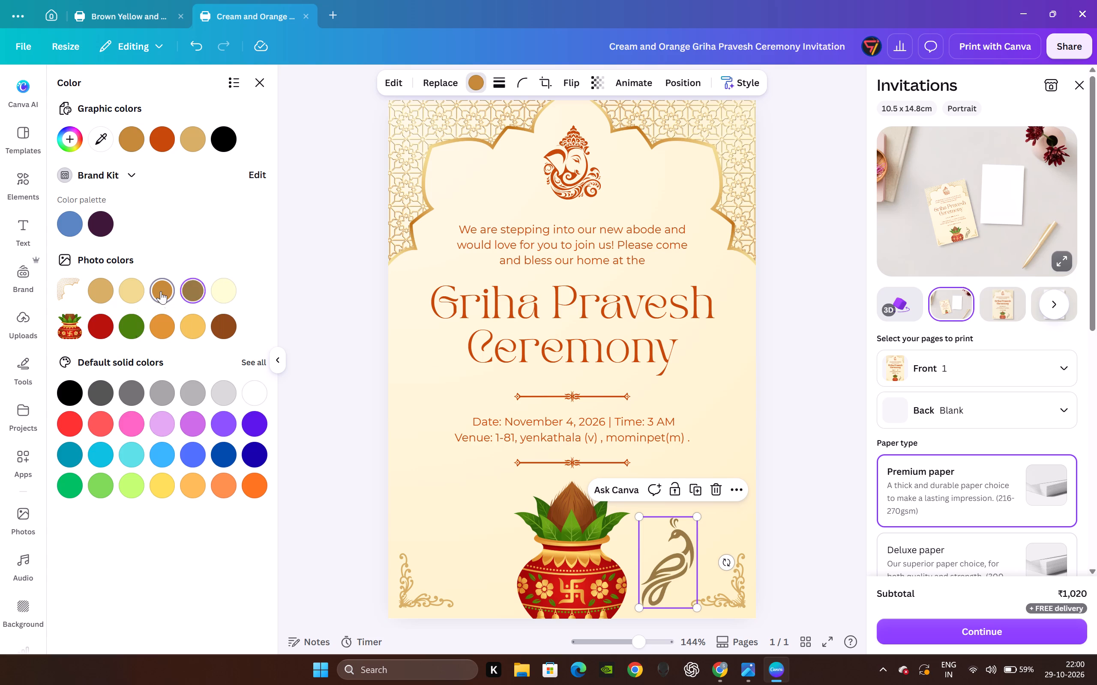
left_click(135, 296)
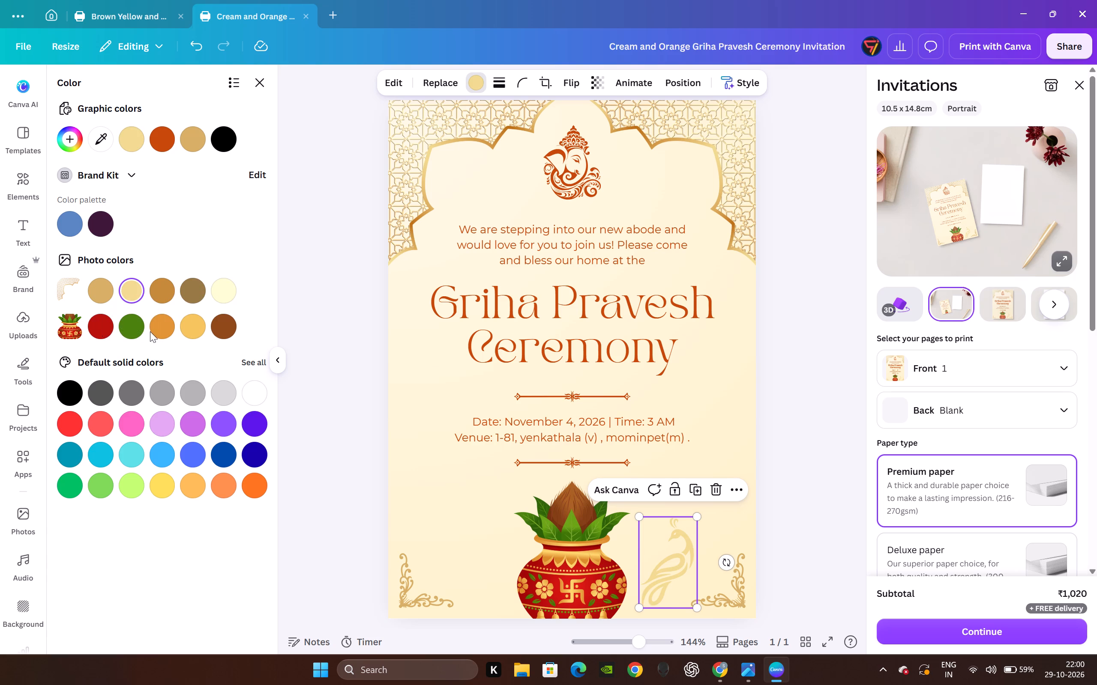
left_click(150, 331)
left_click(158, 331)
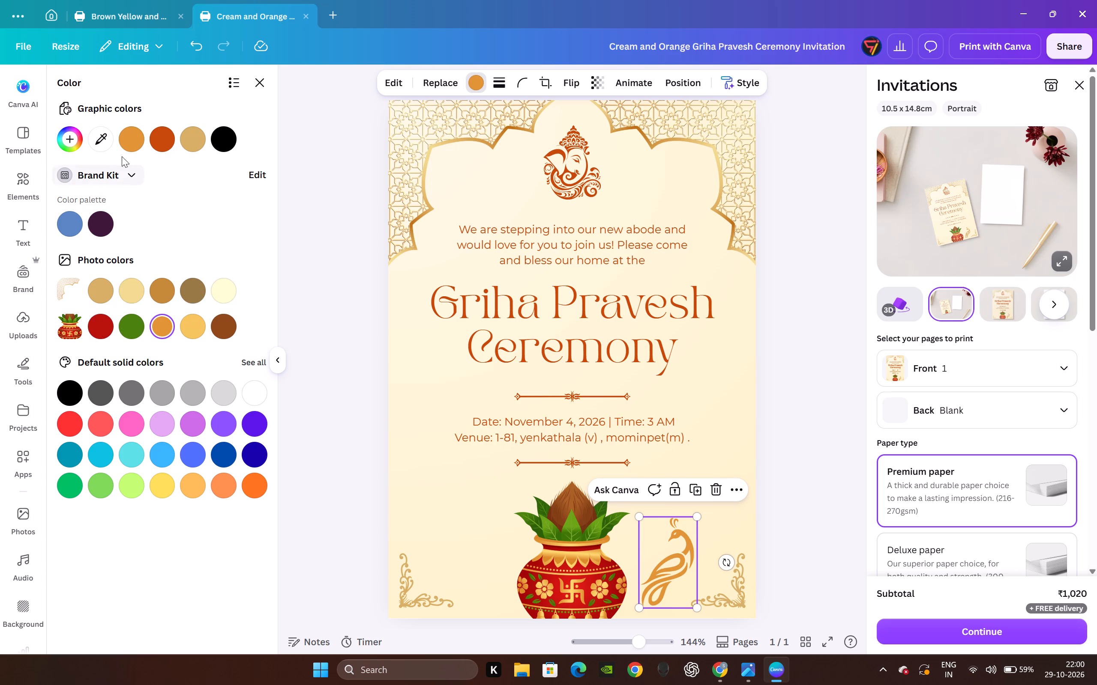
left_click(252, 398)
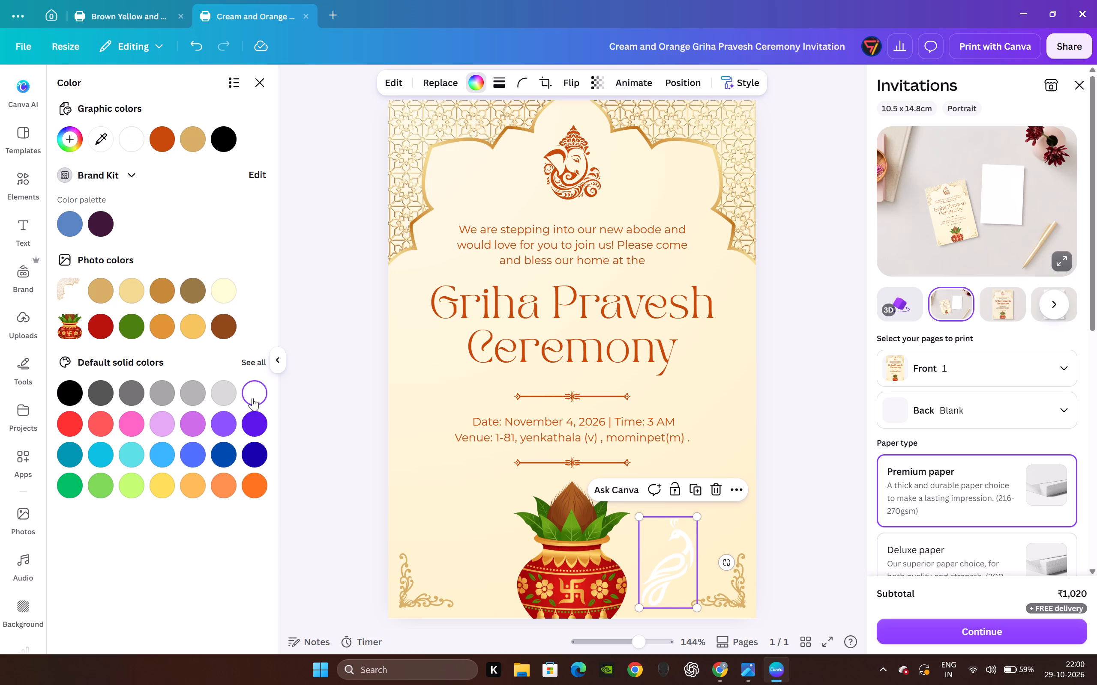
left_click(196, 329)
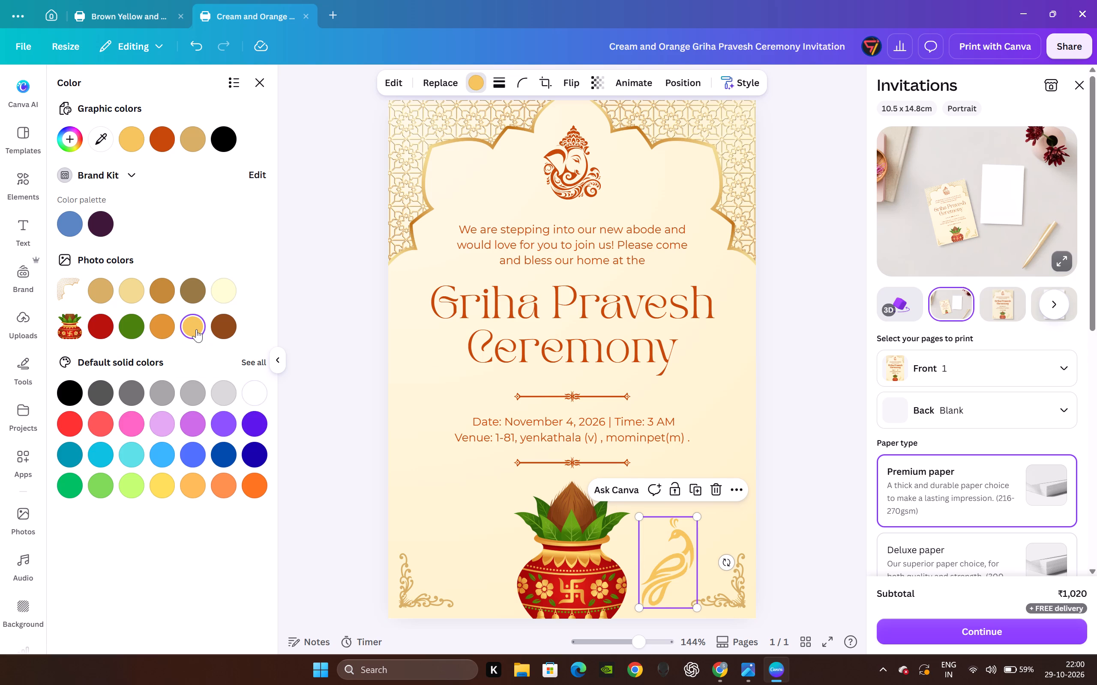
left_click(162, 324)
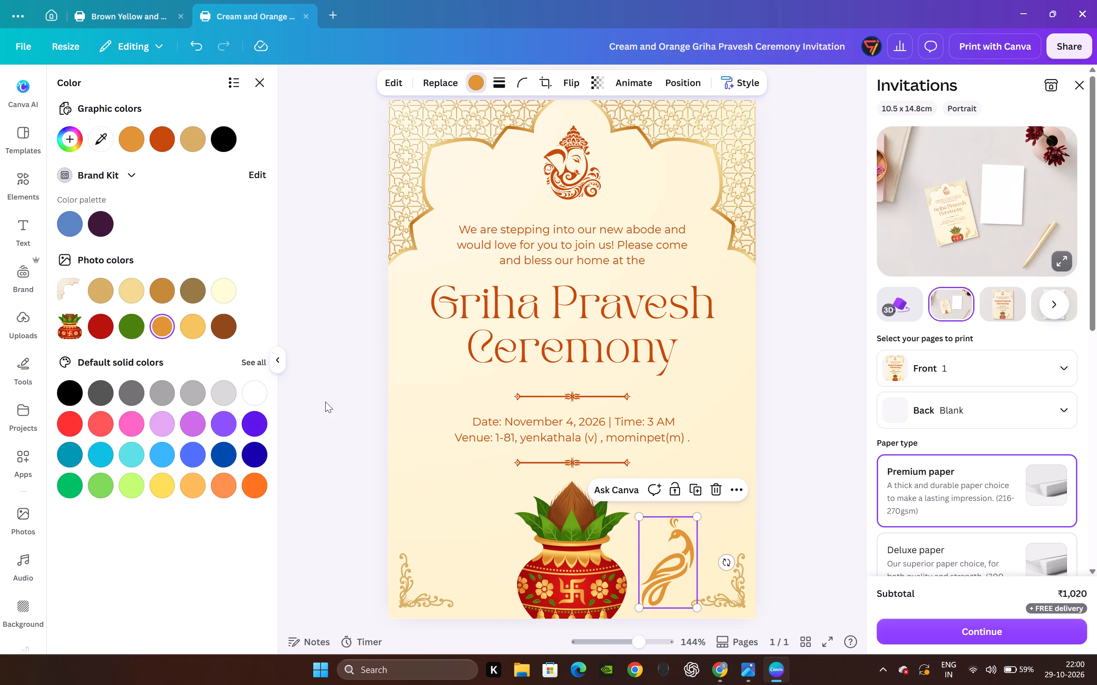
left_click(327, 381)
left_click(327, 381)
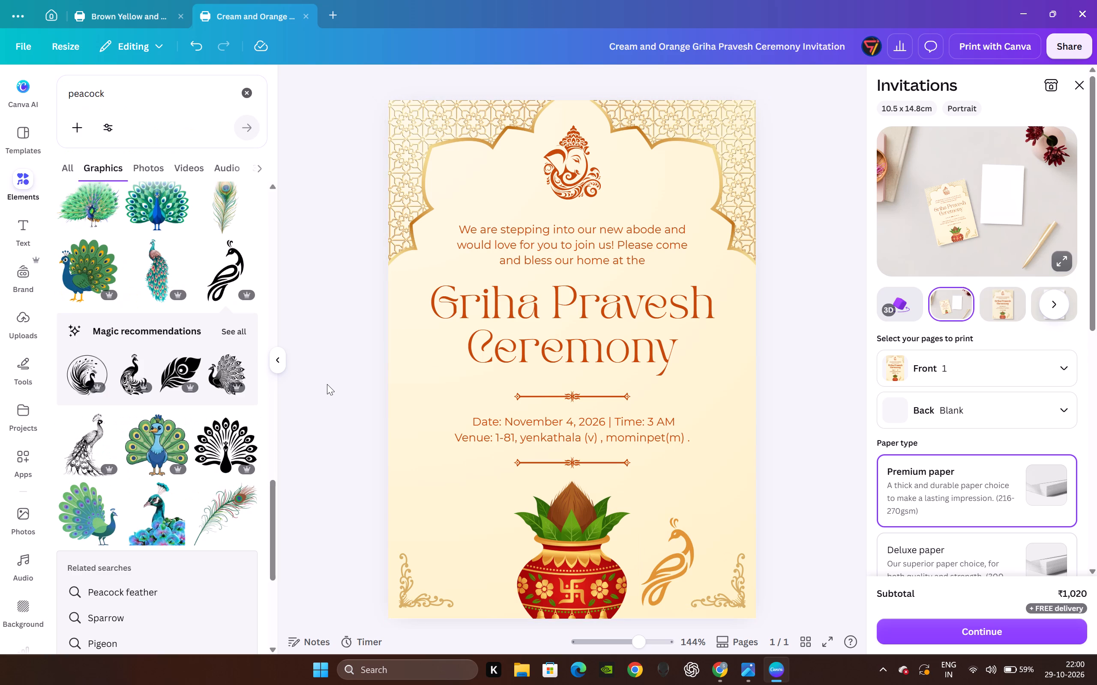
Duplicate the orange peacock and place the copy left of the kalash, level with the original.
left_click(678, 552)
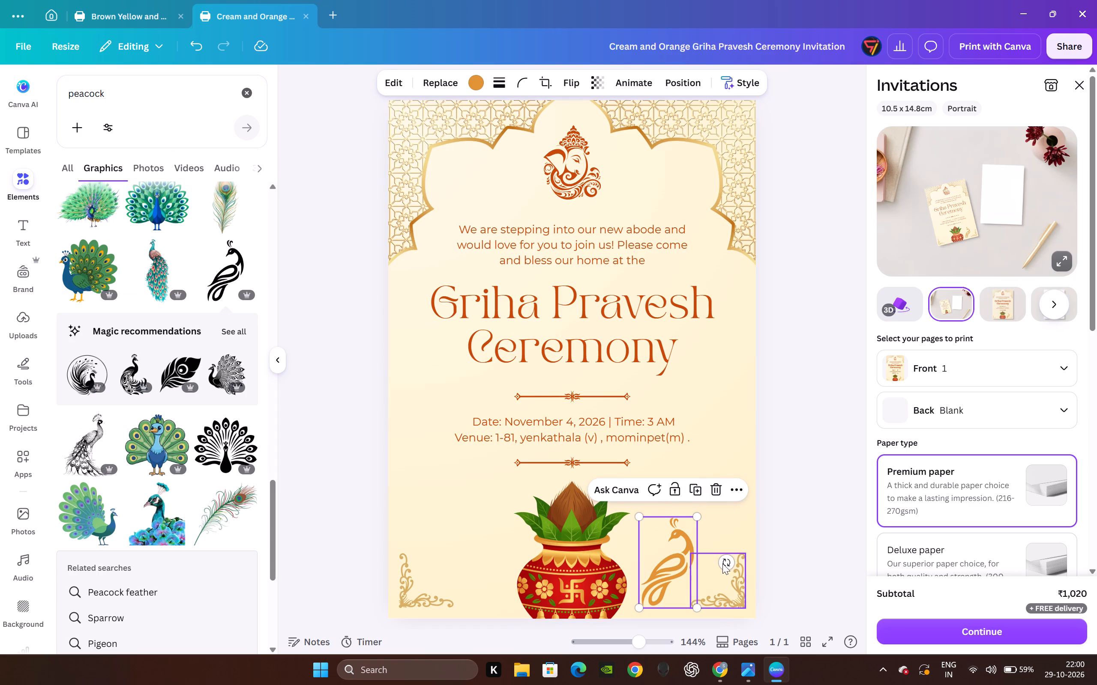
left_click(701, 491)
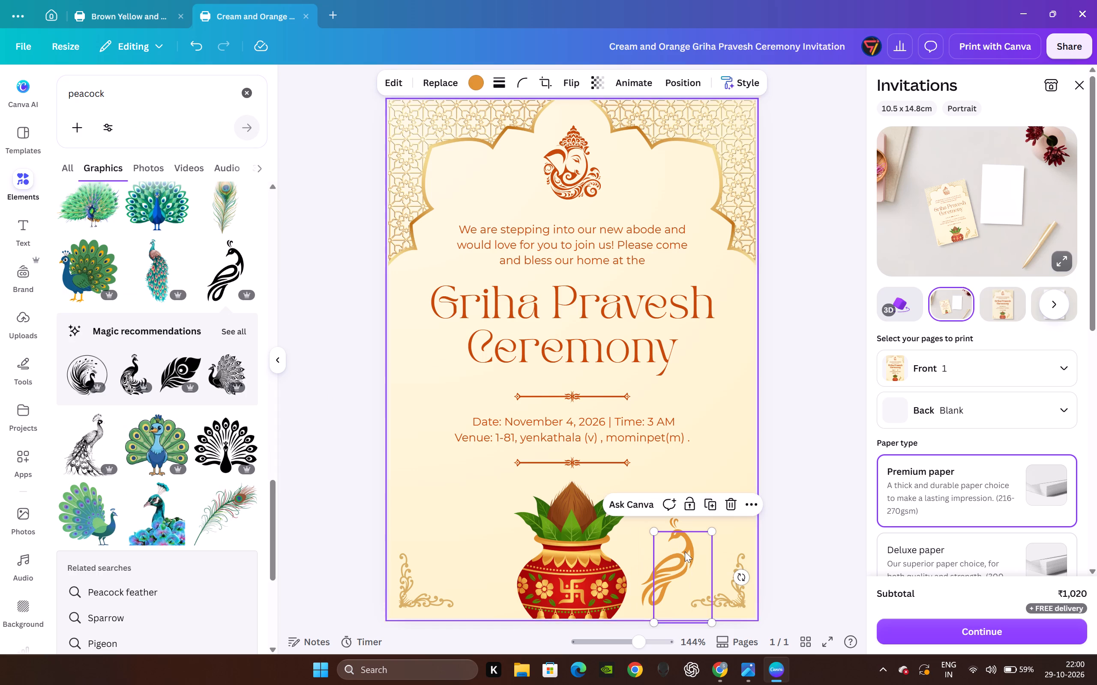
left_click_drag(685, 585, 517, 575)
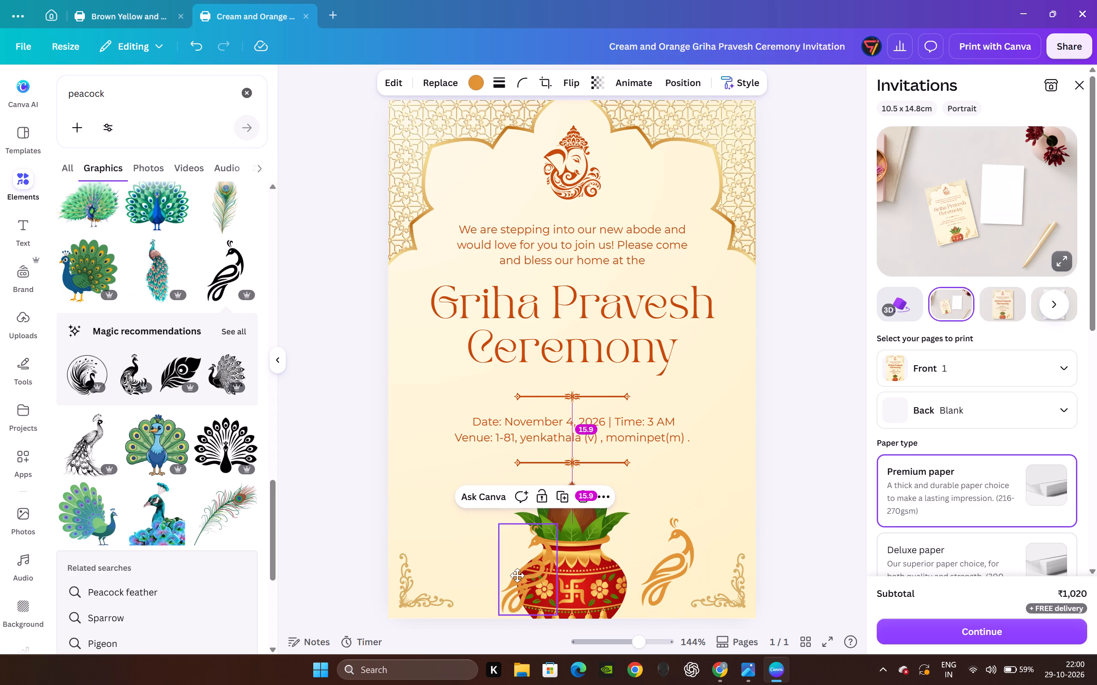
left_click_drag(517, 575, 481, 564)
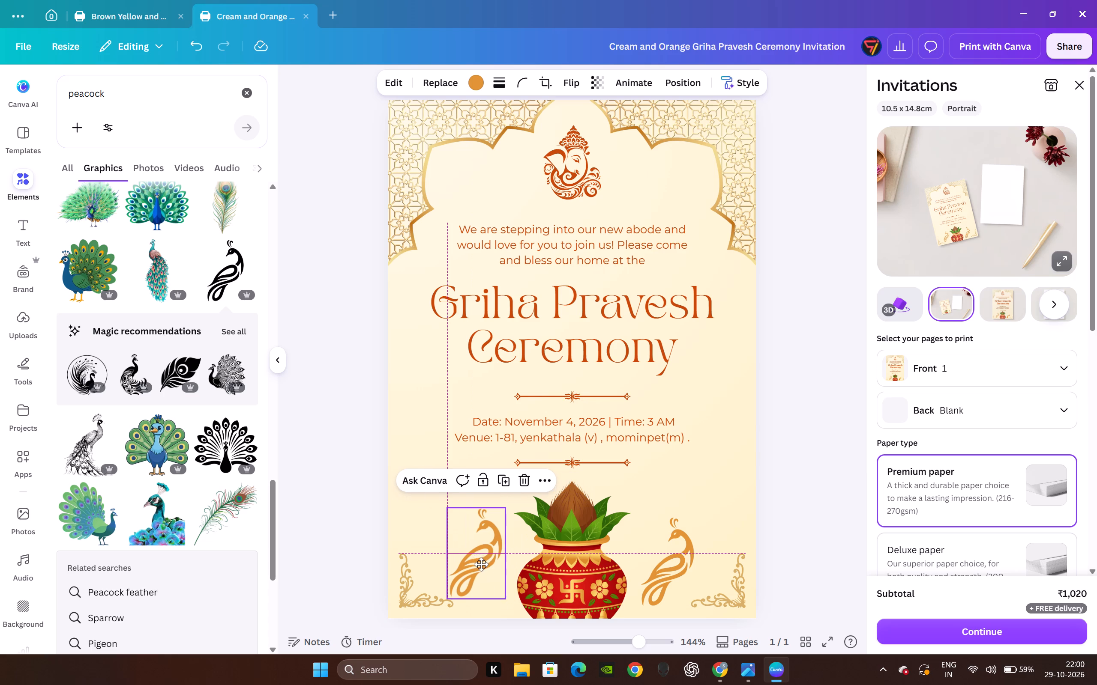
left_click_drag(481, 564, 486, 568)
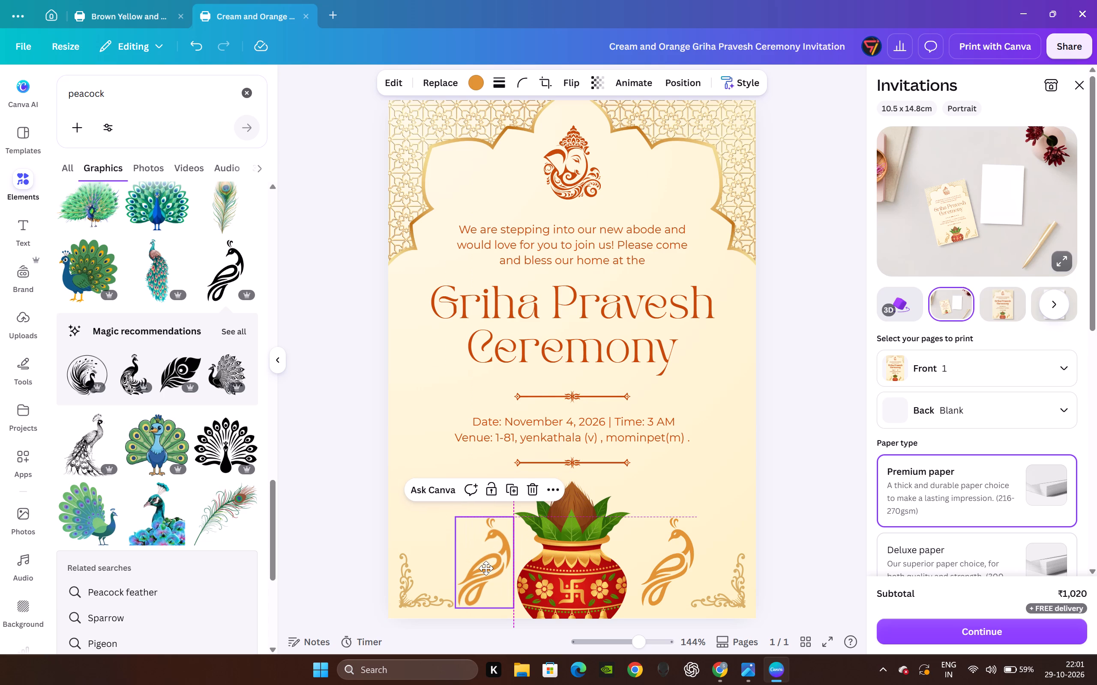
left_click_drag(486, 568, 486, 568)
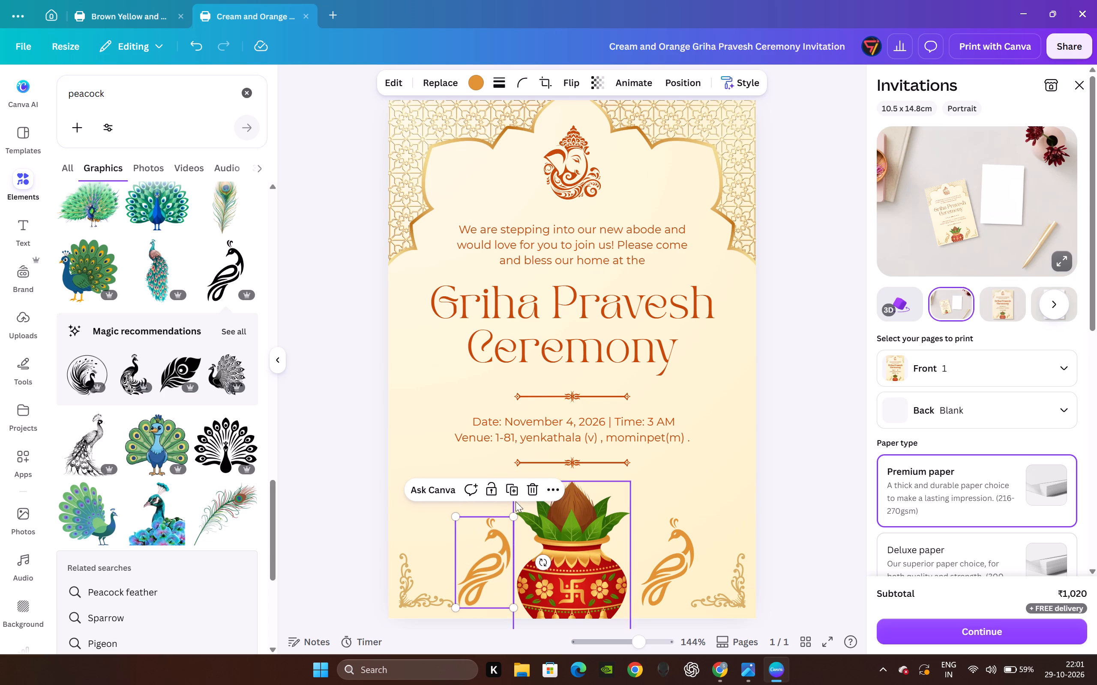
Flip the peacock left of the kalash horizontally so it mirrors the other one.
left_click(562, 87)
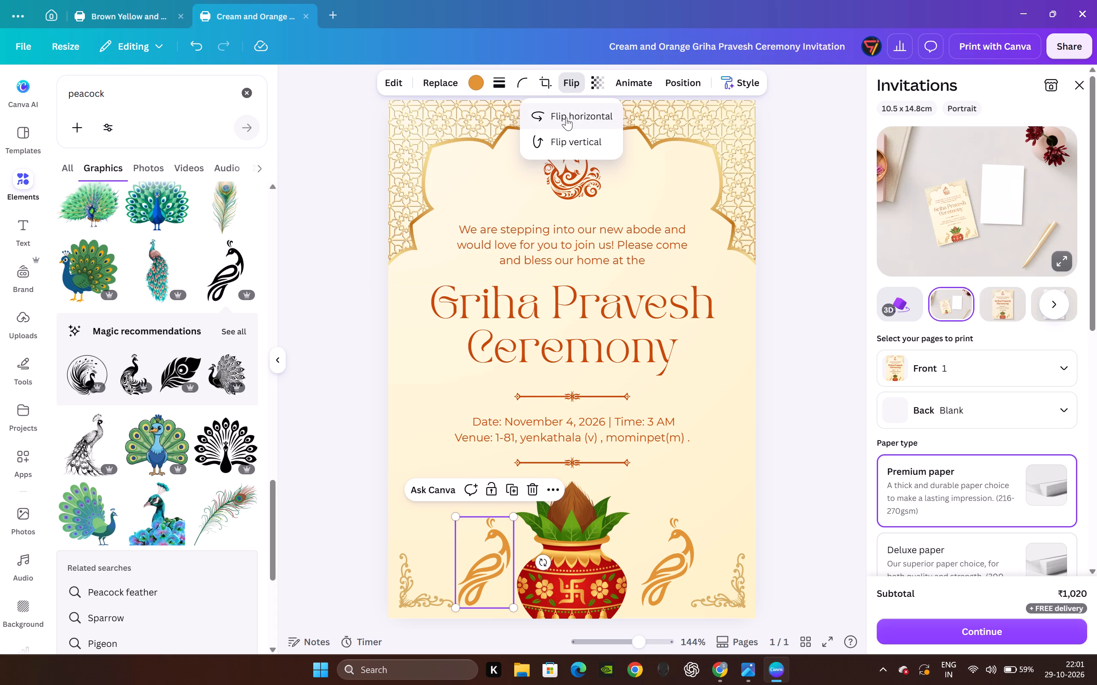
left_click(567, 124)
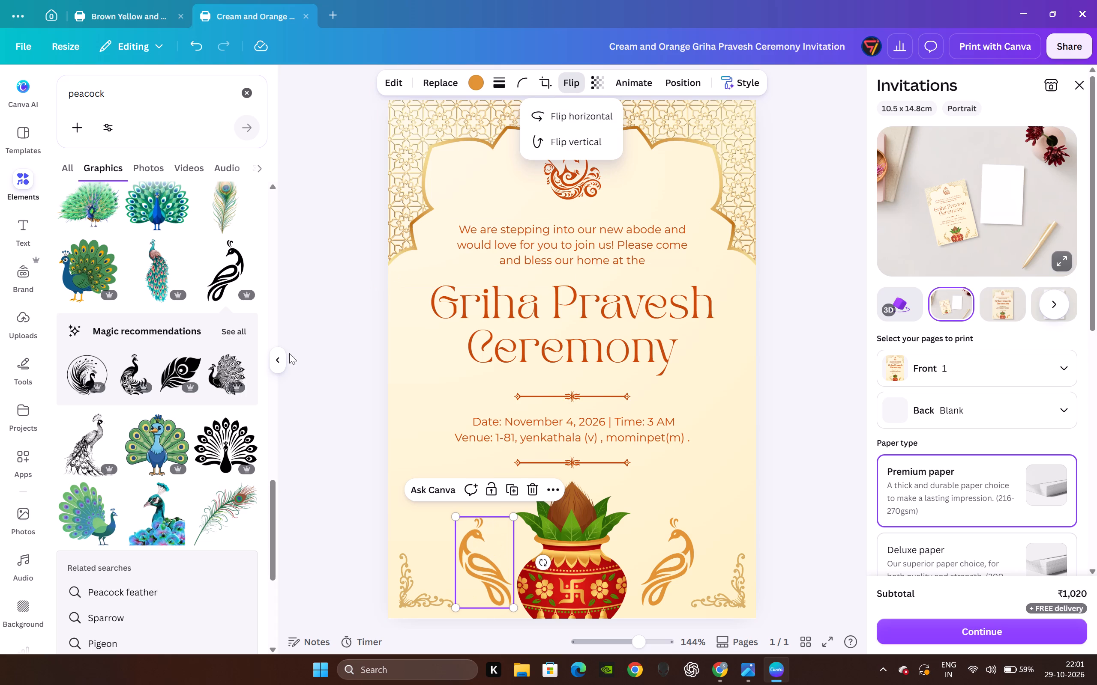
left_click(342, 378)
left_click(342, 521)
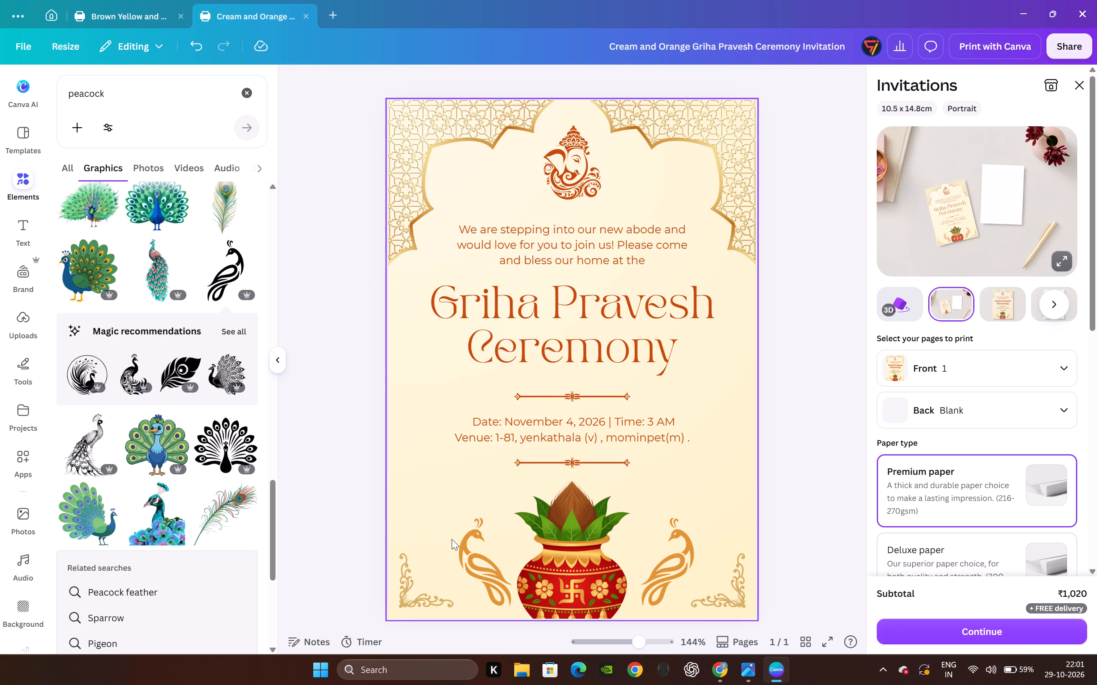
Fine-tune the left peacock's position beside the kalash, keeping its base level with the right peacock.
left_click_drag(468, 550, 465, 548)
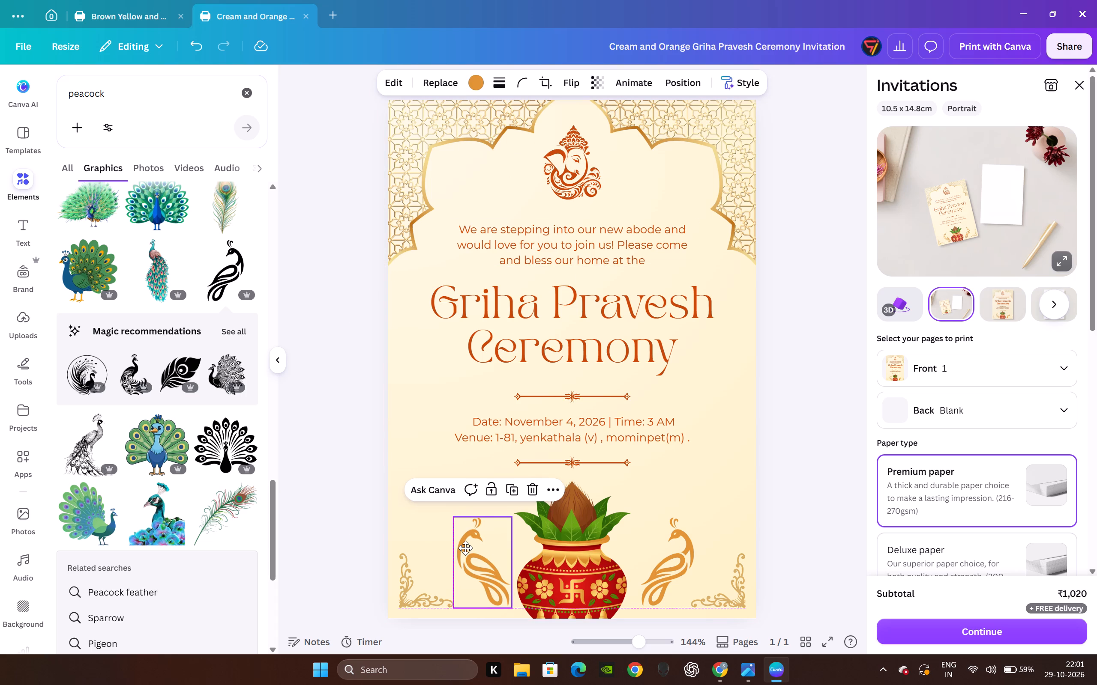
left_click_drag(465, 548, 465, 548)
left_click_drag(465, 548, 464, 547)
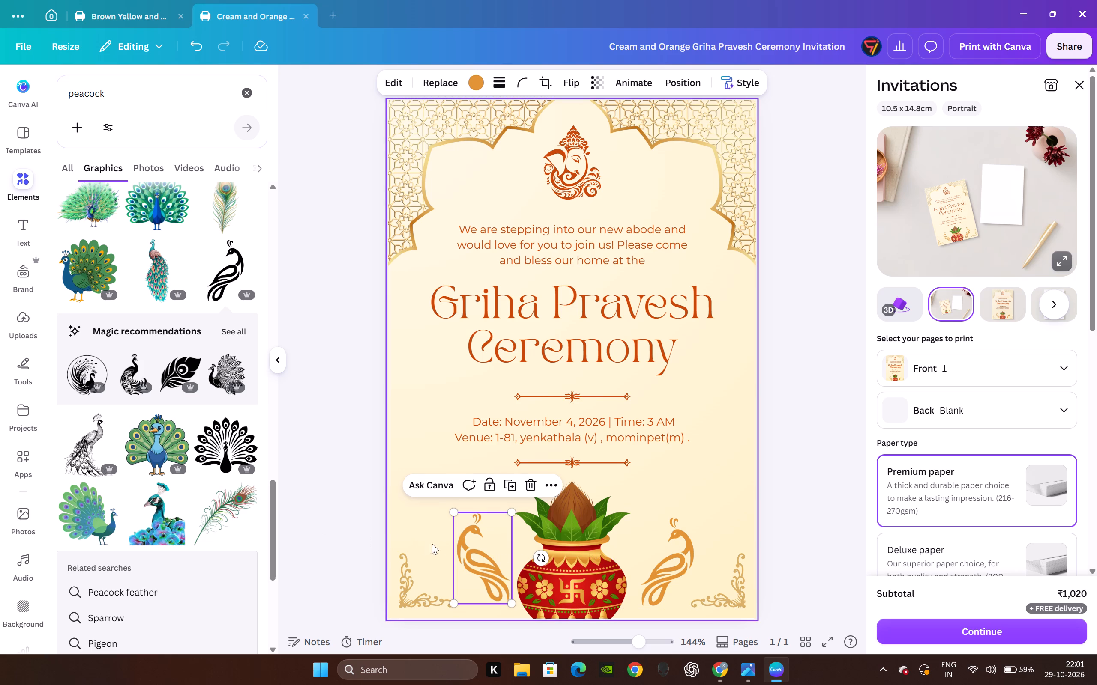
left_click(465, 546)
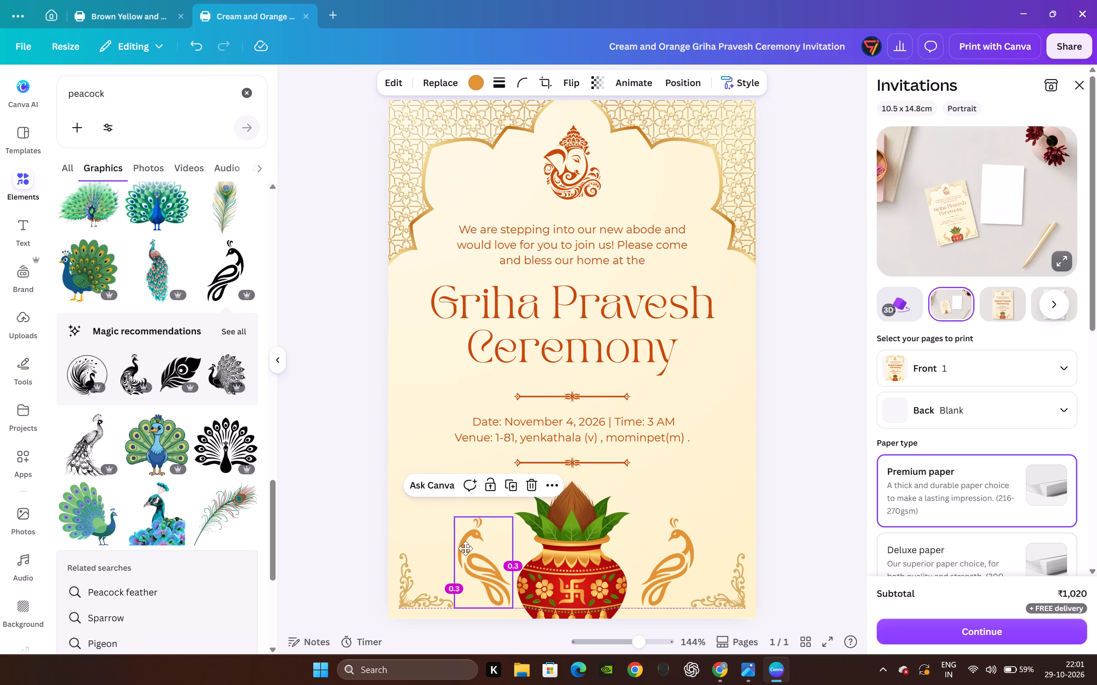
left_click(302, 544)
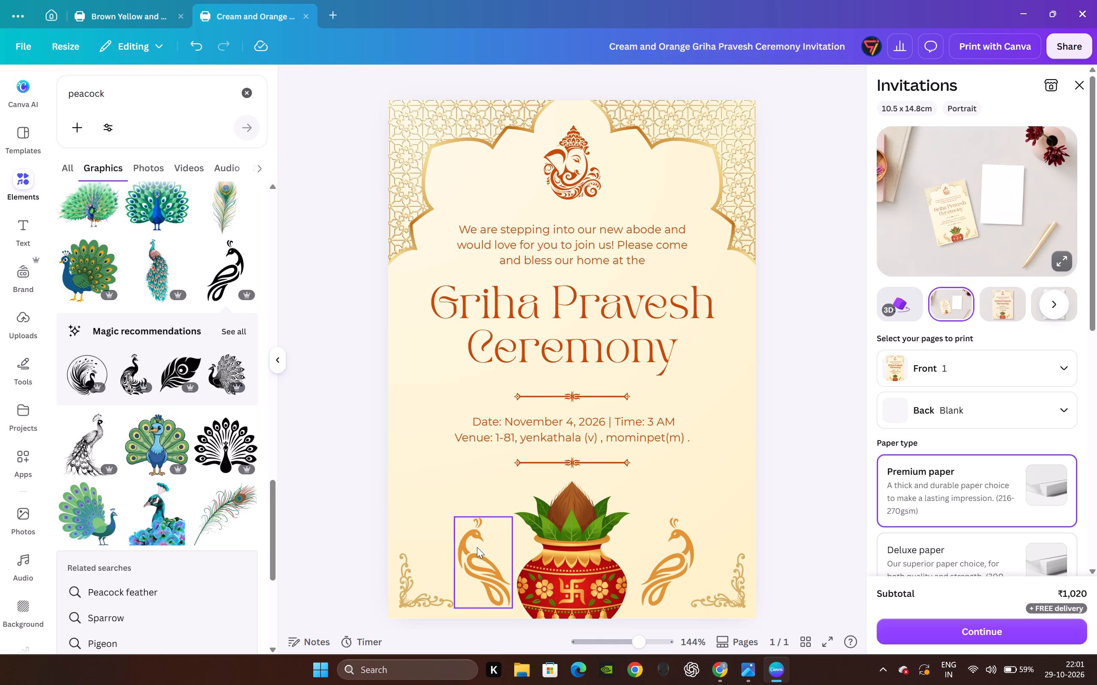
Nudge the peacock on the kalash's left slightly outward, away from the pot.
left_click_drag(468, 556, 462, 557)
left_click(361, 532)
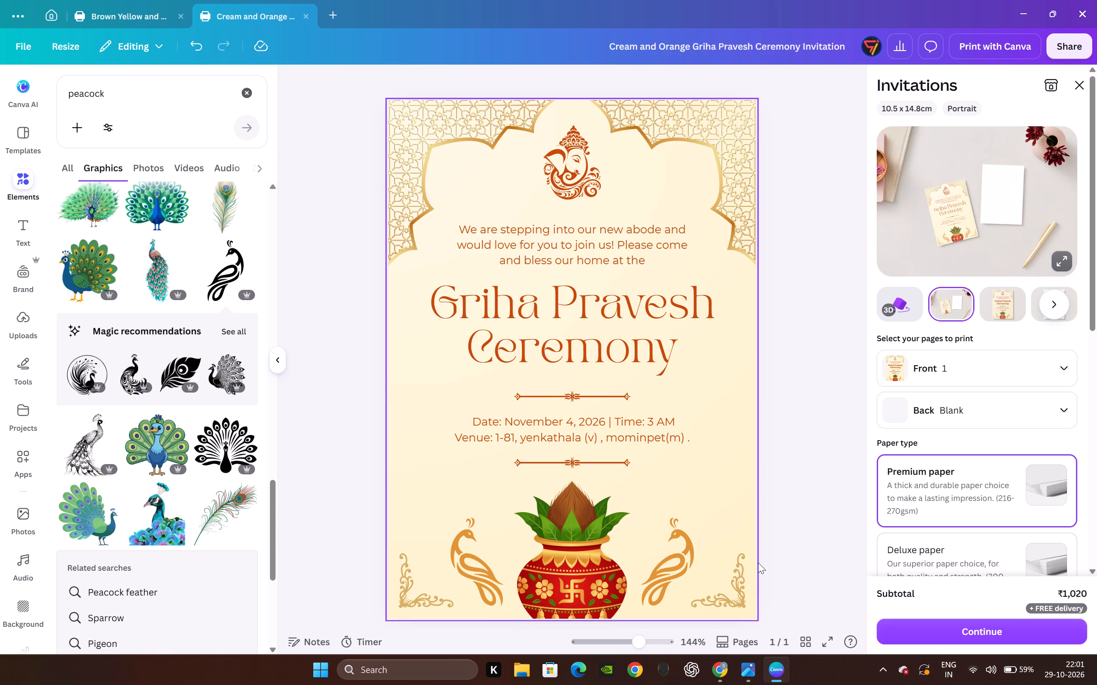
Close the print order options and examine the kalash and peacock arrangement up close and on the whole page.
left_click(821, 502)
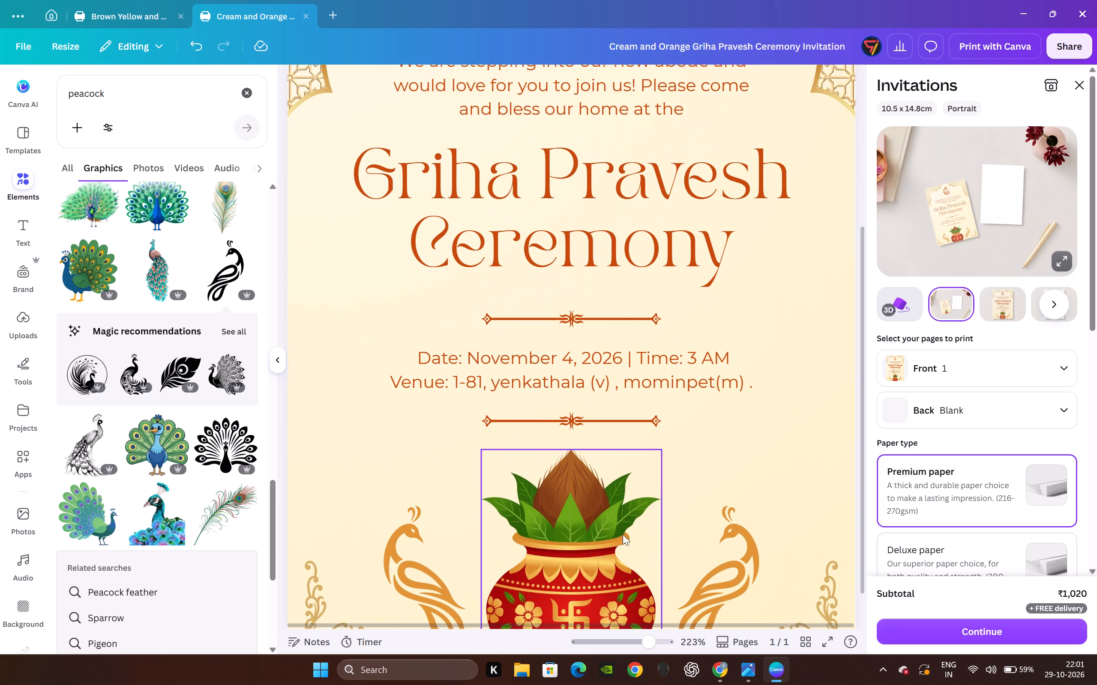
left_click(1079, 82)
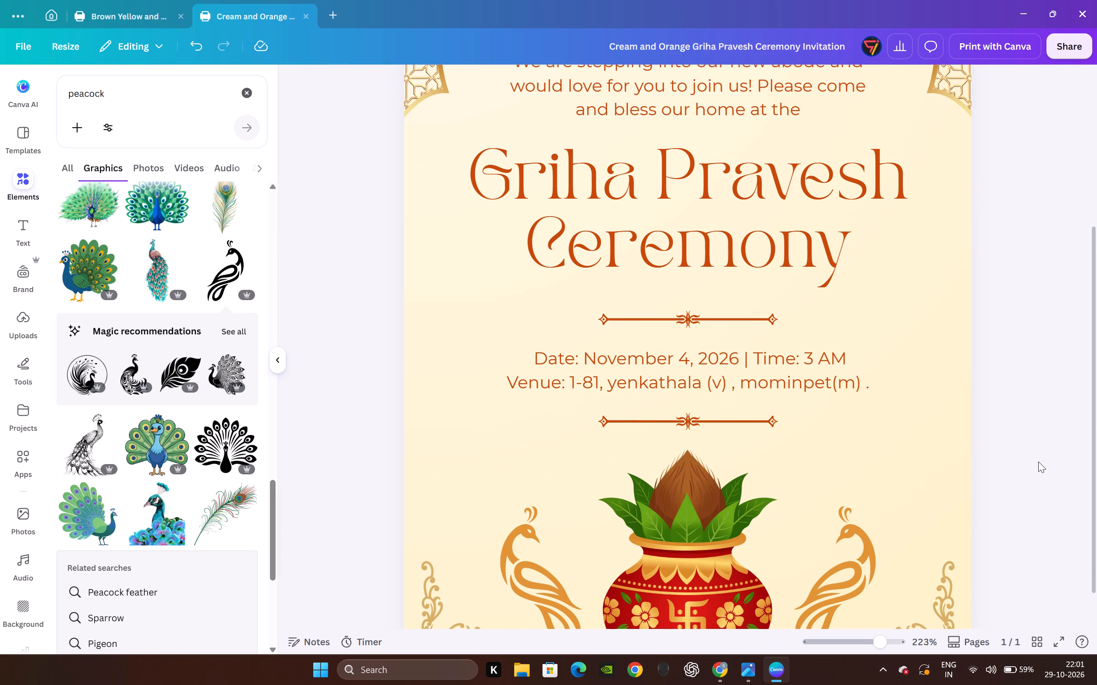
left_click_drag(1096, 411, 1096, 622)
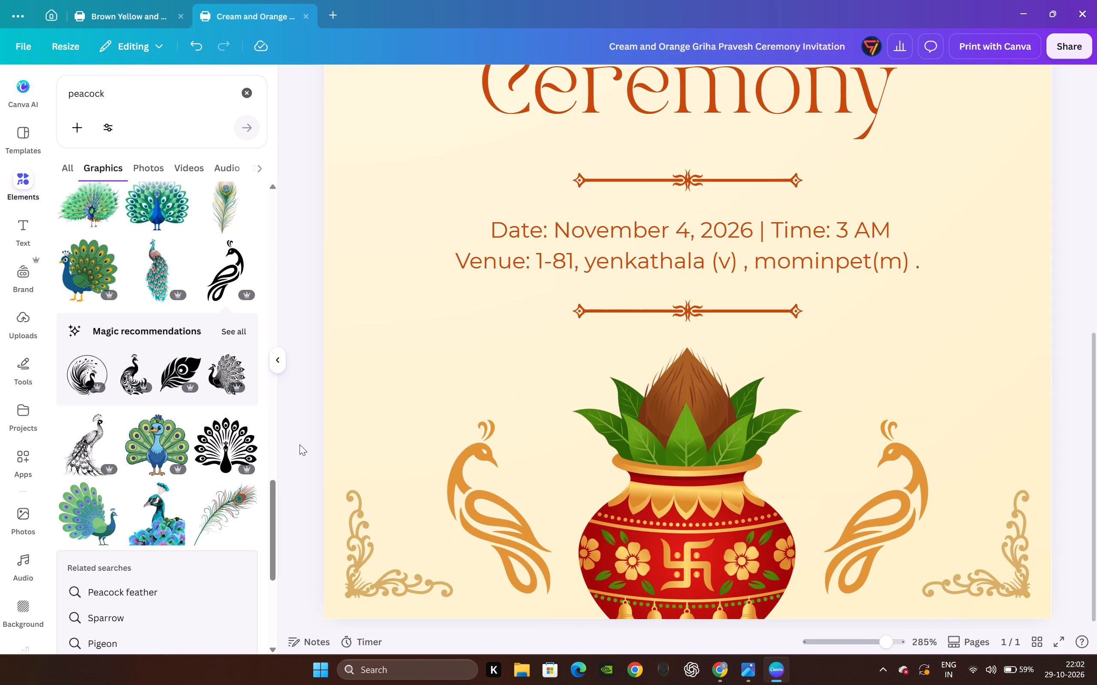
left_click(300, 444)
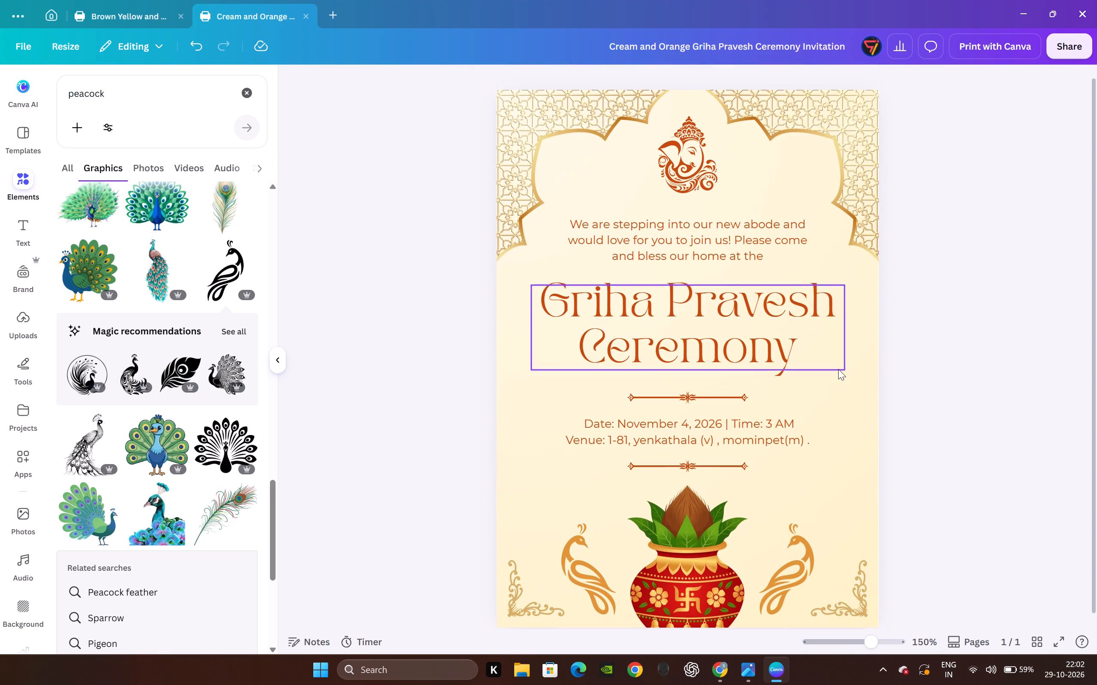
left_click(957, 372)
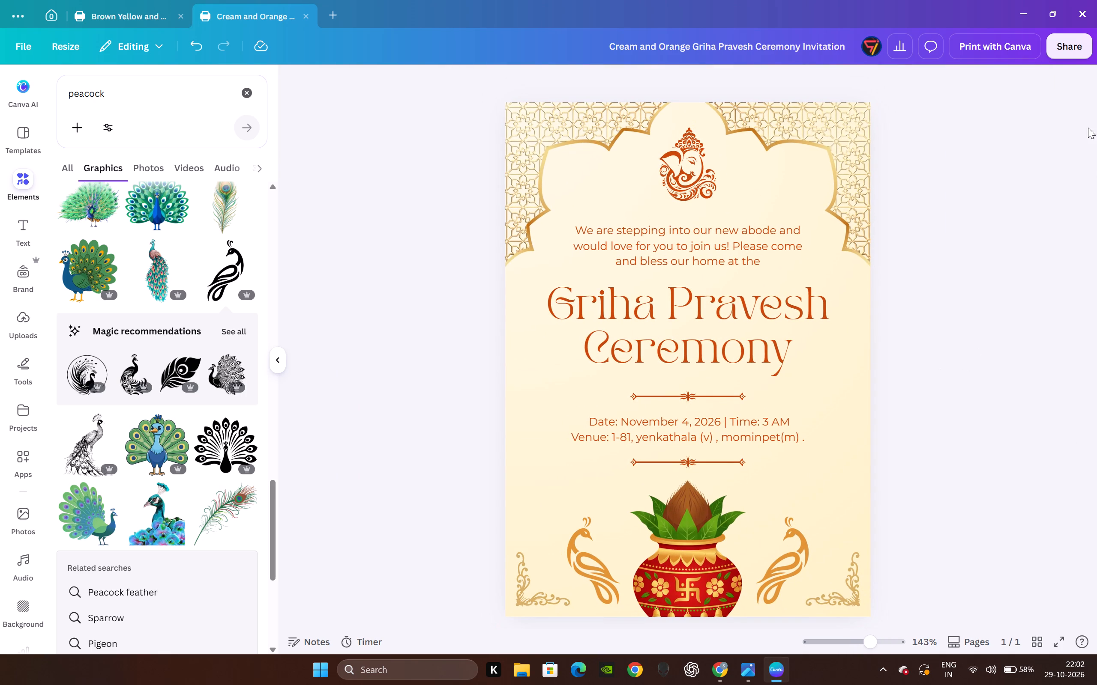
Preview the invitation as a full-screen presentation, and return to the editor.
left_click(1073, 48)
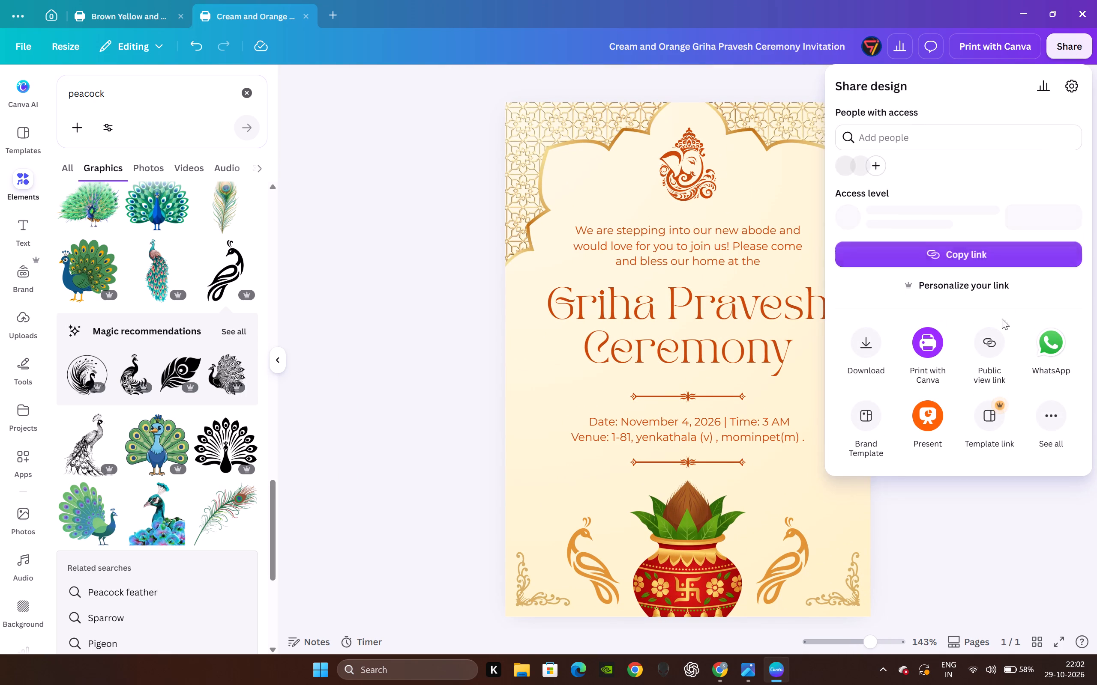
left_click(941, 417)
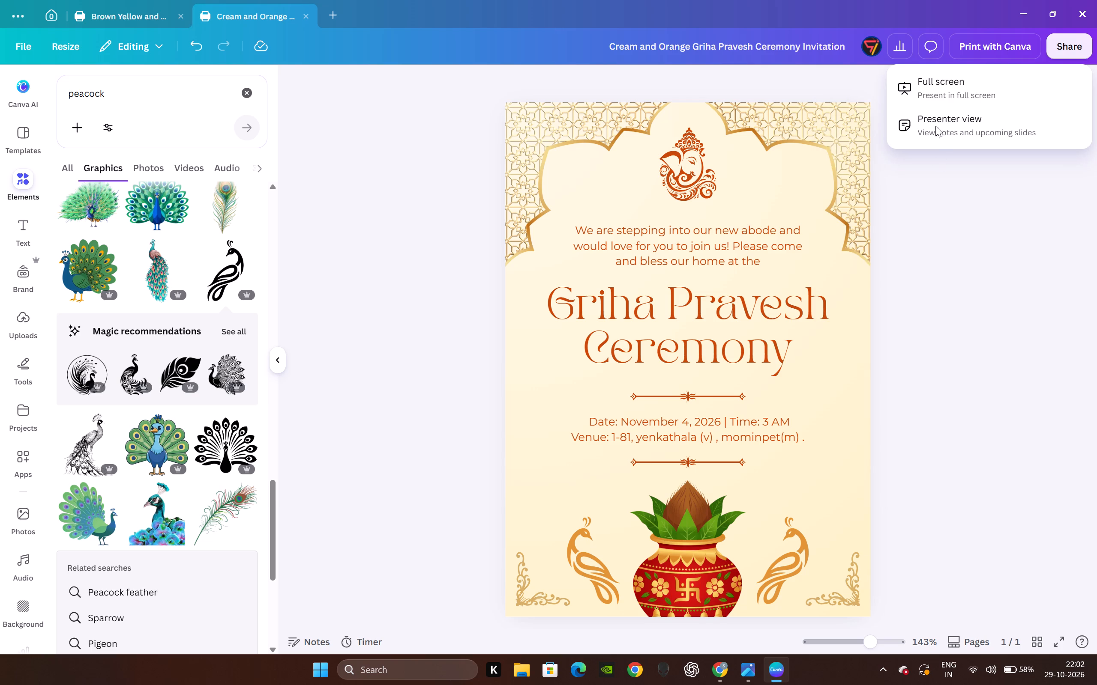
left_click(934, 95)
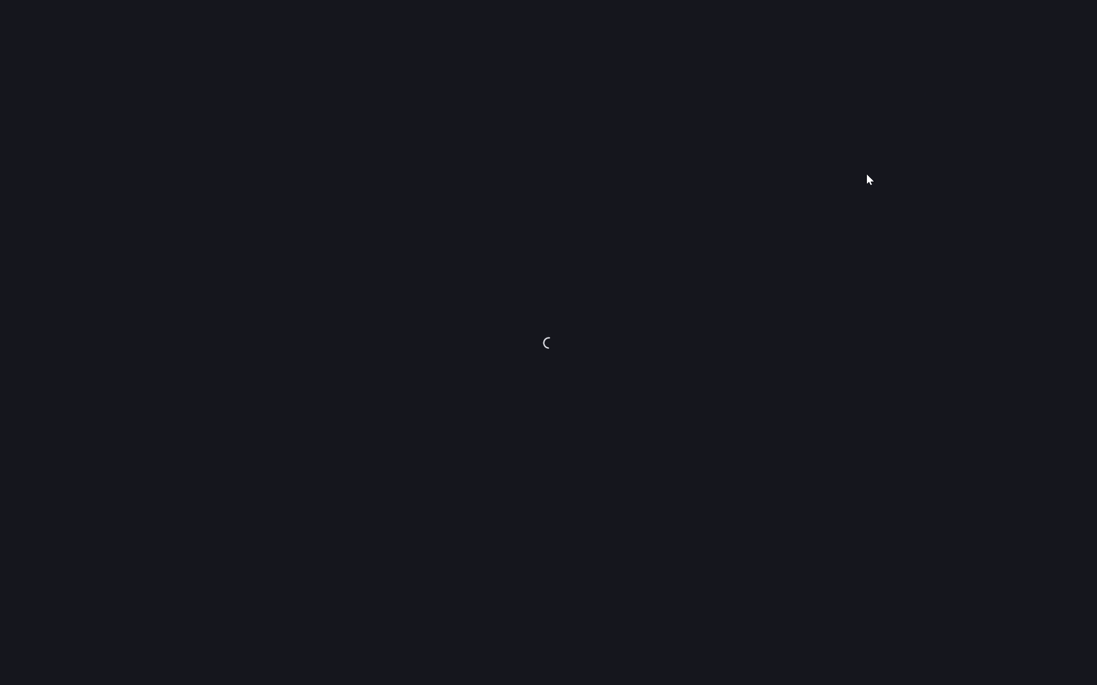
left_click(889, 291)
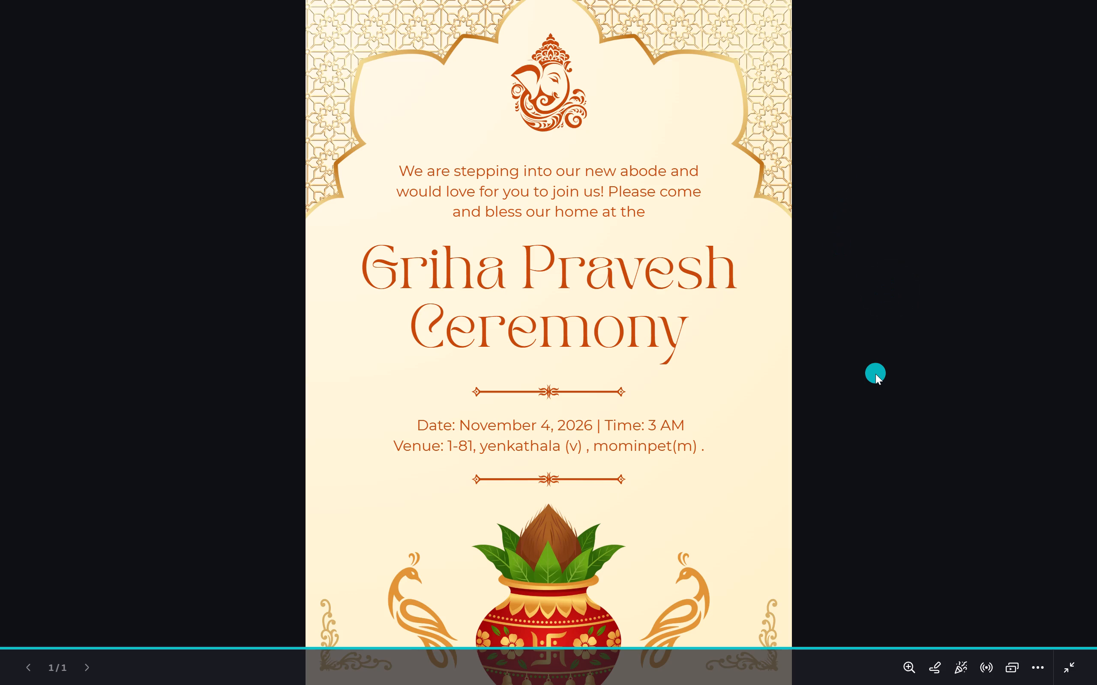
left_click(875, 374)
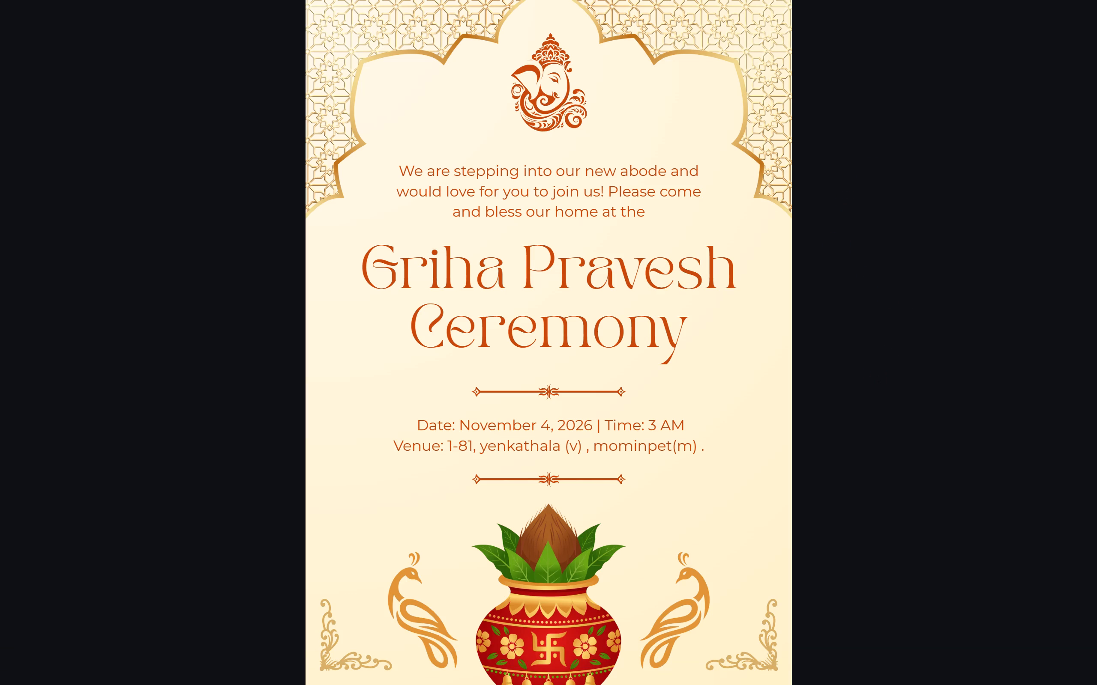
key("Escape")
Move the peacock on the kalash's right down to the page's bottom edge and closer to the pot.
left_click(776, 558)
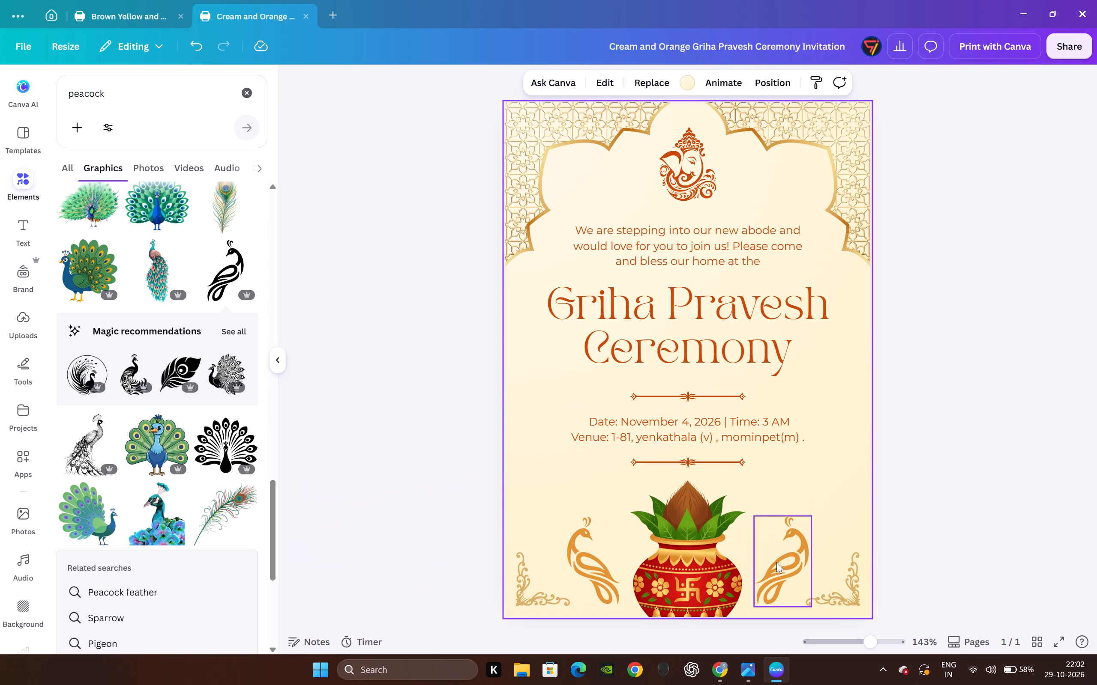
left_click_drag(788, 558, 788, 565)
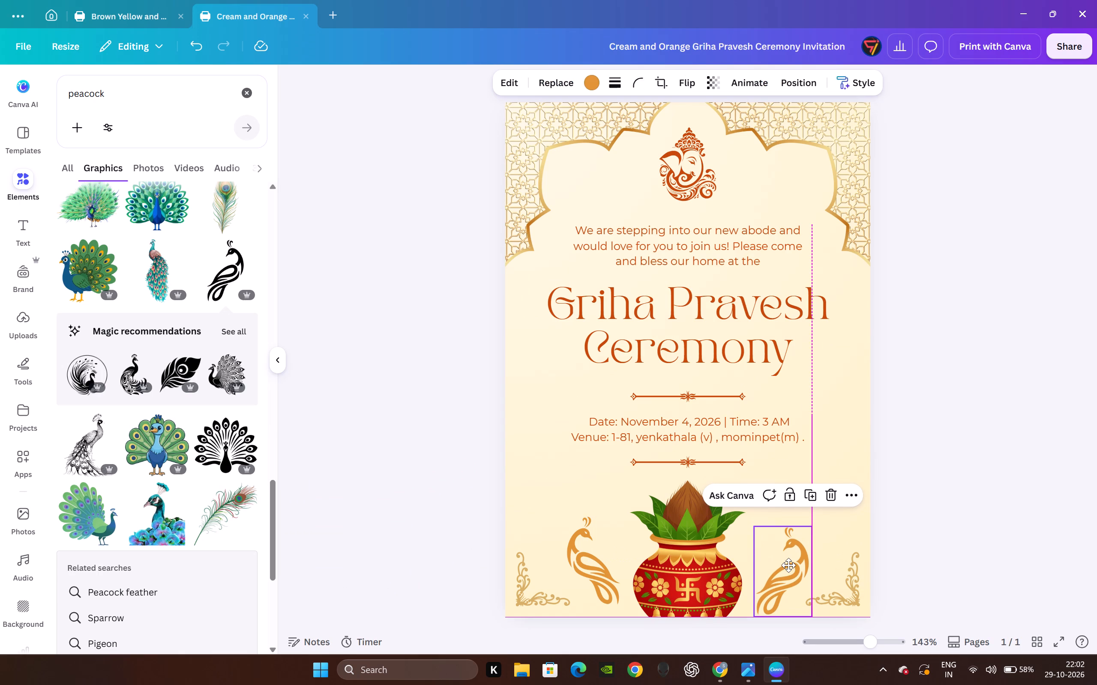
left_click_drag(788, 565, 788, 566)
left_click_drag(791, 577, 785, 578)
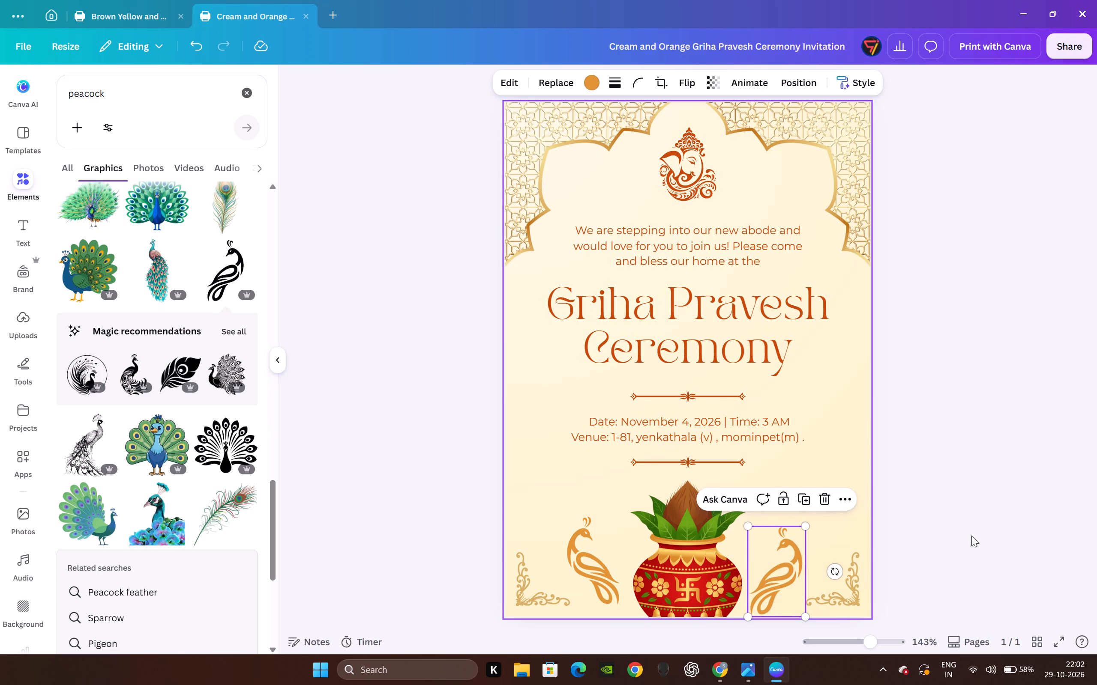
left_click(971, 536)
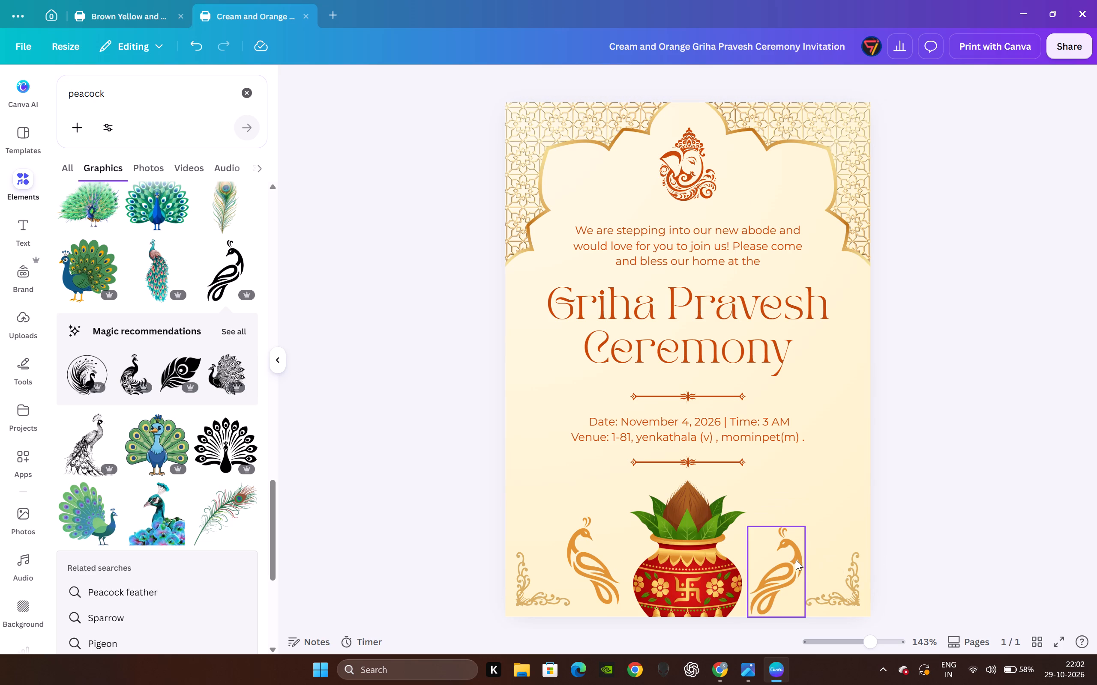
left_click(796, 560)
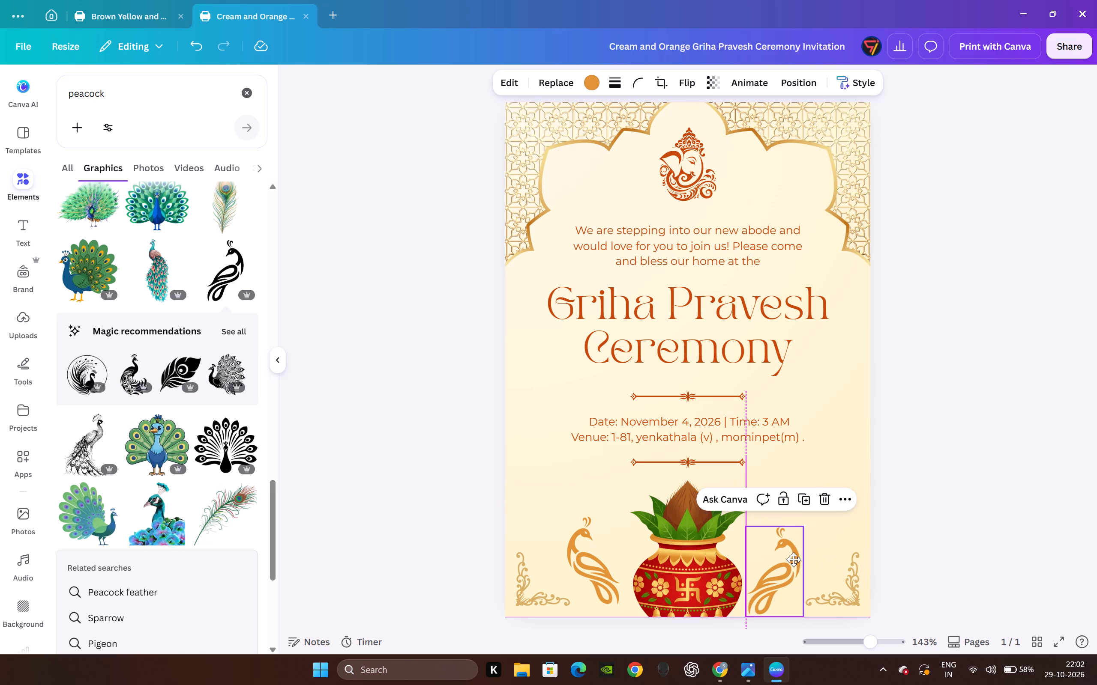
left_click(950, 527)
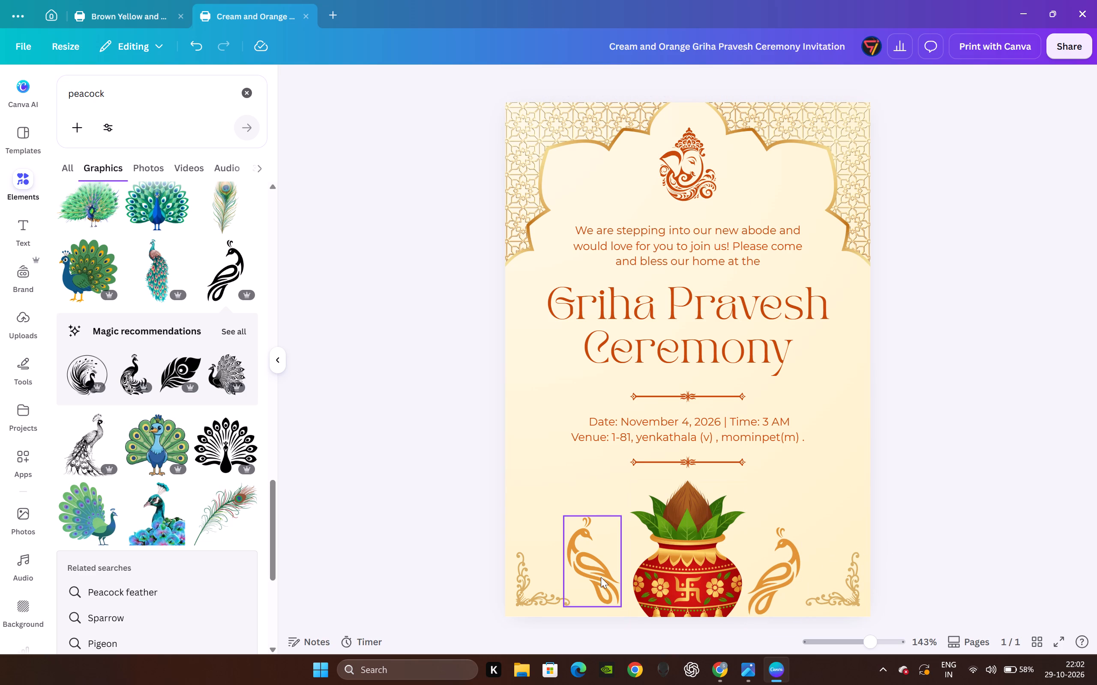
Move the peacock on the kalash's left down and inward so it is level with the right one and equally close to the pot.
left_click_drag(602, 577, 605, 585)
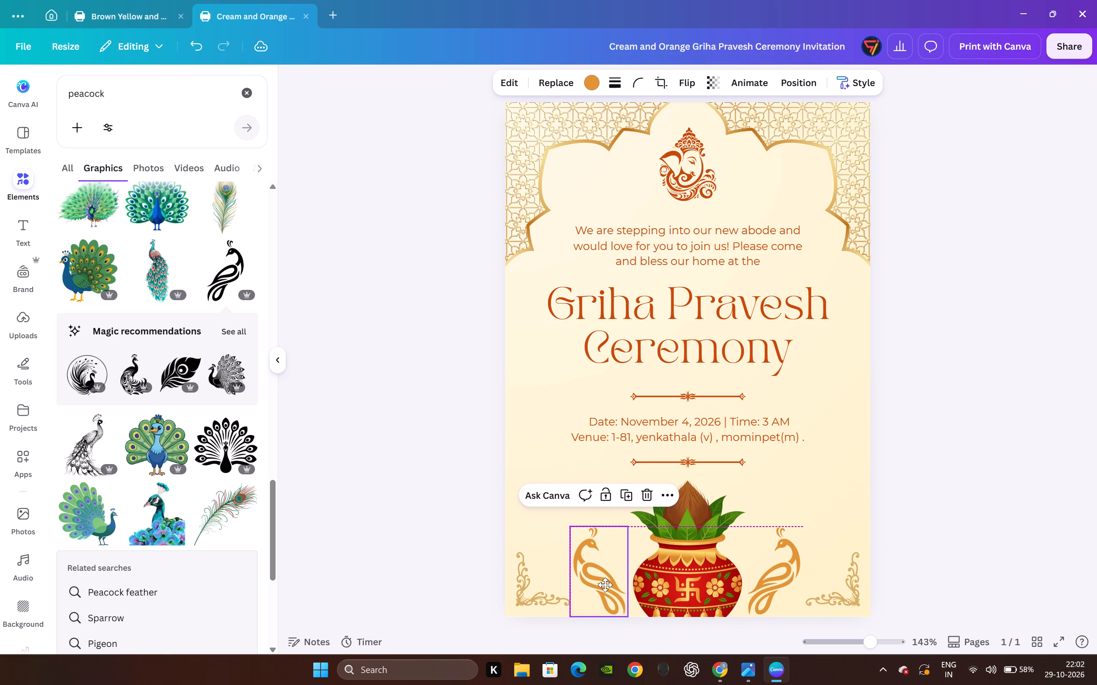
left_click_drag(605, 585, 607, 587)
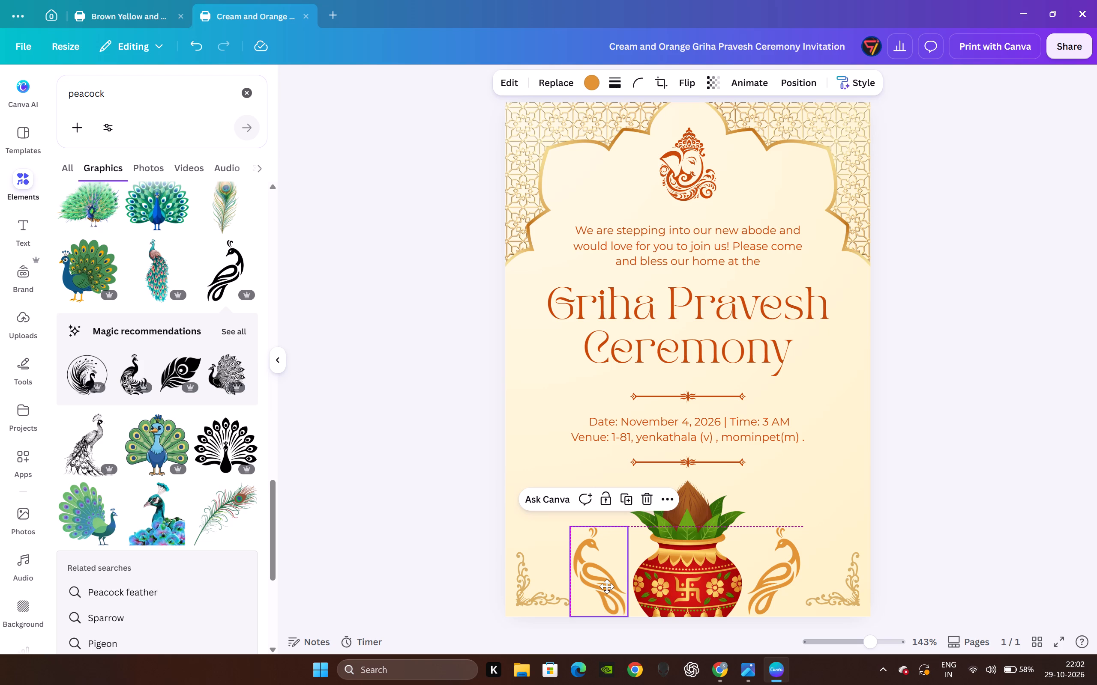
left_click_drag(607, 587, 610, 588)
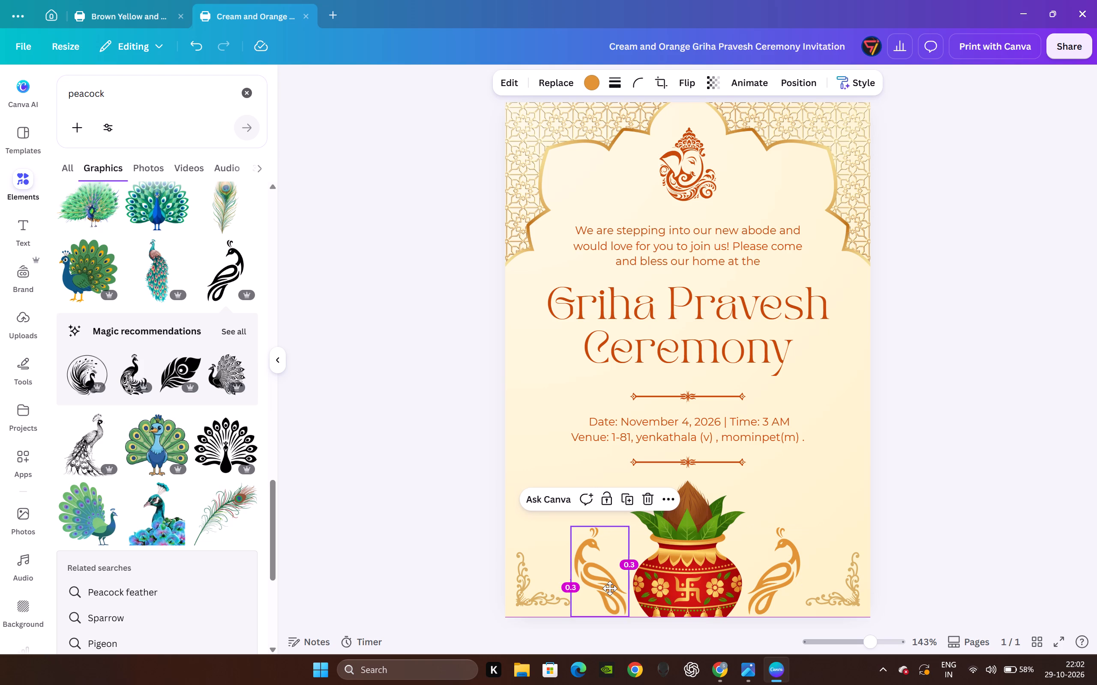
left_click_drag(610, 588, 611, 589)
left_click(426, 536)
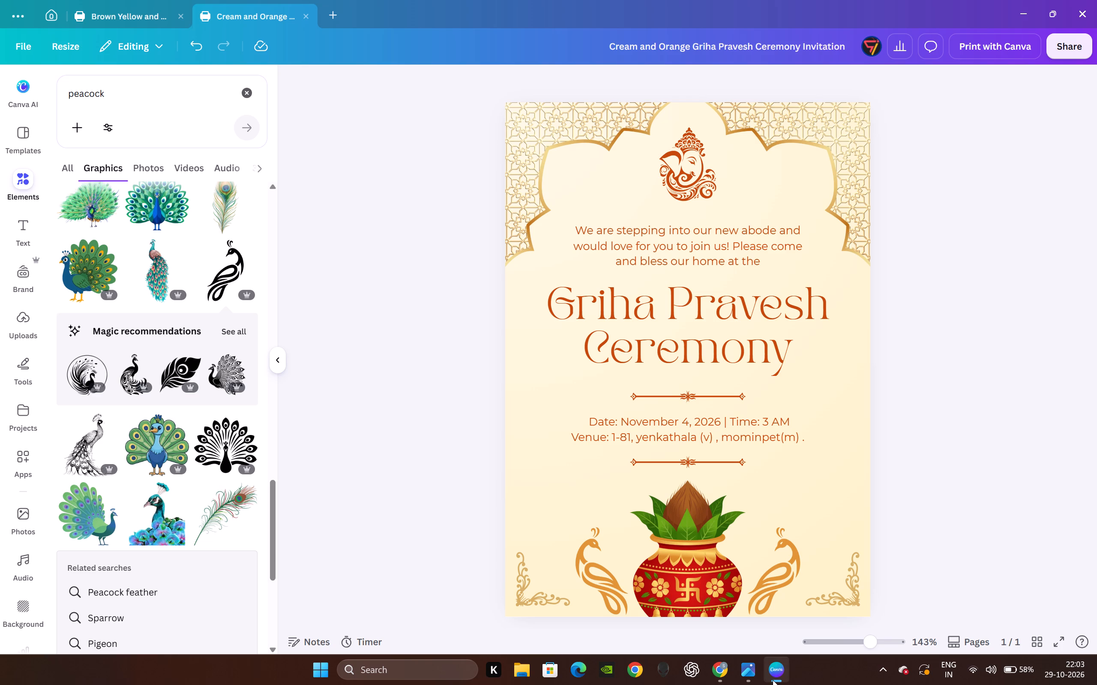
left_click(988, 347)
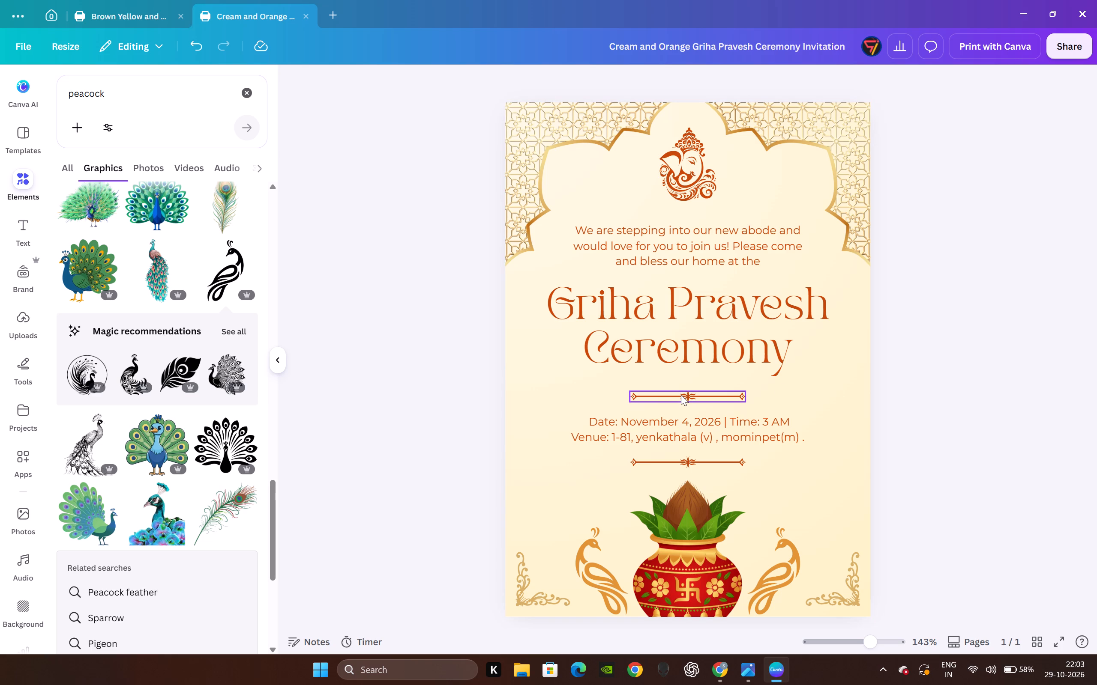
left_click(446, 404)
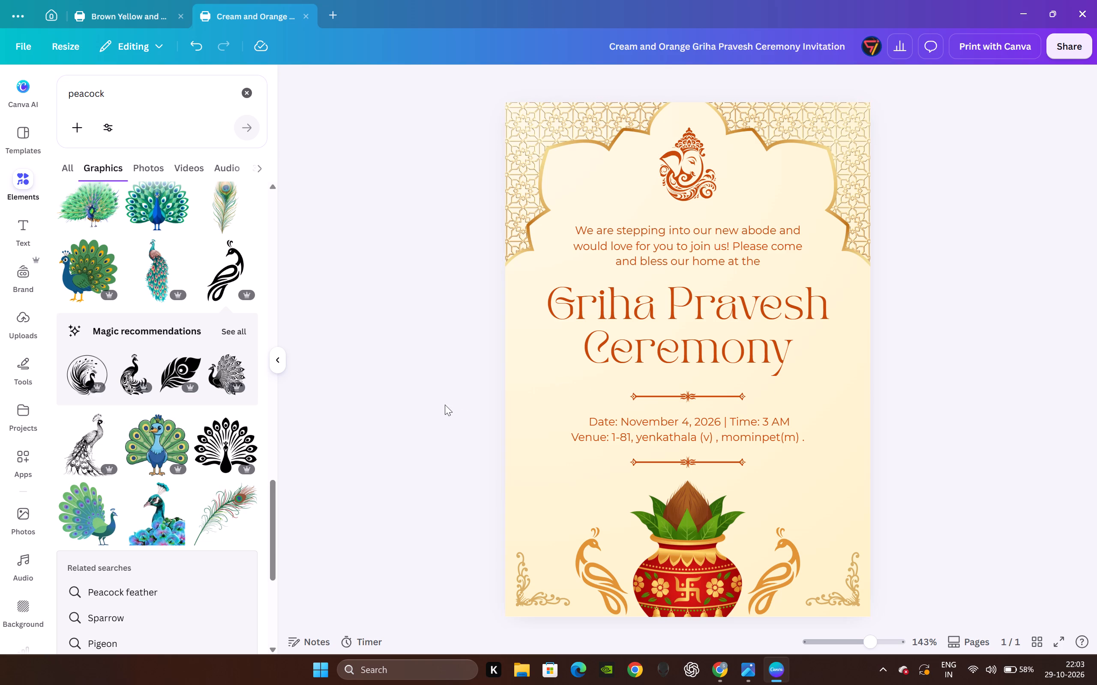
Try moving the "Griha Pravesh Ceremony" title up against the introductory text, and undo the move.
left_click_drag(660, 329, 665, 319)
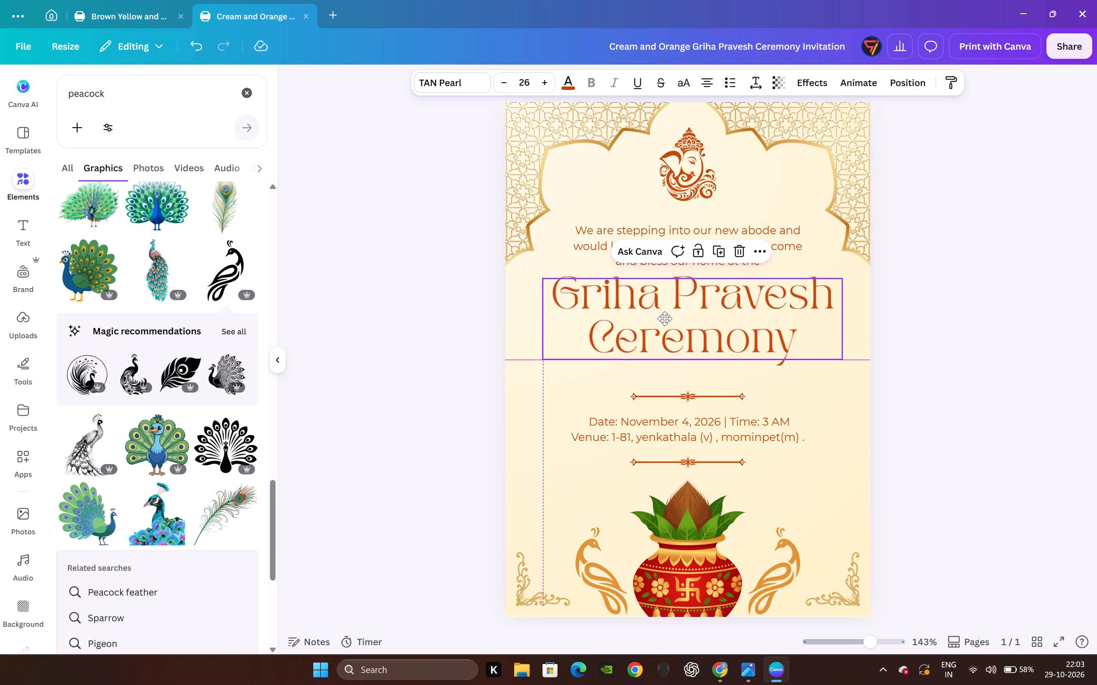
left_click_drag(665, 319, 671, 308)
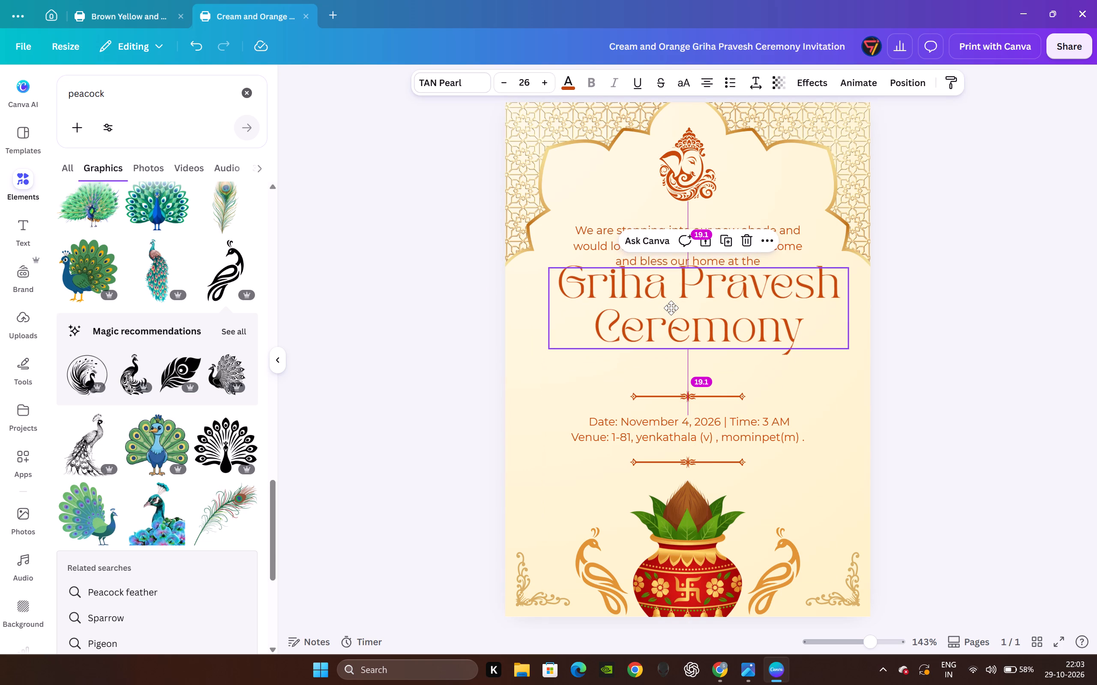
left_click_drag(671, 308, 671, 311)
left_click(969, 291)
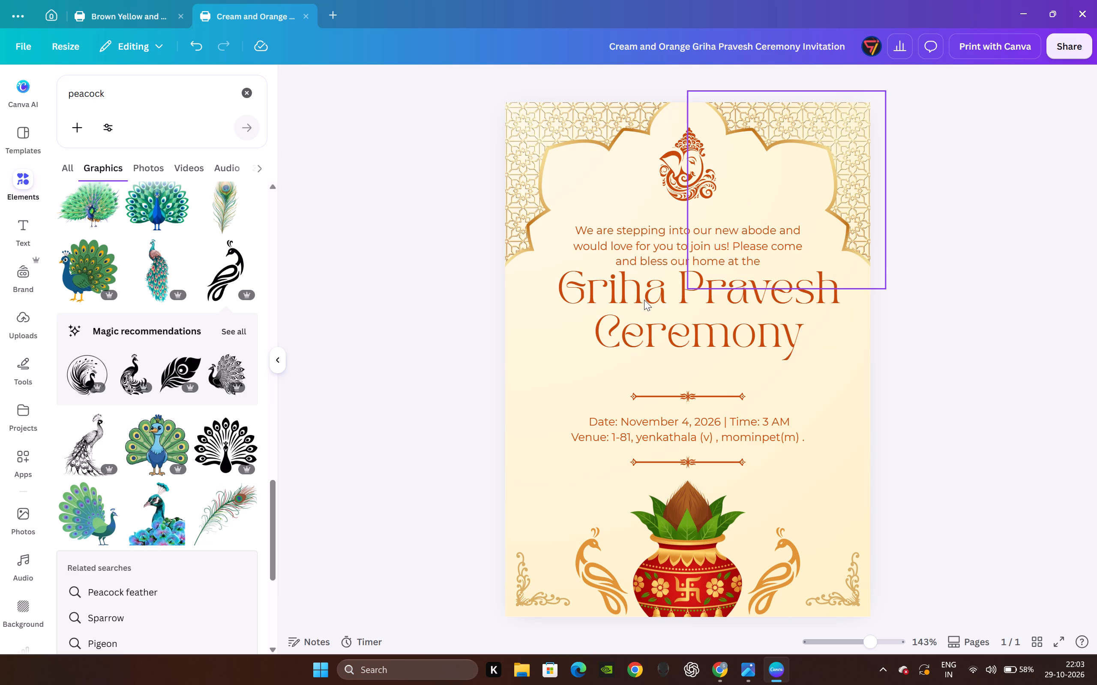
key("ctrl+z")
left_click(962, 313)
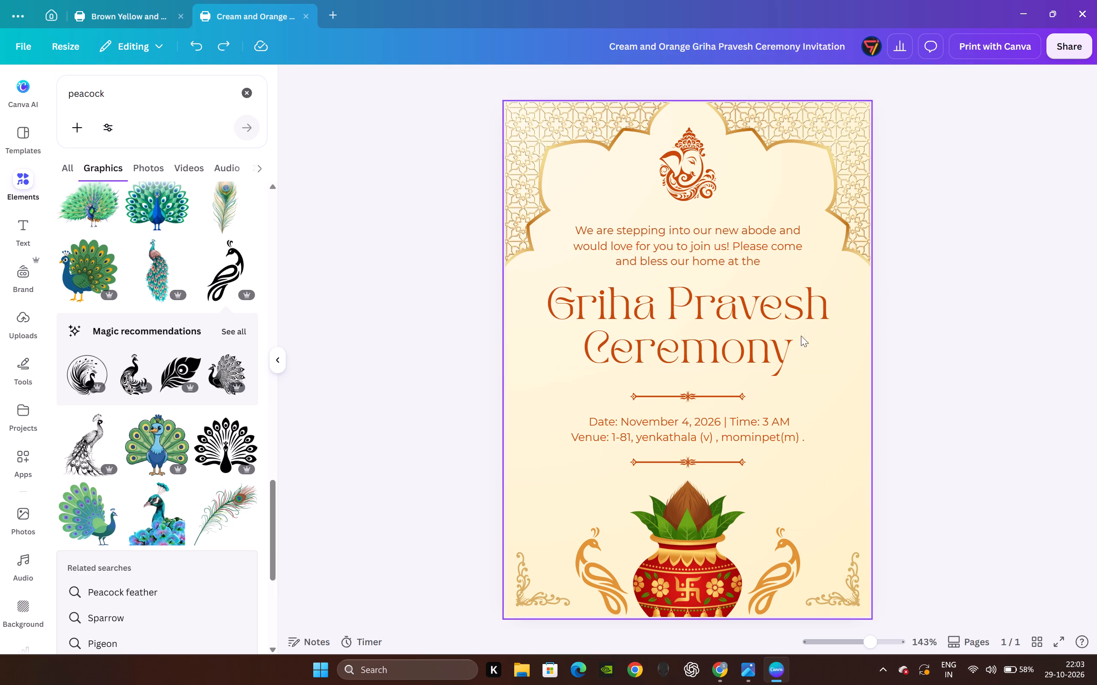
Move the introductory text up to just below the Ganesha emblem, keeping it centred on the page.
left_click_drag(689, 253, 691, 242)
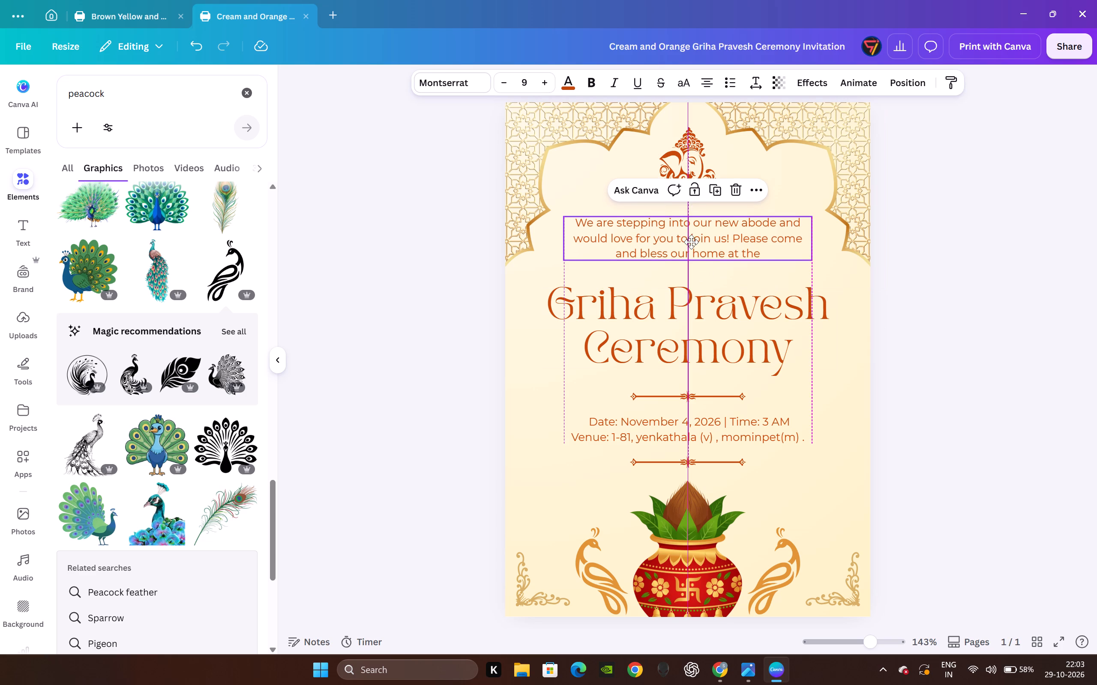
left_click_drag(691, 242, 693, 234)
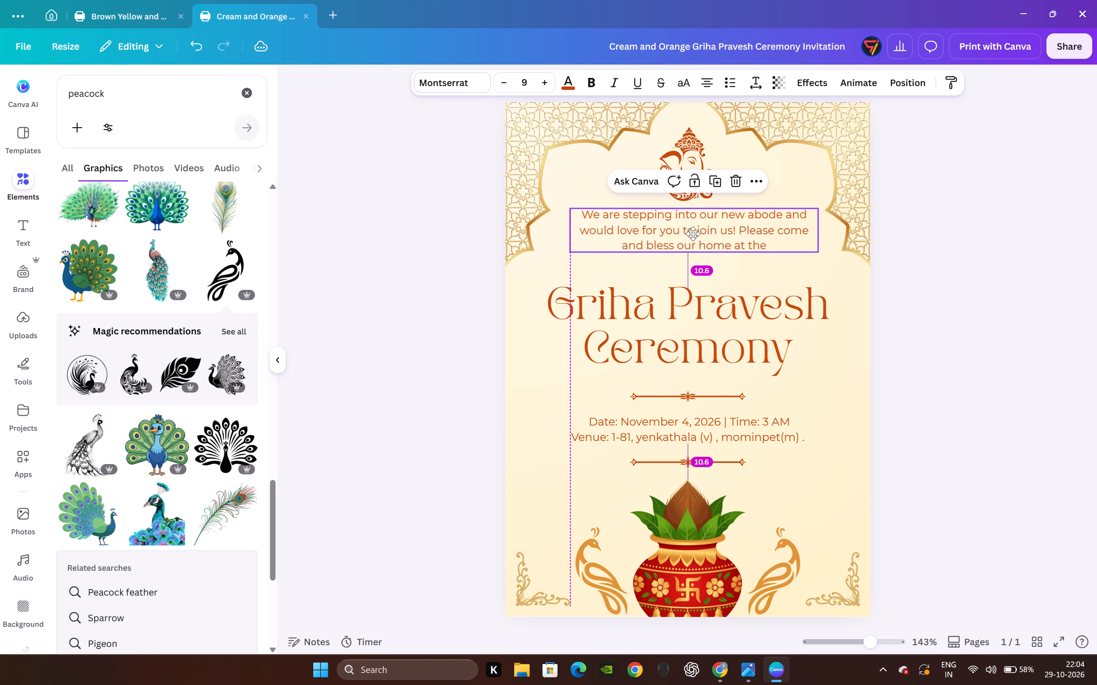
left_click_drag(693, 234, 691, 233)
left_click(921, 259)
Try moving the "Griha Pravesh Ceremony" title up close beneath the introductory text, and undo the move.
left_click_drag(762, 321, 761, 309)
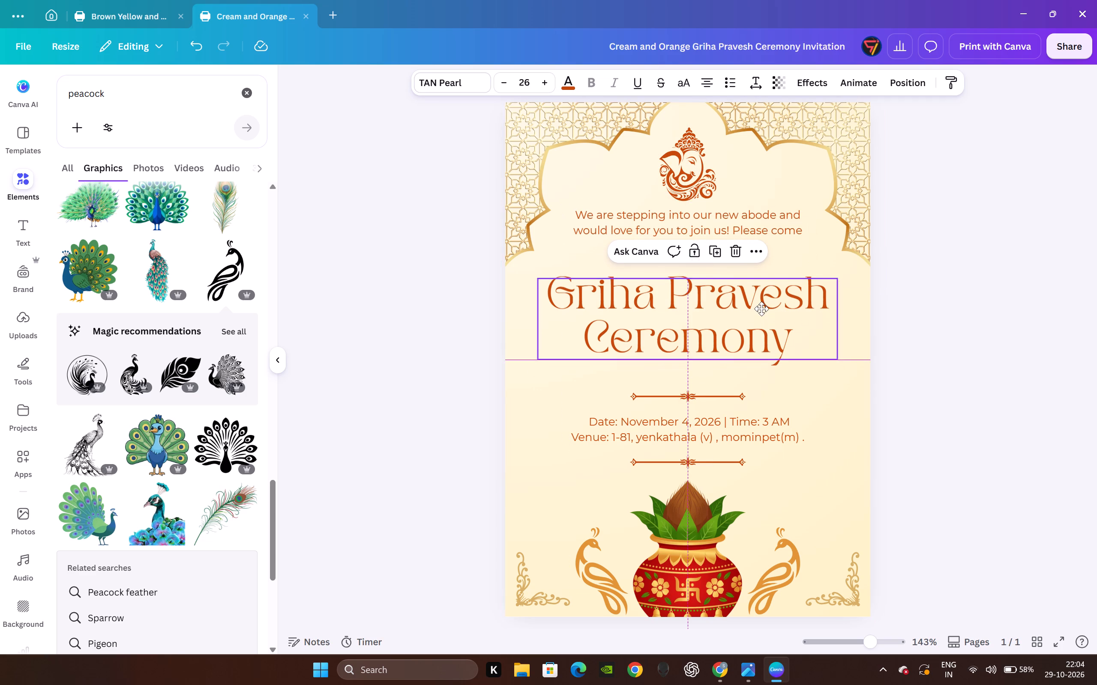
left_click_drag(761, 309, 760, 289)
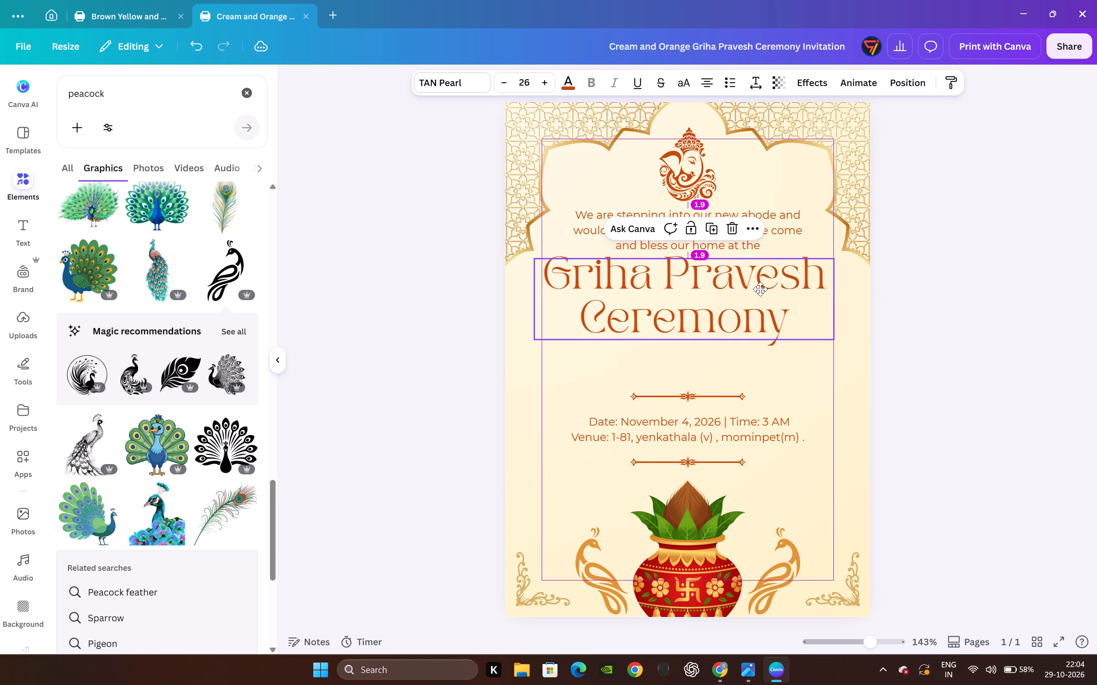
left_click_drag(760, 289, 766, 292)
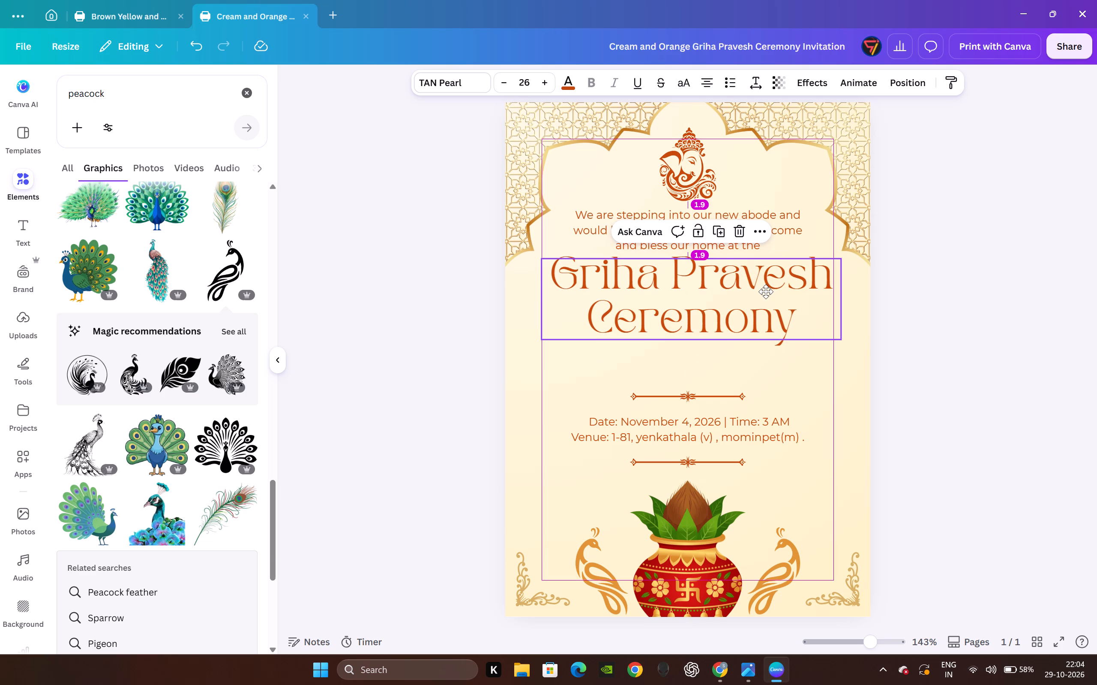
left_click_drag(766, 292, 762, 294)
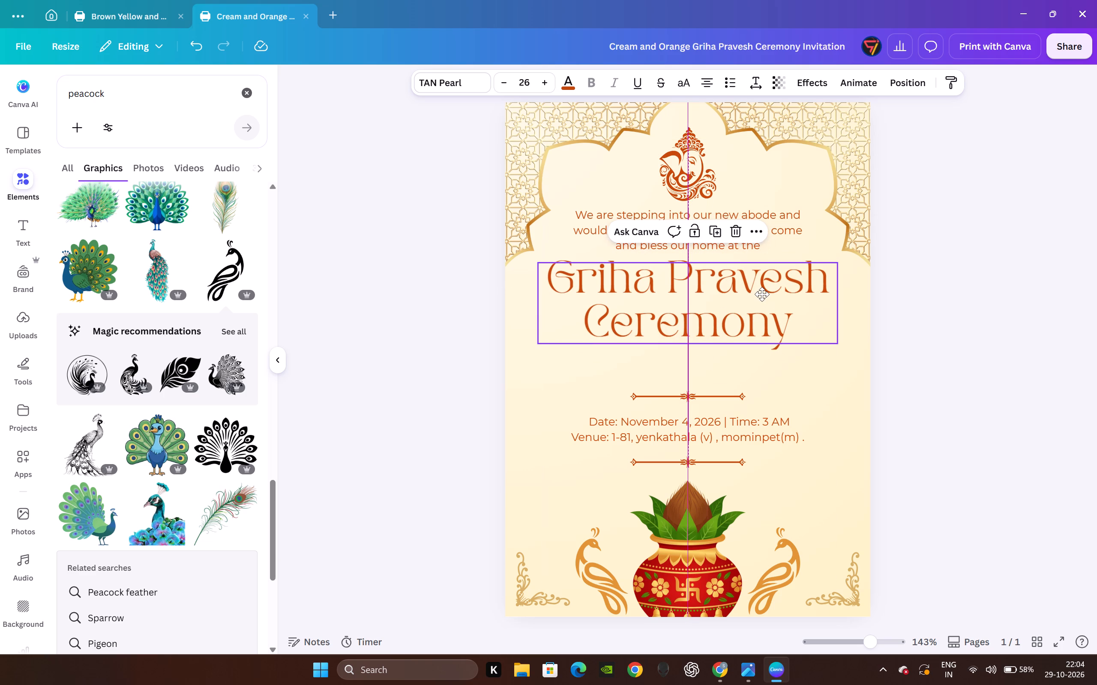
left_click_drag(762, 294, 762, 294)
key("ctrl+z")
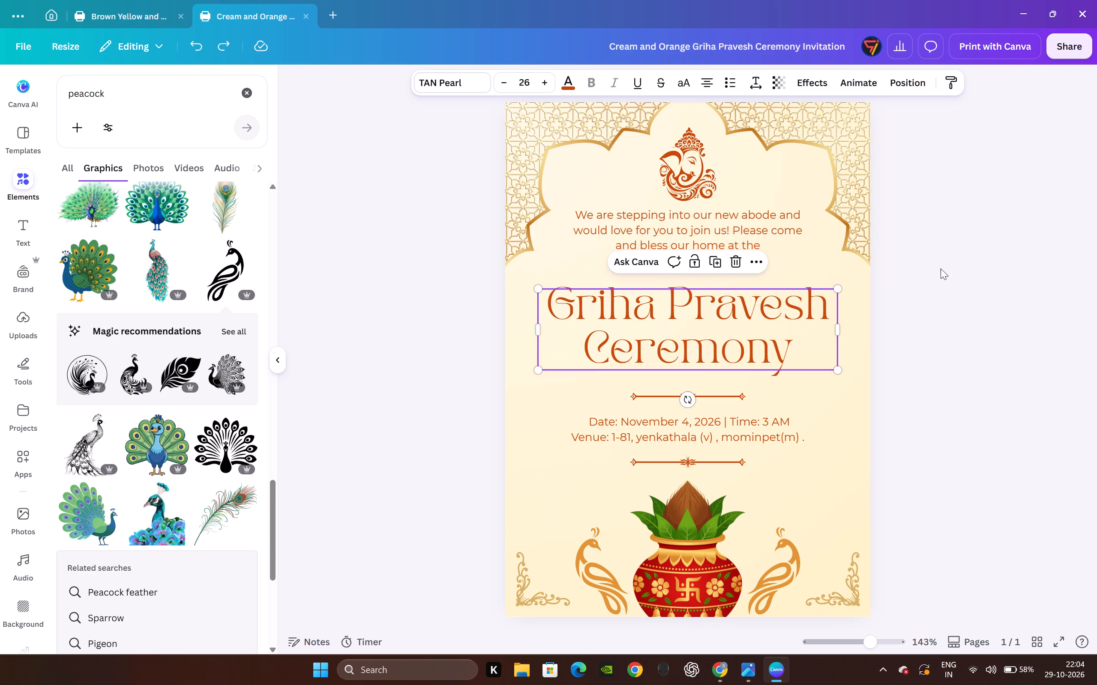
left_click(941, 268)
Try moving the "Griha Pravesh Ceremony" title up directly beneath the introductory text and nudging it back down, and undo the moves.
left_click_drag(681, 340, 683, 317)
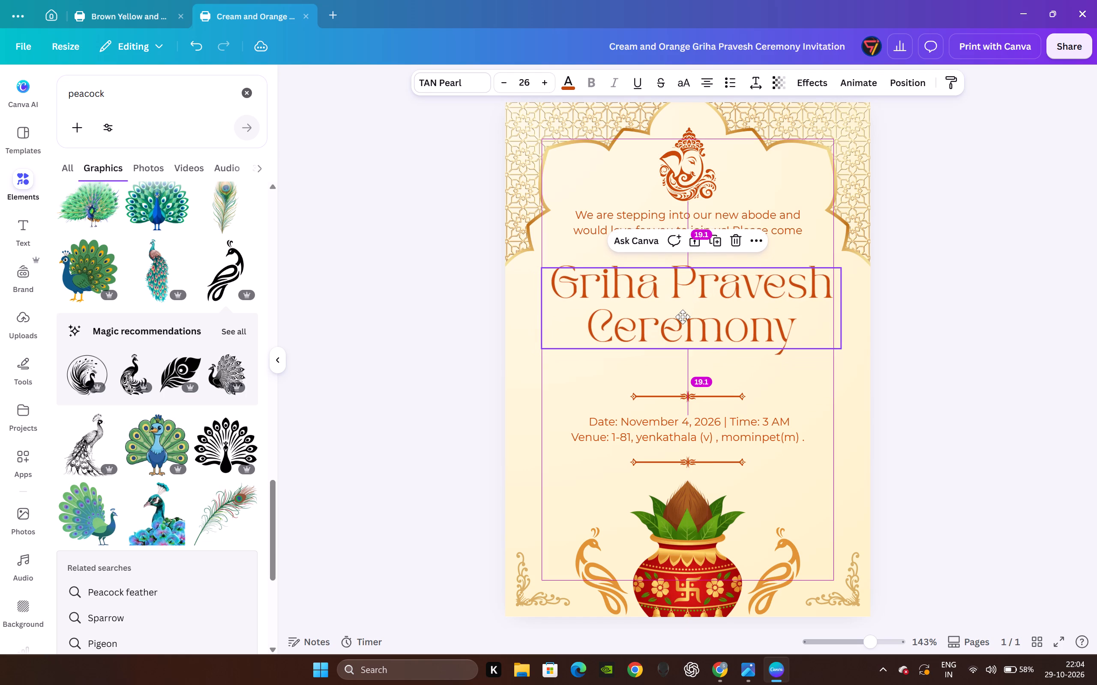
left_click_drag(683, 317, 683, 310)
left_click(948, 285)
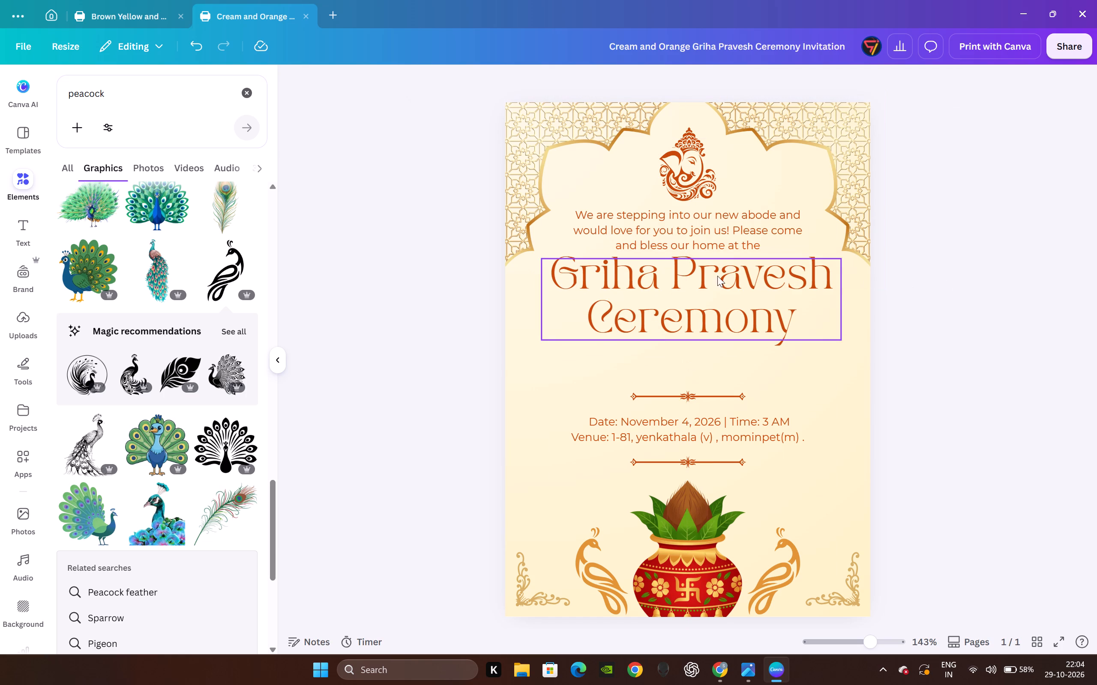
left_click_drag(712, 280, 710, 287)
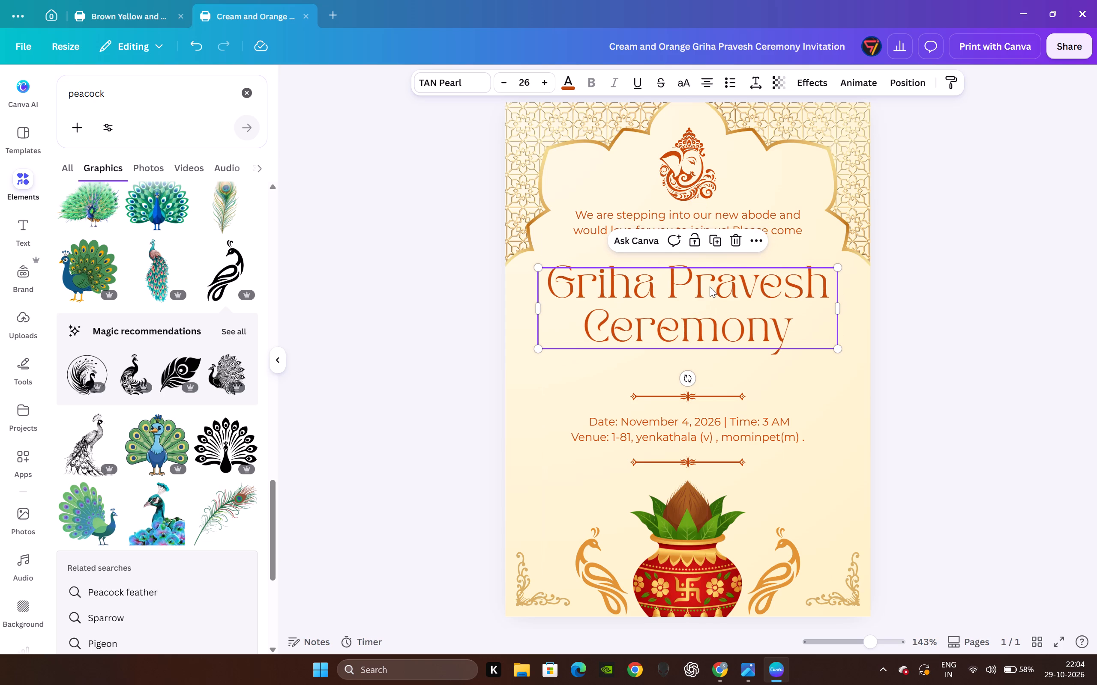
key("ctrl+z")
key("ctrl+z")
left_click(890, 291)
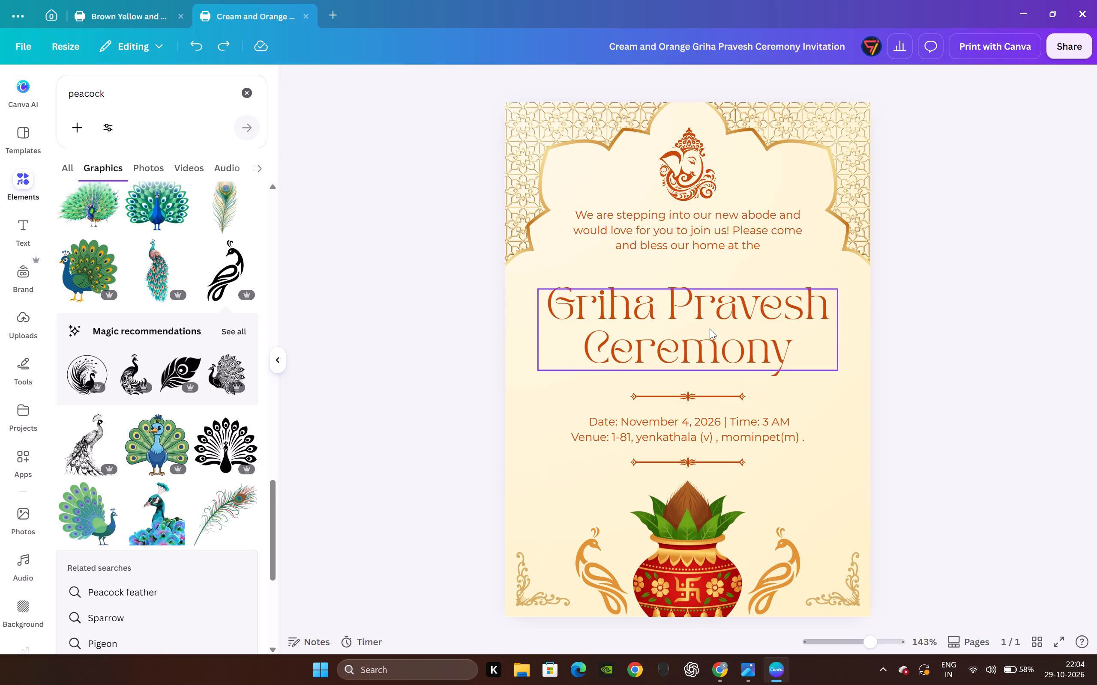
Move the "Griha Pravesh Ceremony" title up to sit directly beneath the introductory text, centred on the page.
left_click_drag(656, 344, 658, 334)
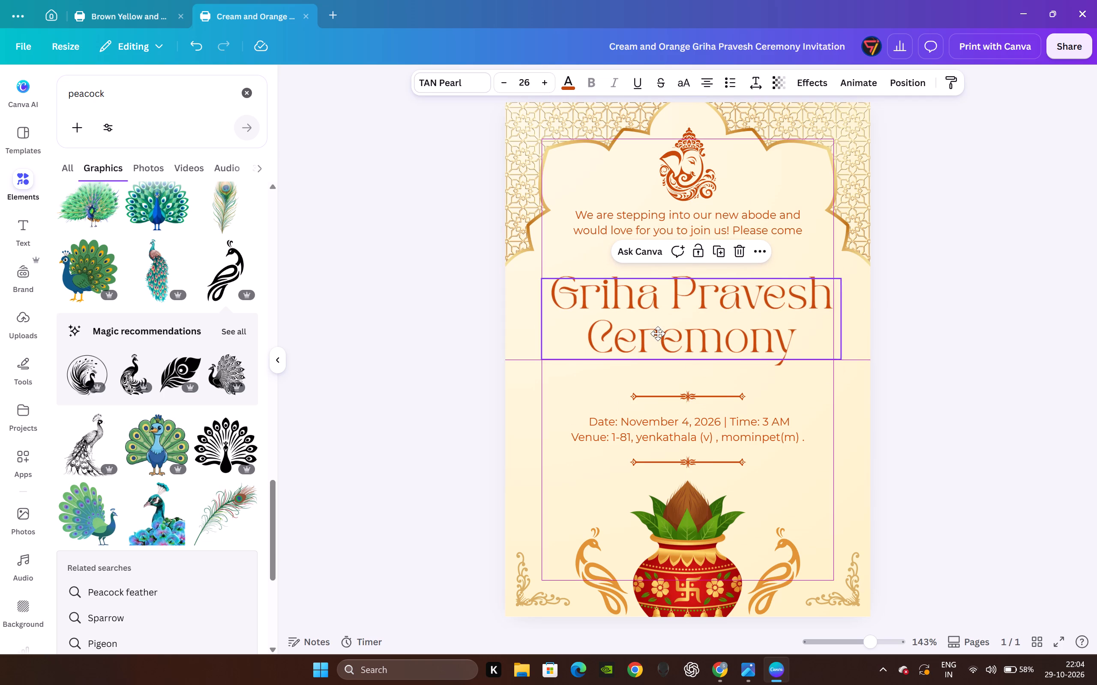
left_click_drag(658, 334, 655, 315)
left_click(421, 323)
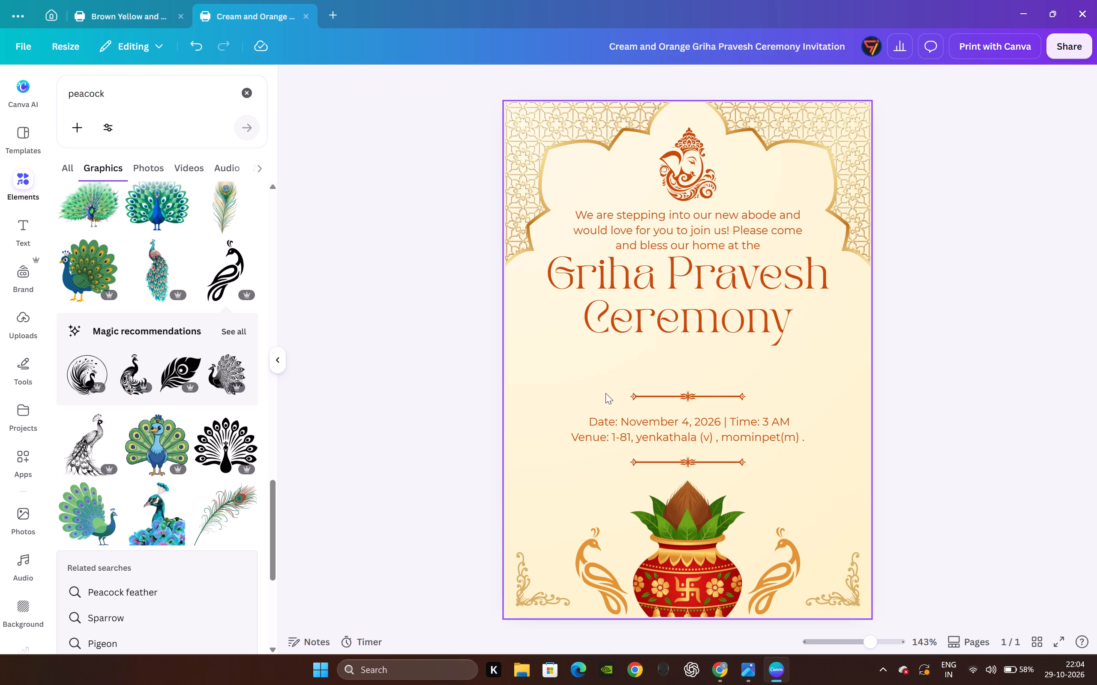
Group the date and venue text with its two ornamental dividers and move the group up to just below the title, keeping it centred.
left_click_drag(604, 387, 668, 464)
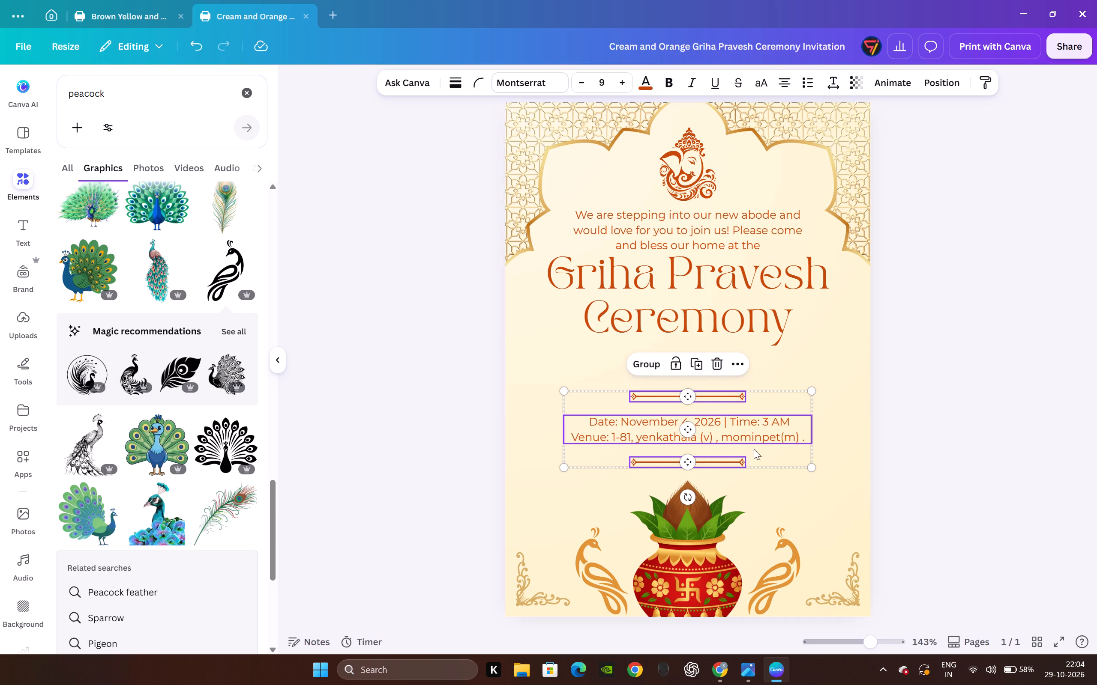
left_click(655, 357)
left_click_drag(683, 420, 681, 400)
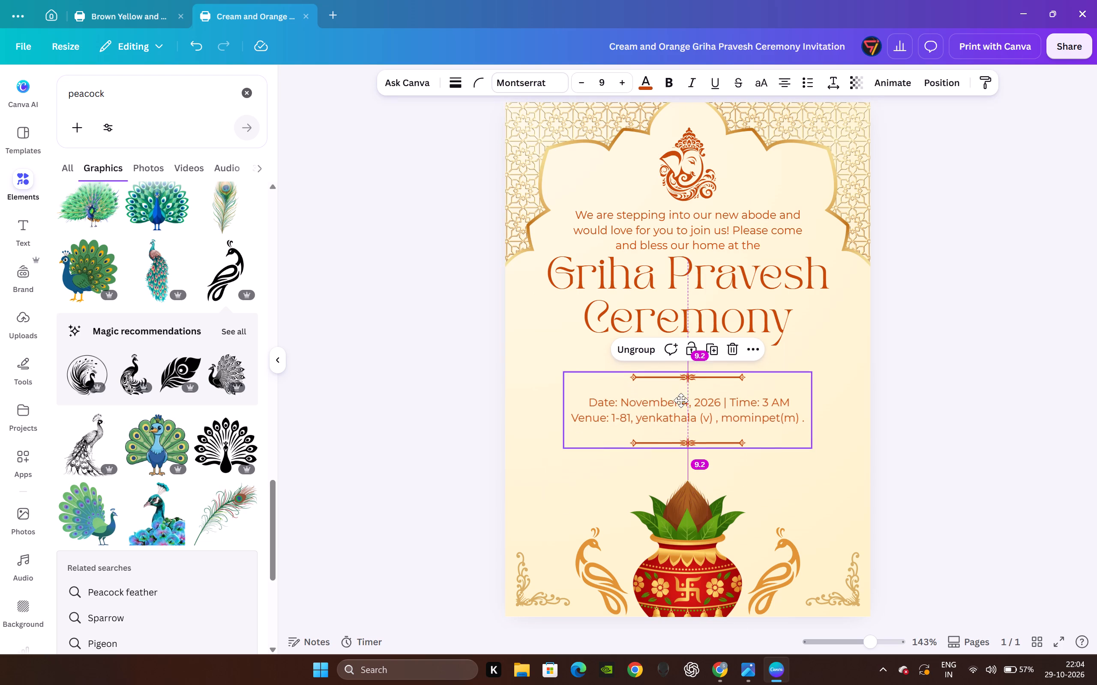
left_click_drag(681, 400, 681, 377)
left_click(938, 356)
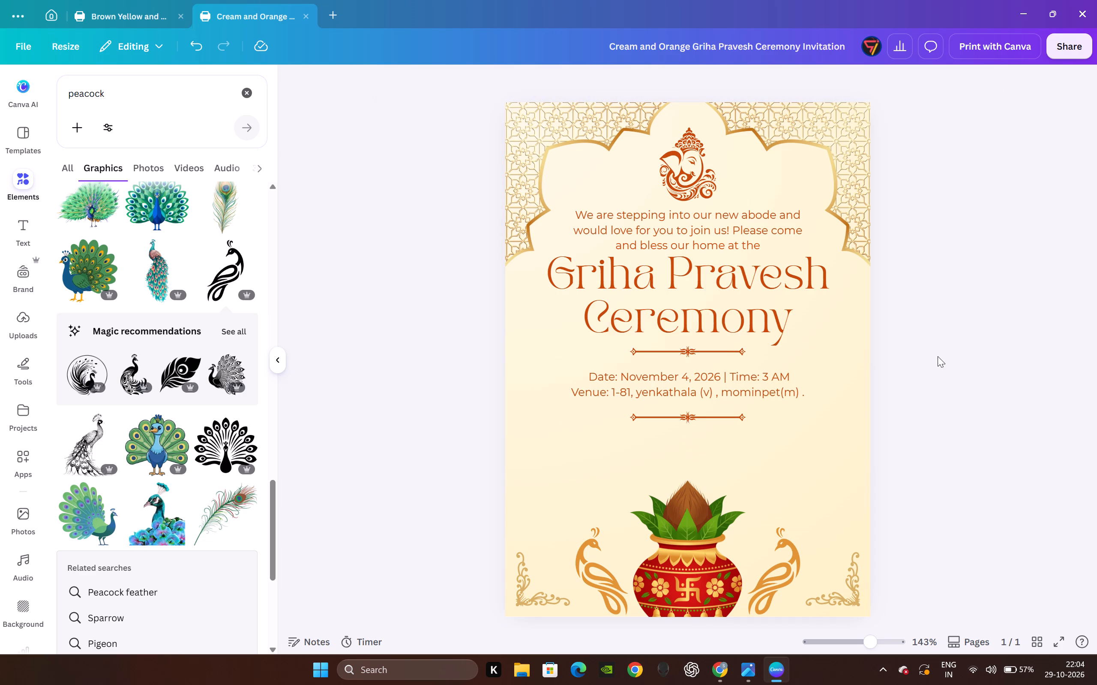
Ungroup the date and venue block and move its text up close beneath the upper divider, centred on the page.
left_click(731, 354)
left_click(630, 316)
left_click(885, 365)
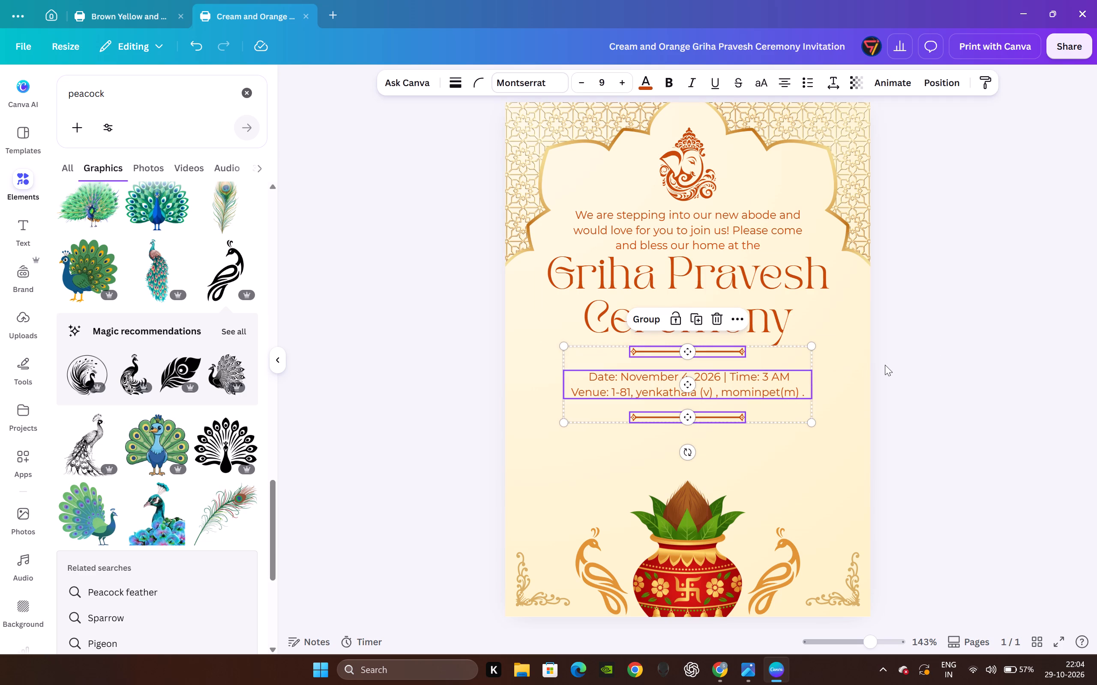
left_click_drag(719, 394, 716, 392)
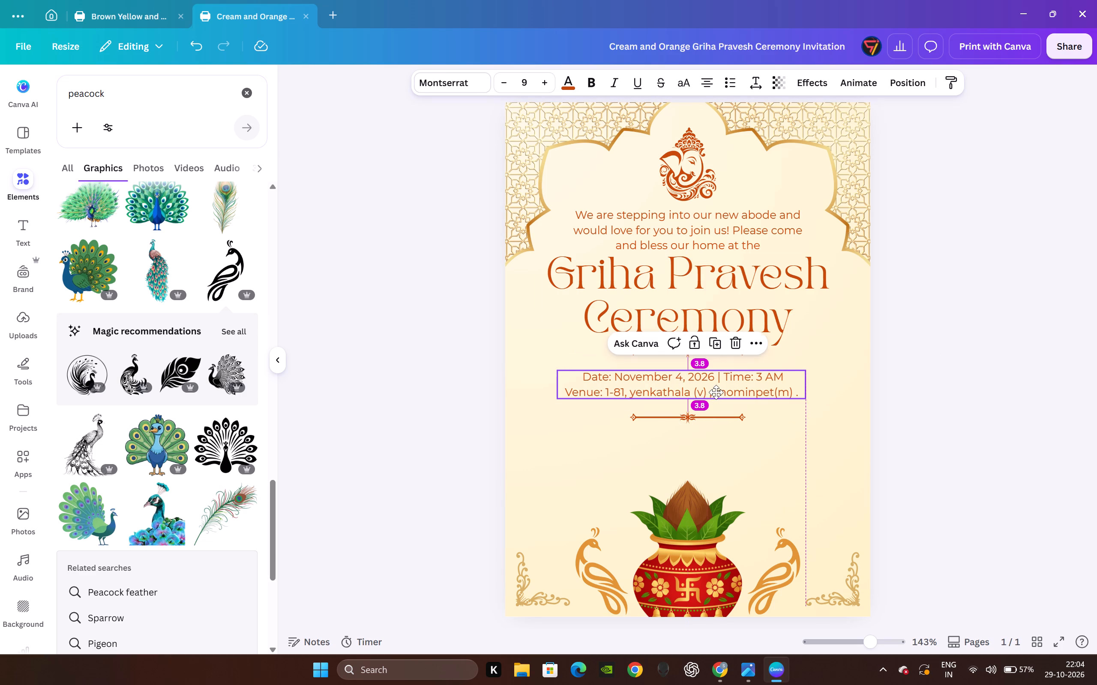
left_click_drag(716, 392, 719, 384)
left_click(960, 409)
Move the lower ornamental divider up close beneath the venue line, matching the upper divider's spacing and keeping it centred.
left_click(716, 422)
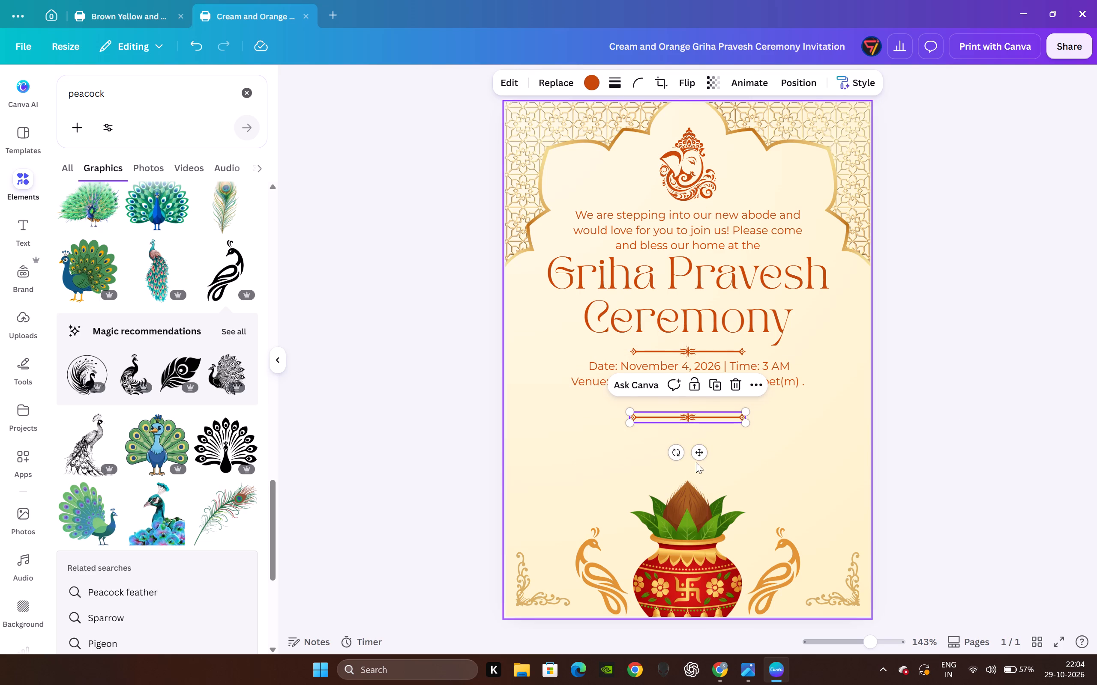
left_click_drag(700, 450, 701, 436)
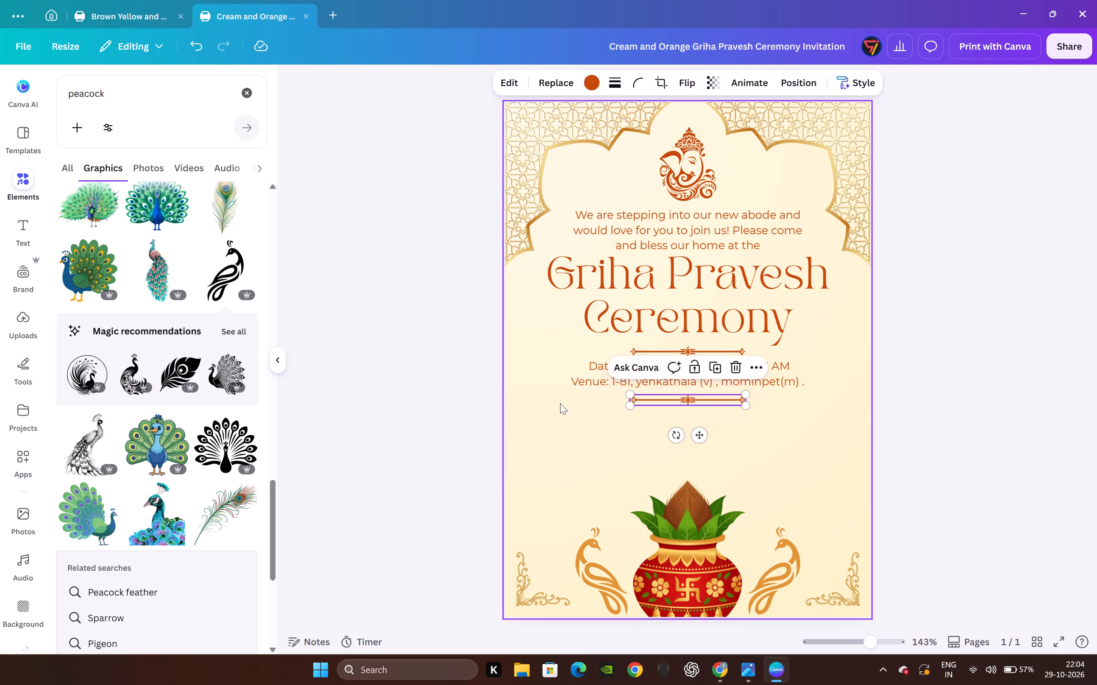
left_click(430, 393)
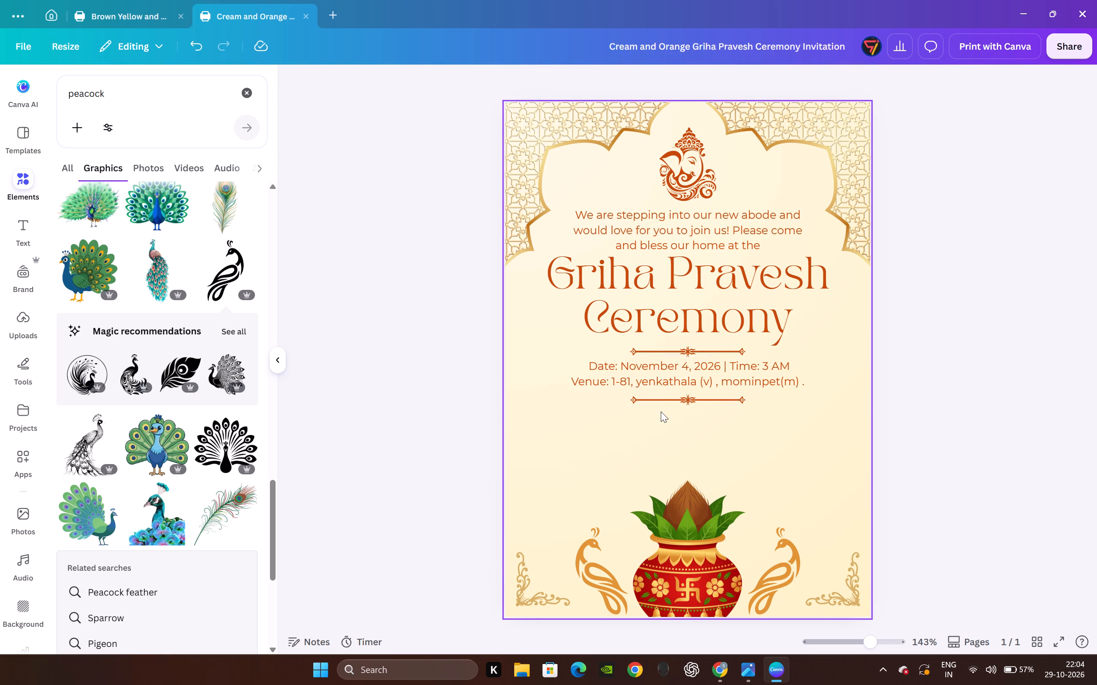
left_click(681, 403)
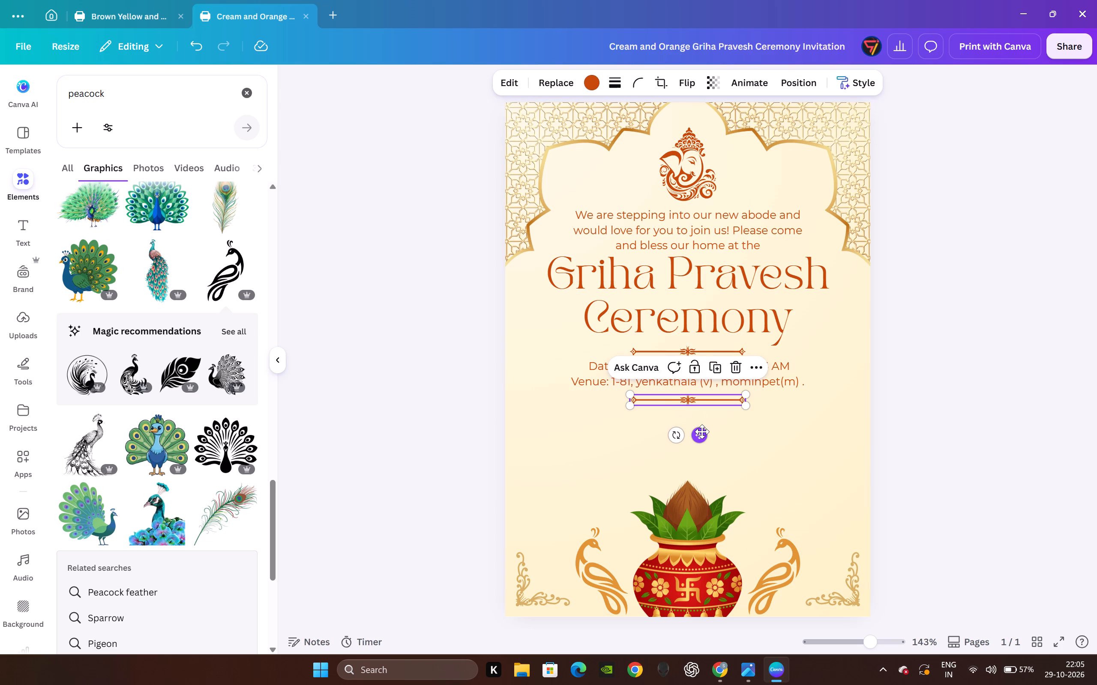
left_click(702, 432)
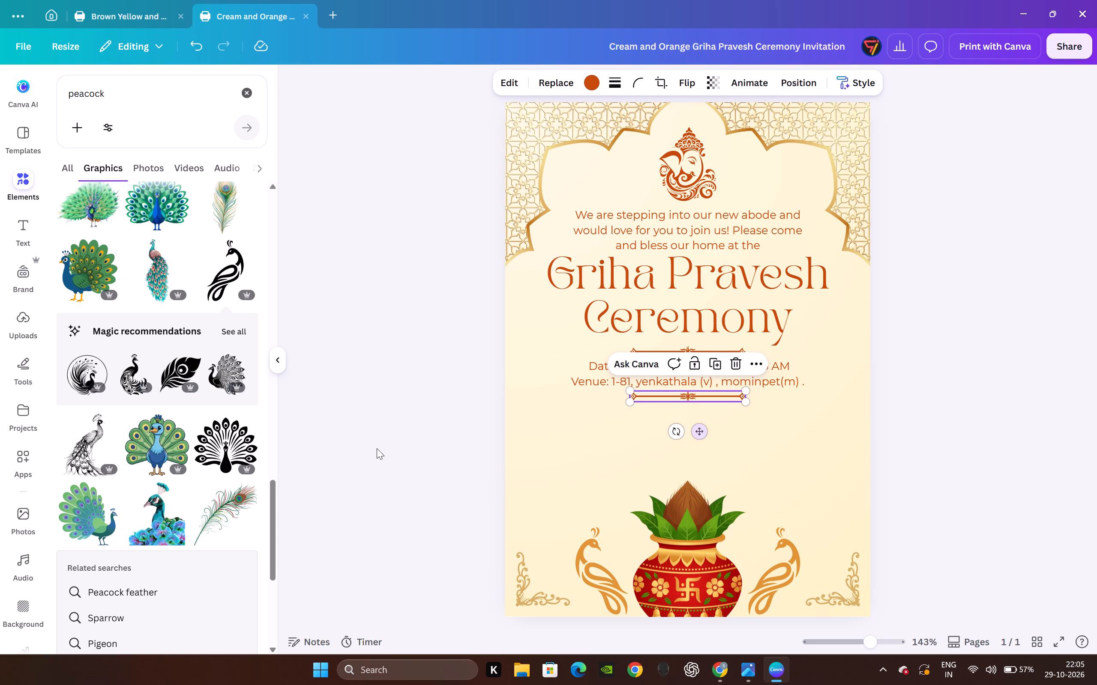
left_click(377, 448)
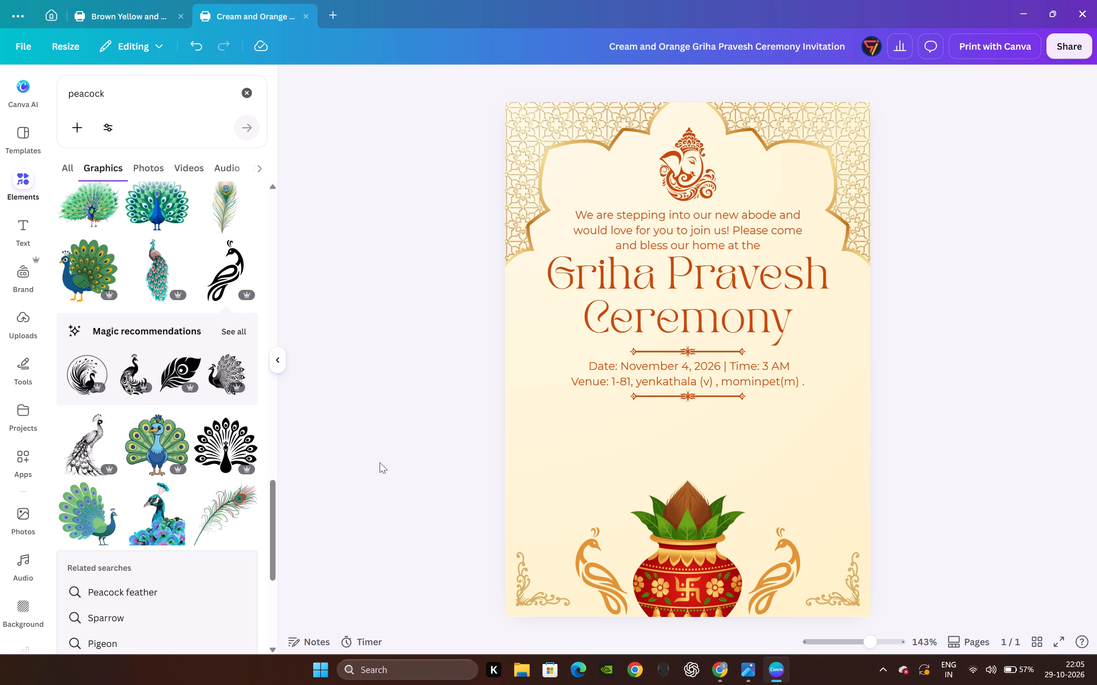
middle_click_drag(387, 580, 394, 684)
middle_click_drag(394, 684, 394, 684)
Open the introductory text below the Ganesha emblem for editing with all of its wording selected.
double_click(734, 247)
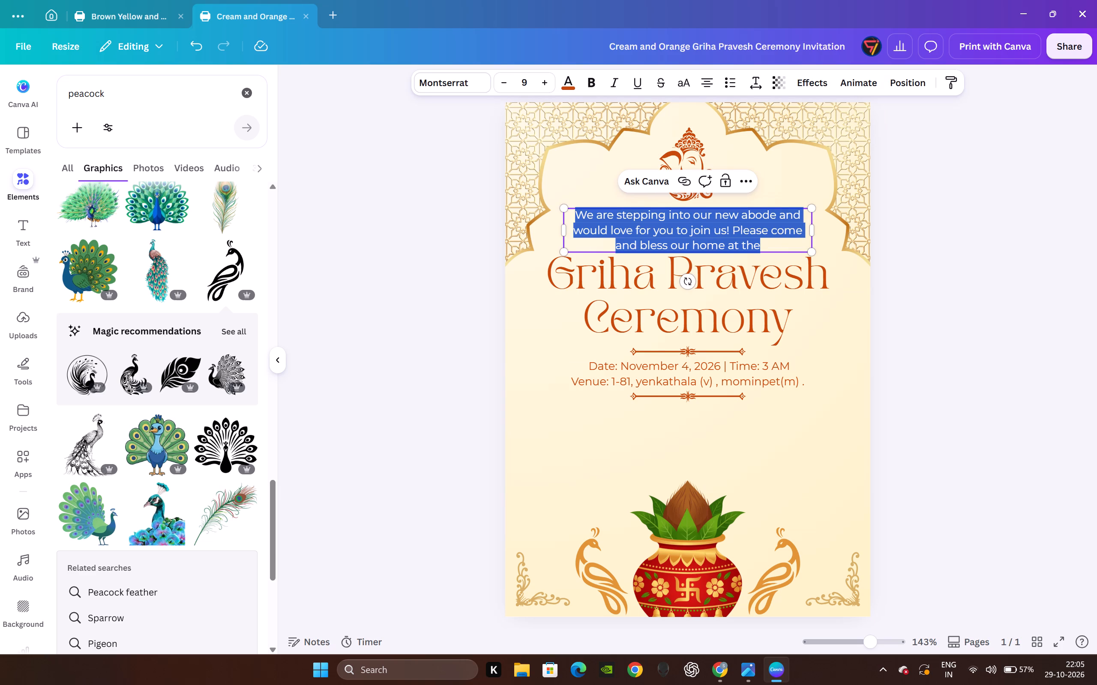
key("ctrl+a")
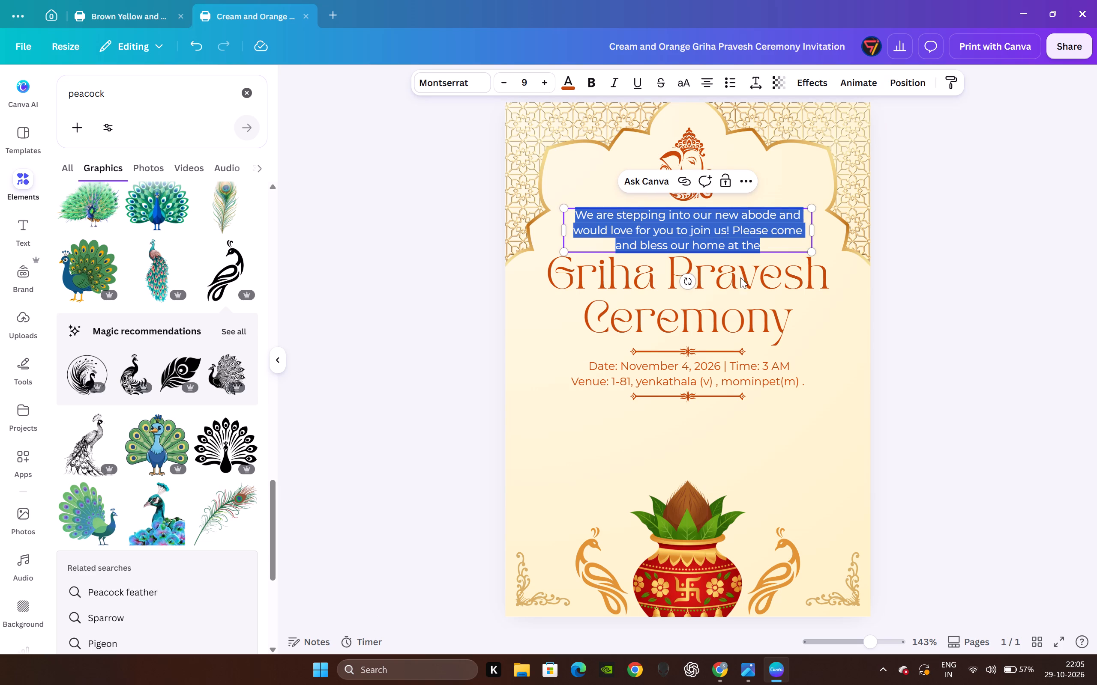